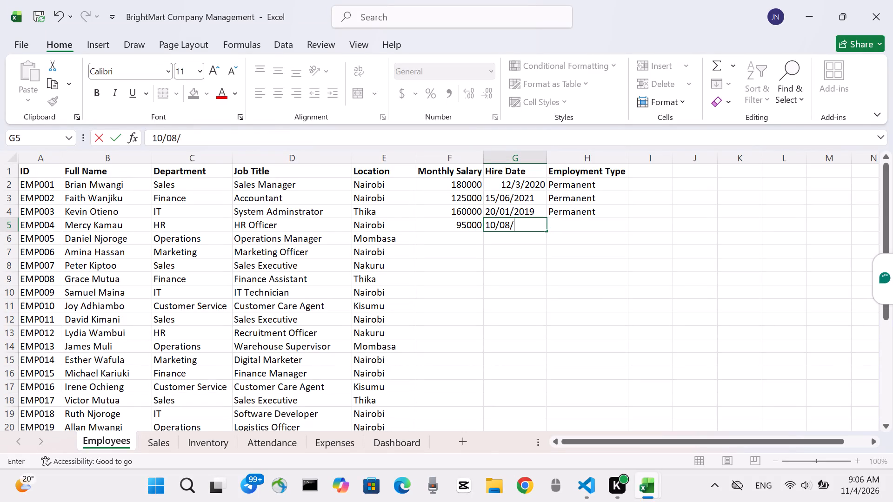
Finish the EMP004 row with hire date 10/08/2022 and employment type Permanent.
key(Right)
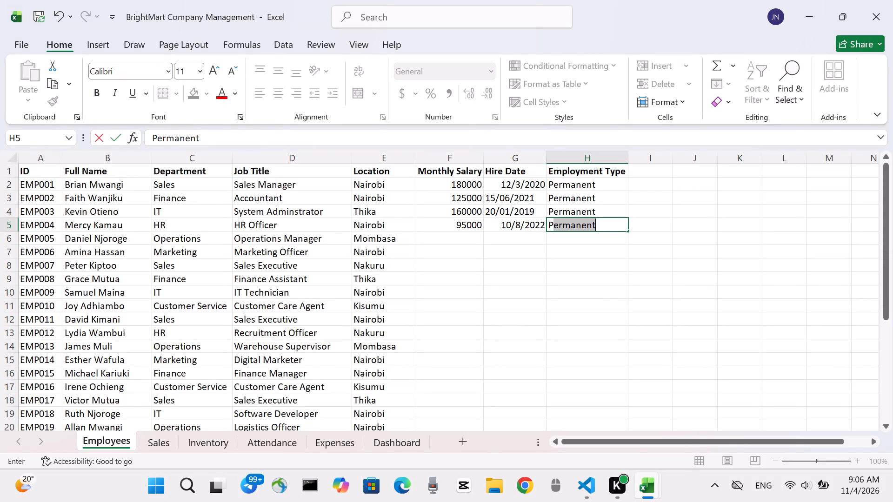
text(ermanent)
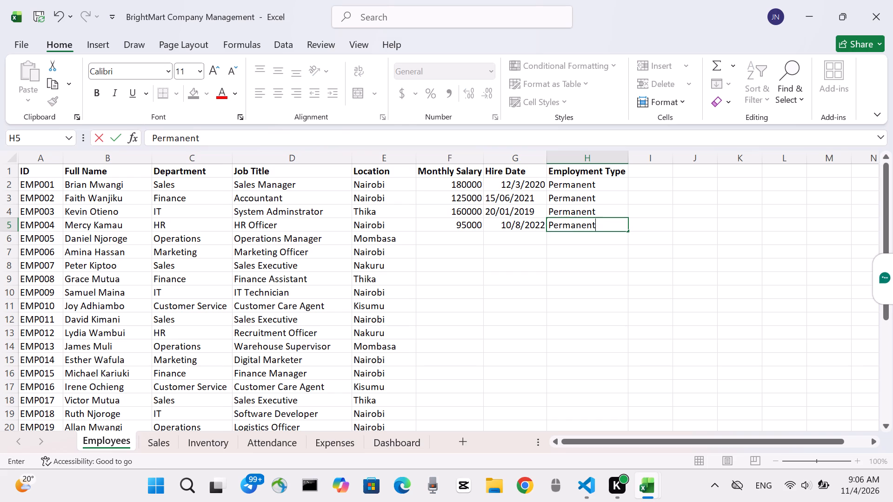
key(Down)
Fill in the EMP005 row with monthly salary 175000, hire date 05/02/2018 and employment type Permanent.
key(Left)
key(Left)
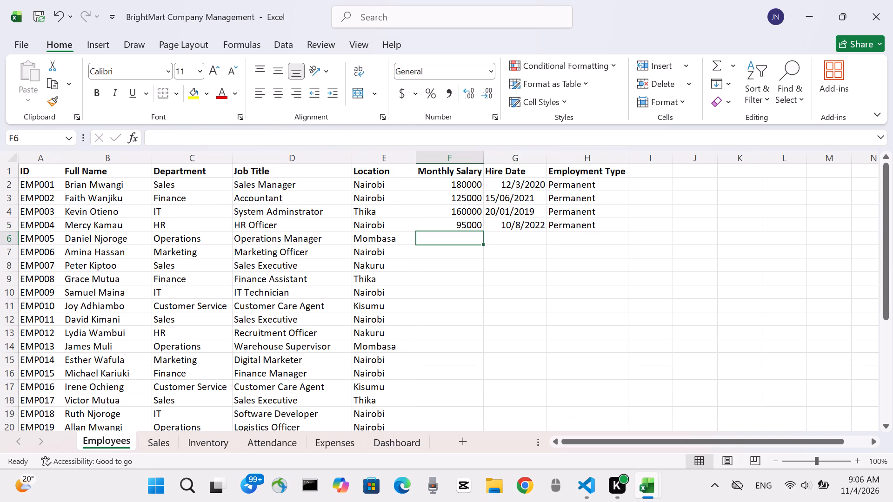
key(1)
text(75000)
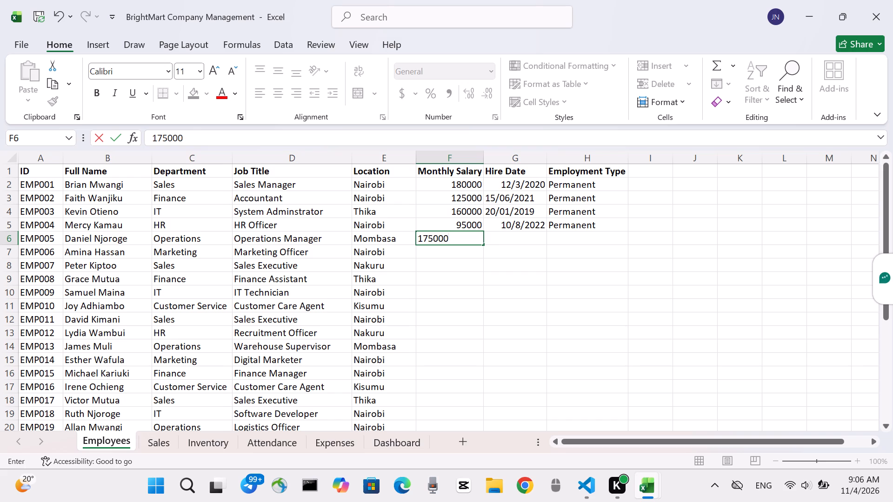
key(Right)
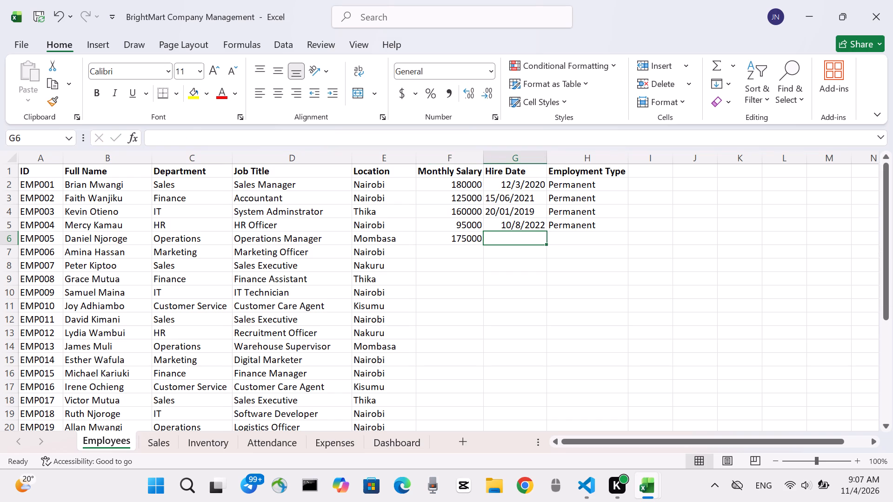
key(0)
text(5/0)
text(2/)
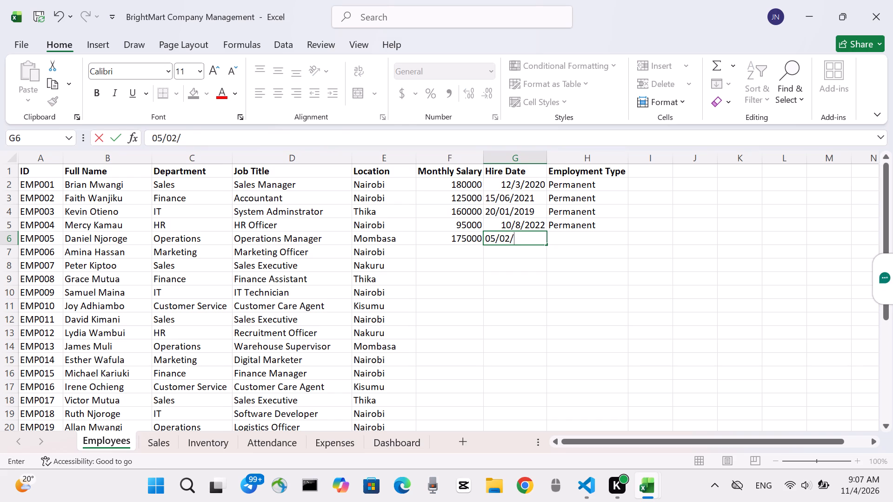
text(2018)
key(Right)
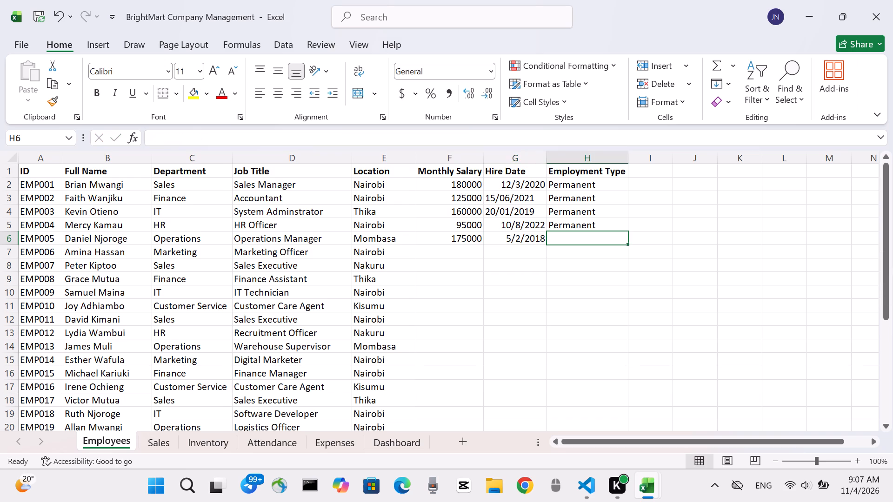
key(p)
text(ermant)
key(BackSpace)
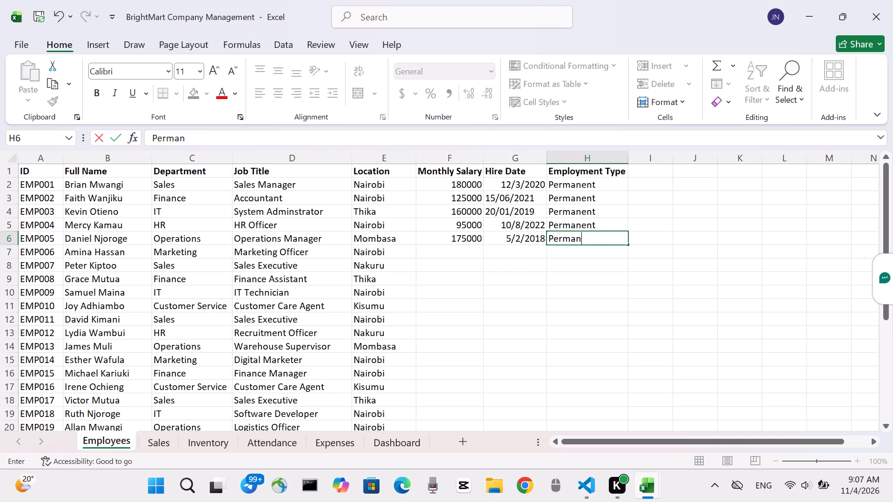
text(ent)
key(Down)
Fill in the EMP006 row with monthly salary 110000, hire date 17/04/2023 and employment type Contract.
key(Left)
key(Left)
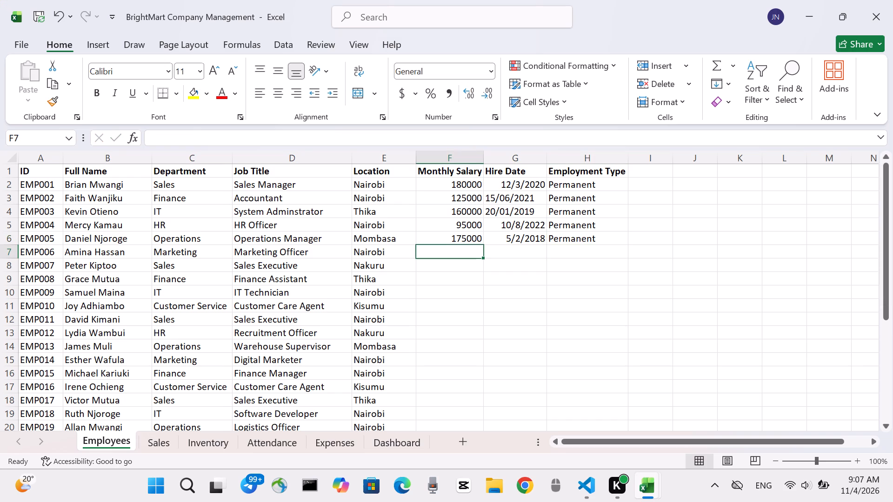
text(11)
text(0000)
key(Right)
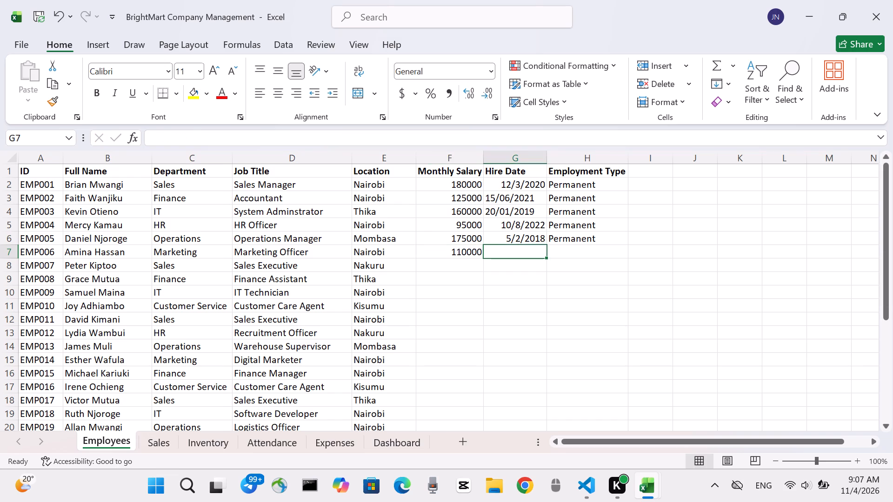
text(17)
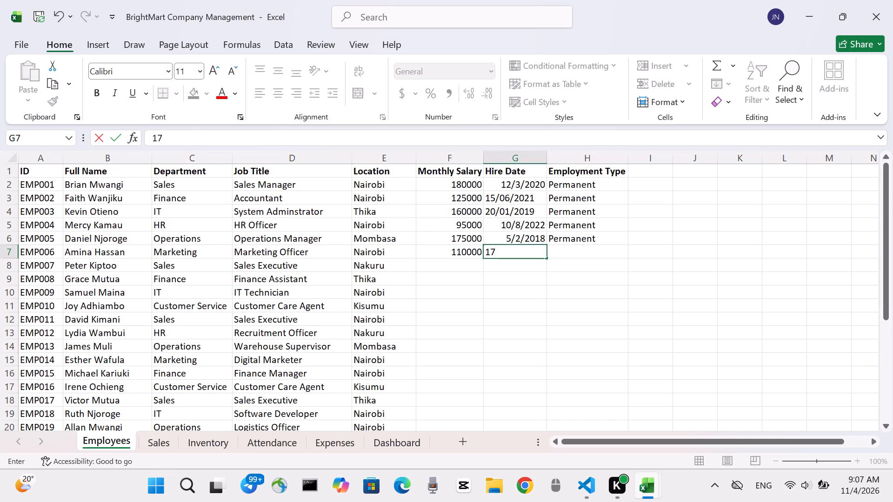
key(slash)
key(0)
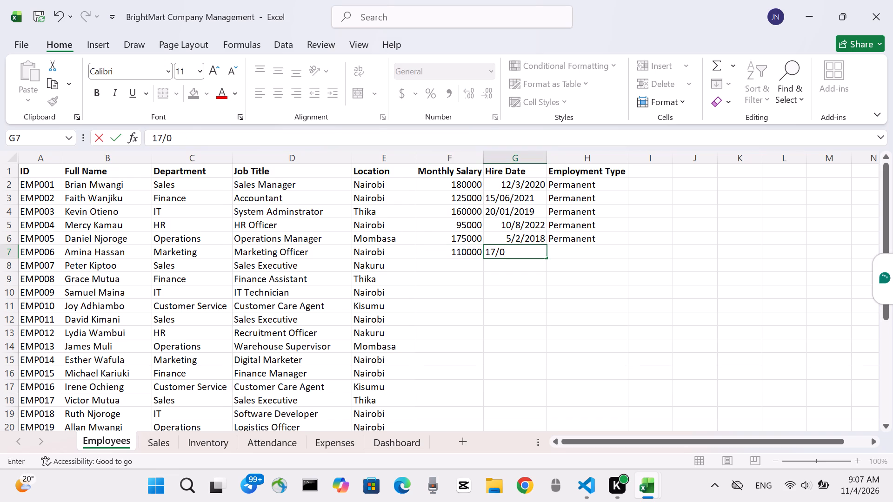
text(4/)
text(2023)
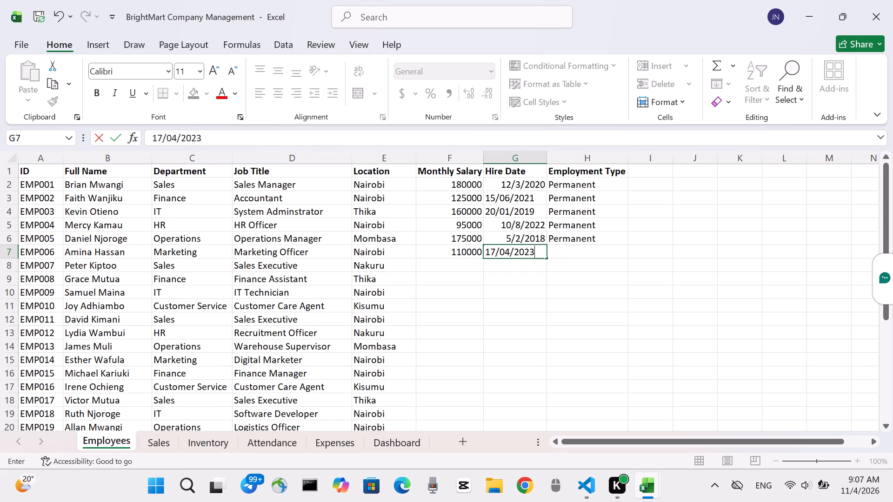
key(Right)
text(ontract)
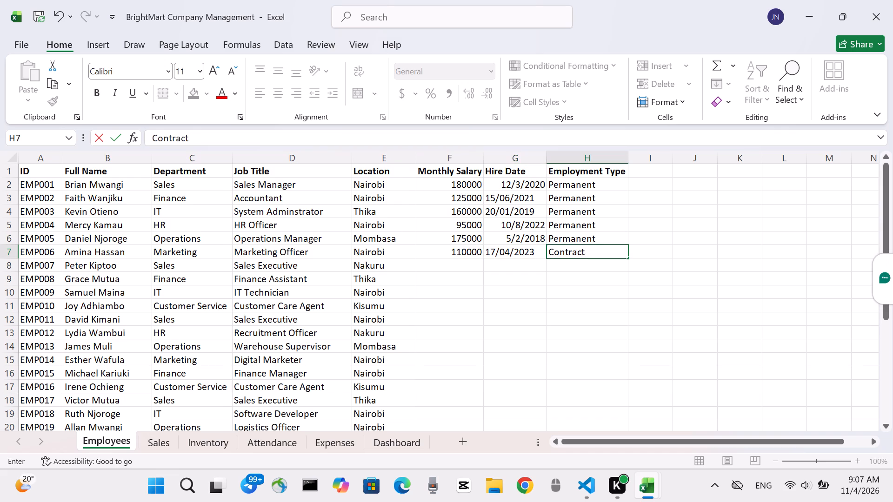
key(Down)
Fill in the EMP007 row with monthly salary 85000, hire date 22/09/2022 and employment type Permanent.
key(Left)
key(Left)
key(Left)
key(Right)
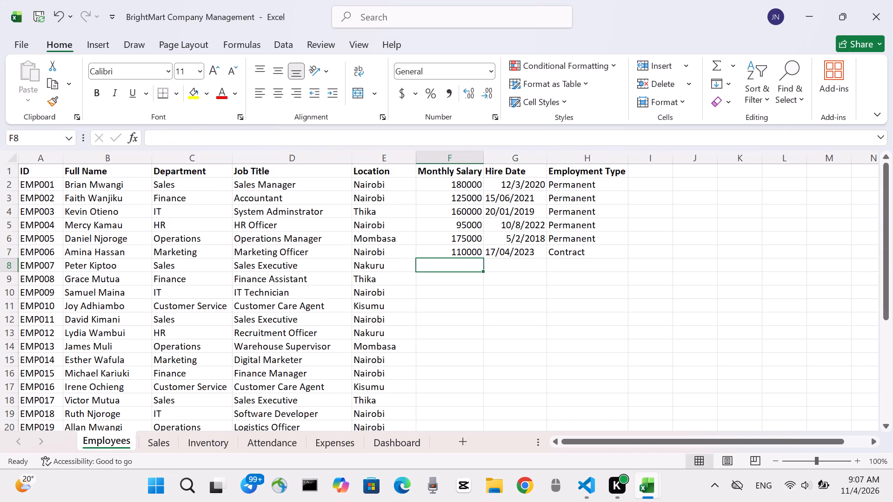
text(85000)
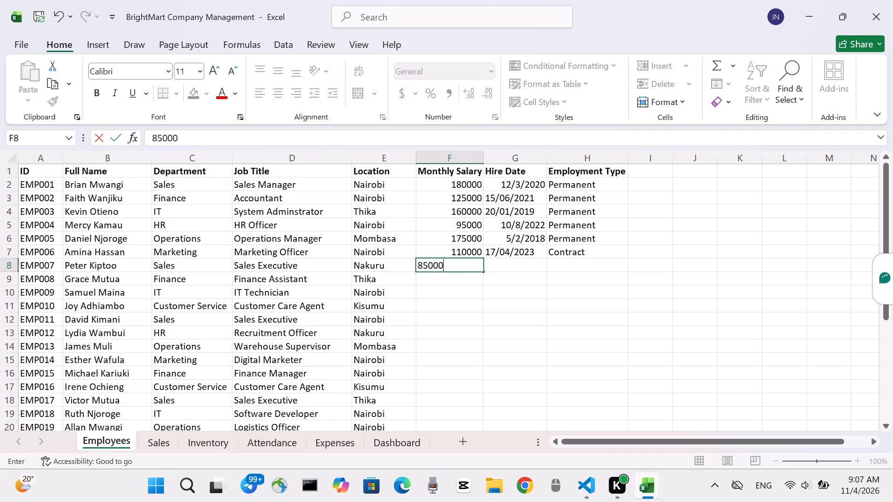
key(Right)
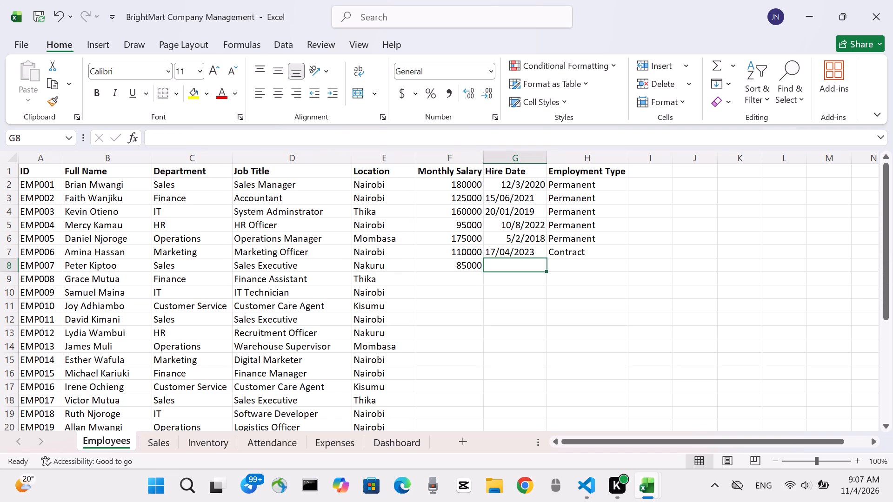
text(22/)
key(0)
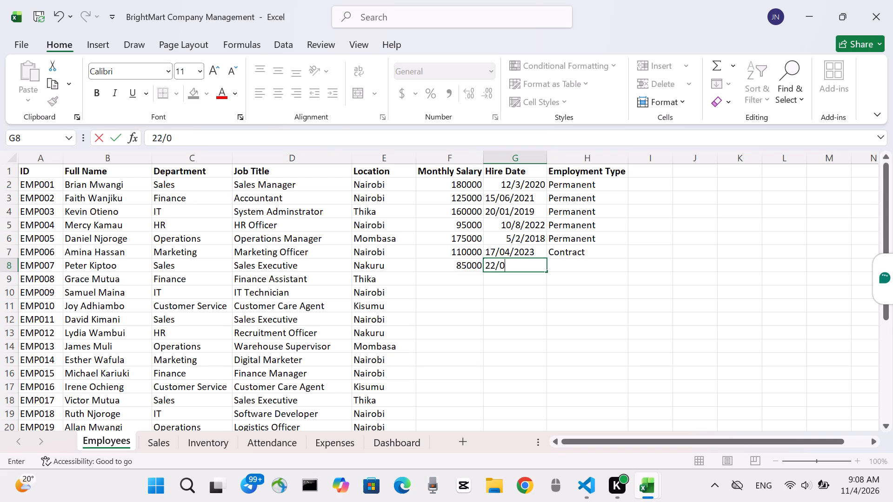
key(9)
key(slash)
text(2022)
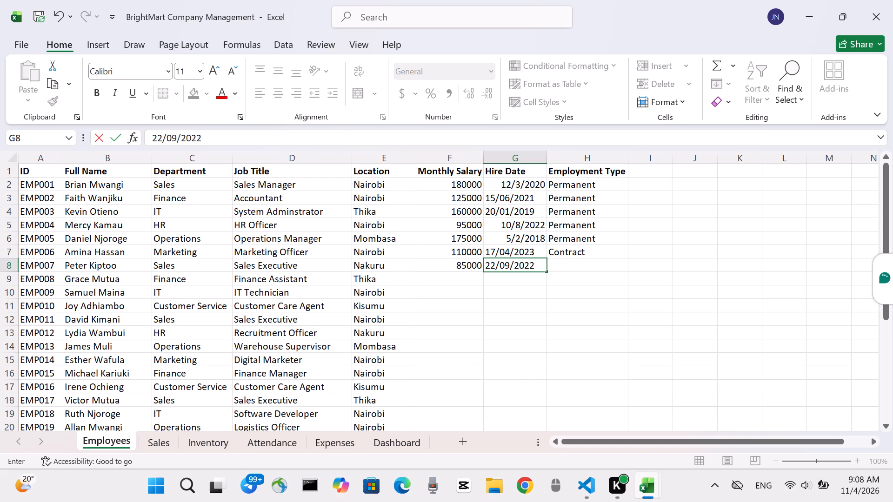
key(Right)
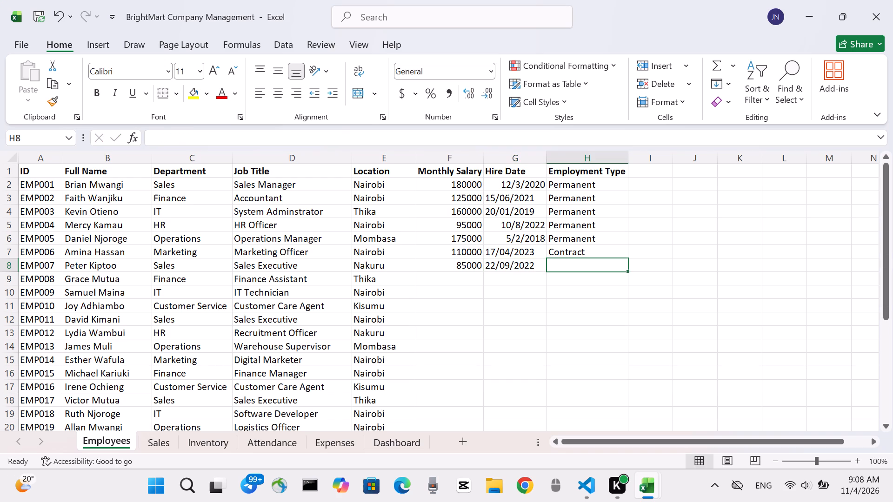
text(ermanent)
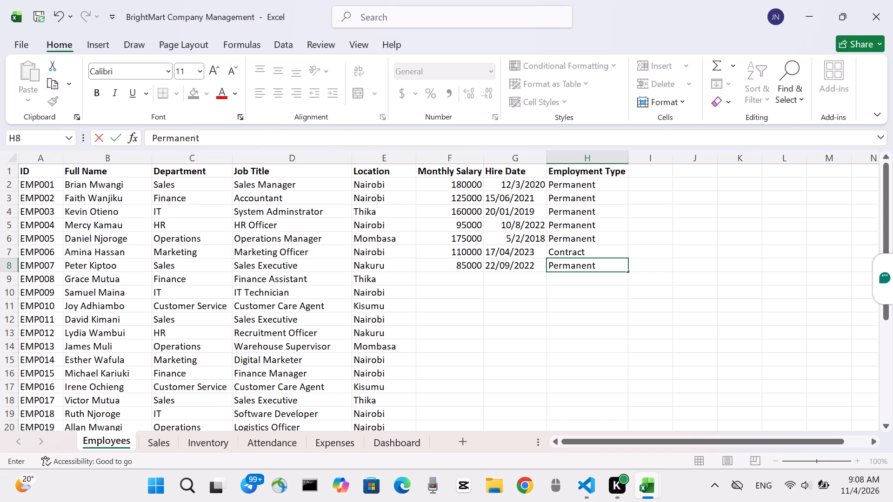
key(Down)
Fill in the EMP008 row with monthly salary 65000, hire date 11/11/2023 and employment type Permanent.
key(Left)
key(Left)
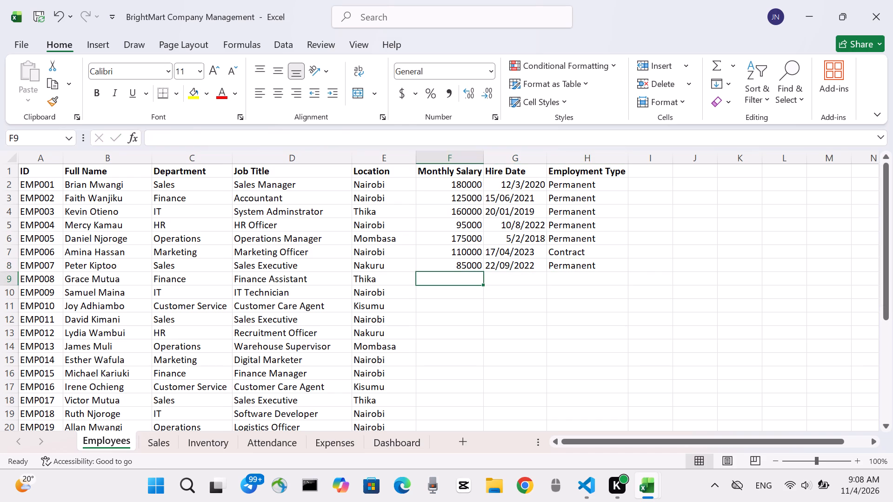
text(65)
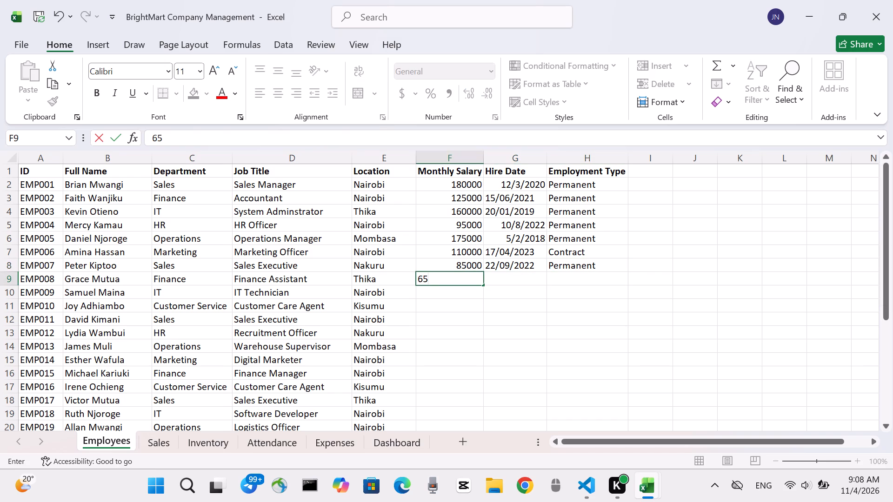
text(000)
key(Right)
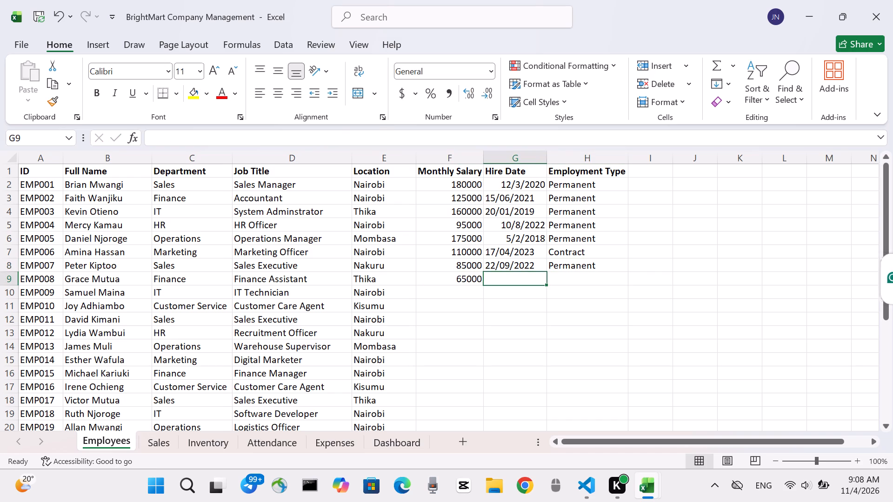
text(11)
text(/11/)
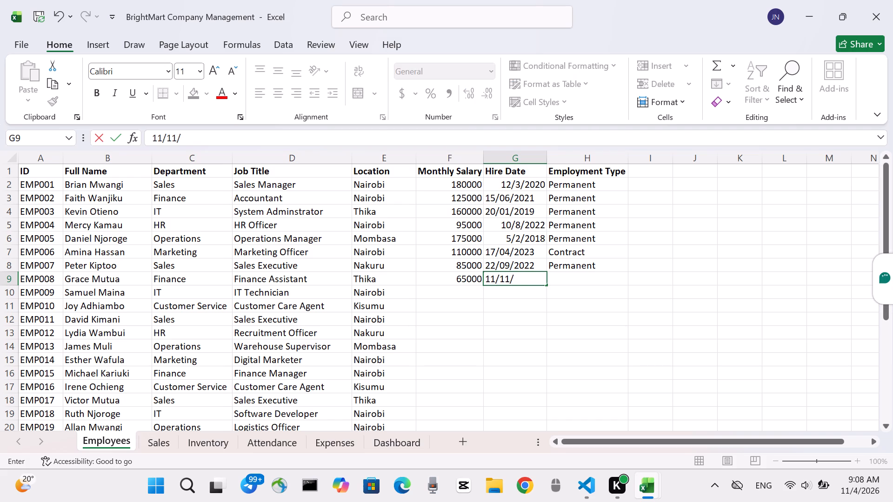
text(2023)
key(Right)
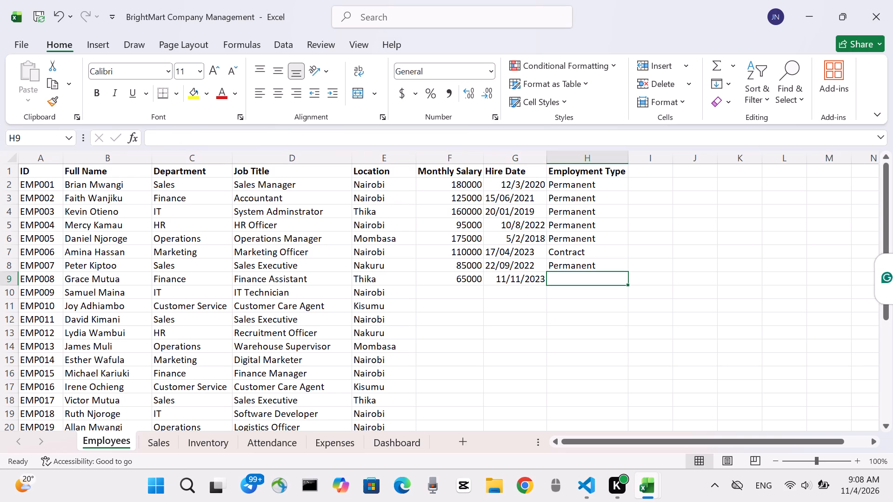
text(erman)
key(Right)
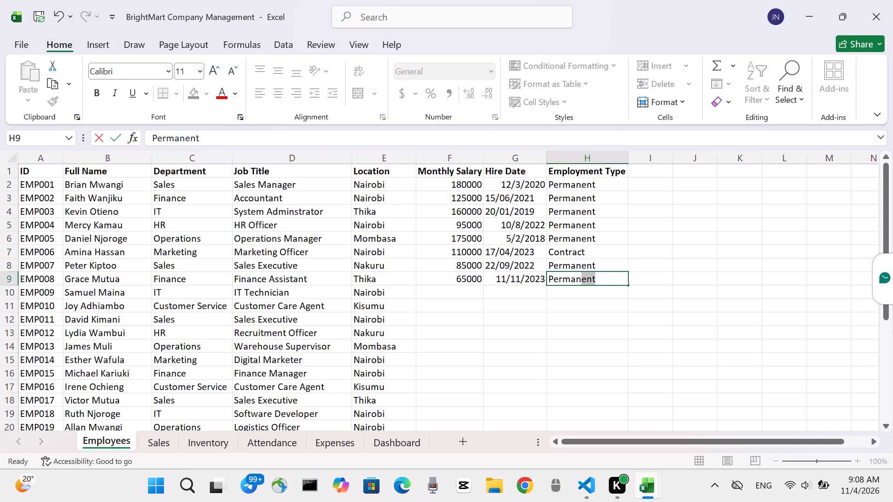
Fill in the EMP009 row with monthly salary 90000, hire date 14/05/2021 and employment type Permanent.
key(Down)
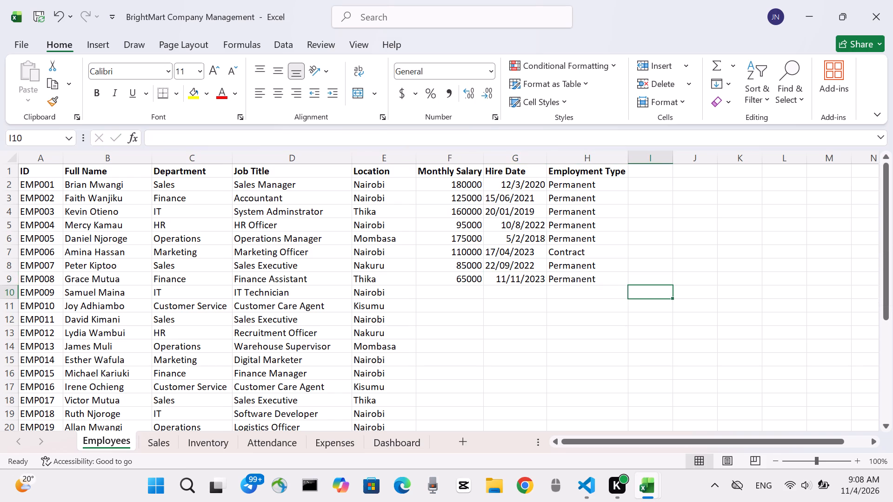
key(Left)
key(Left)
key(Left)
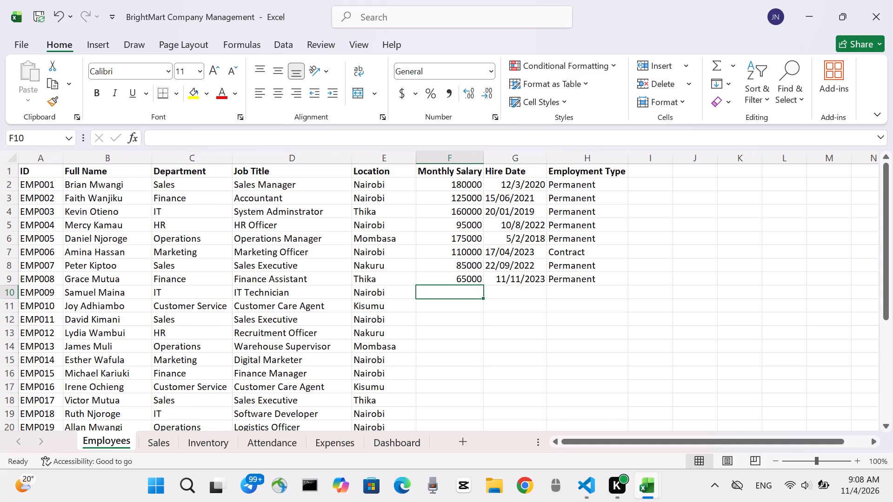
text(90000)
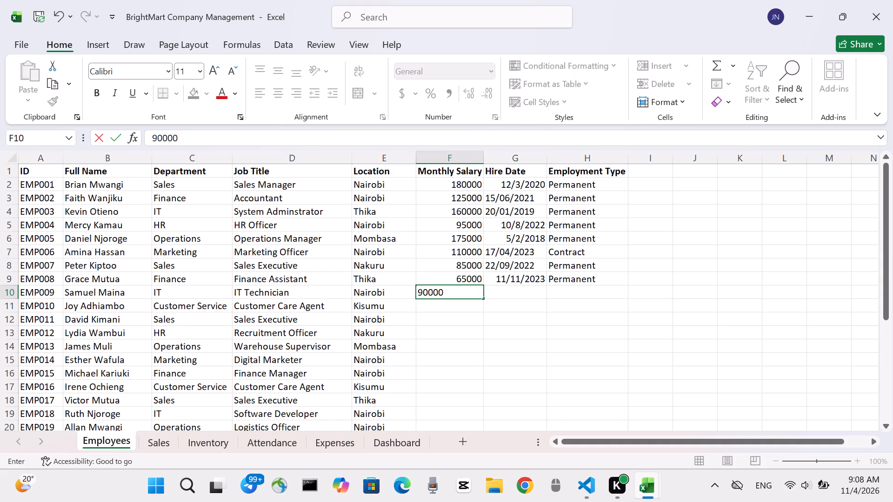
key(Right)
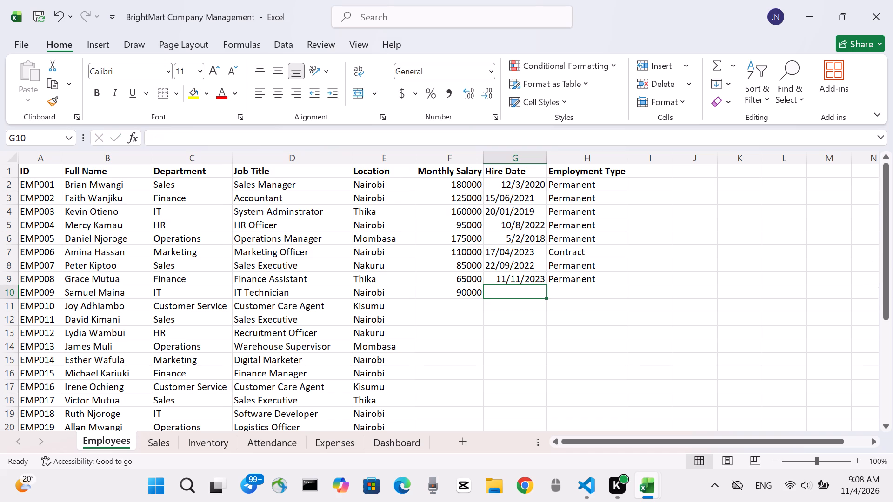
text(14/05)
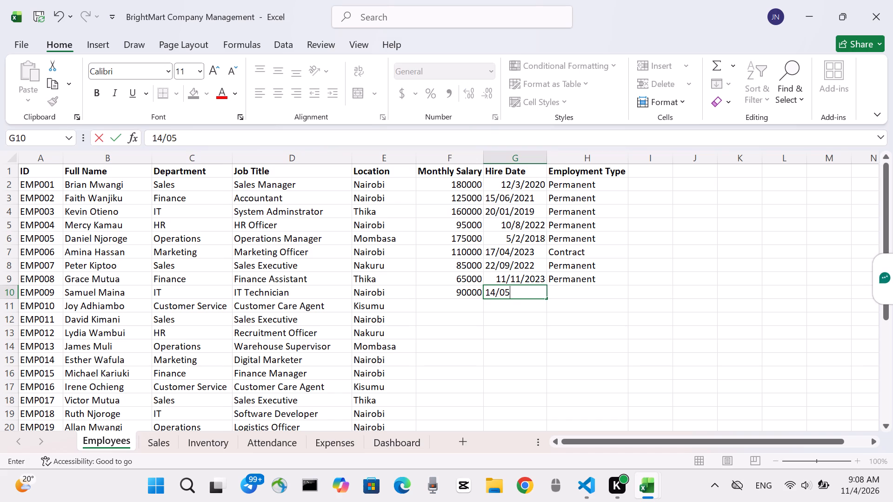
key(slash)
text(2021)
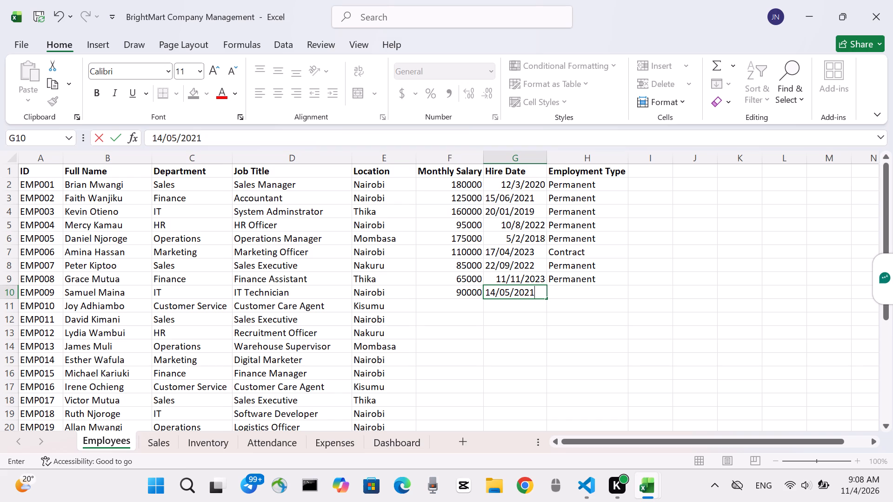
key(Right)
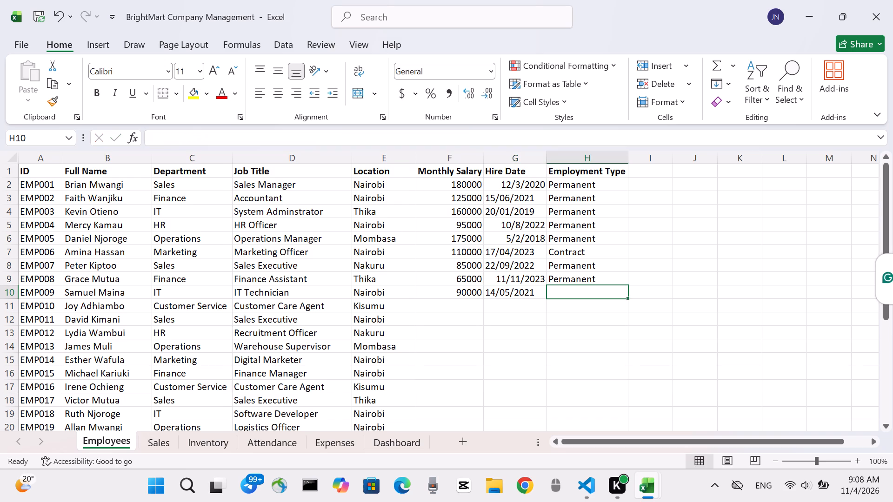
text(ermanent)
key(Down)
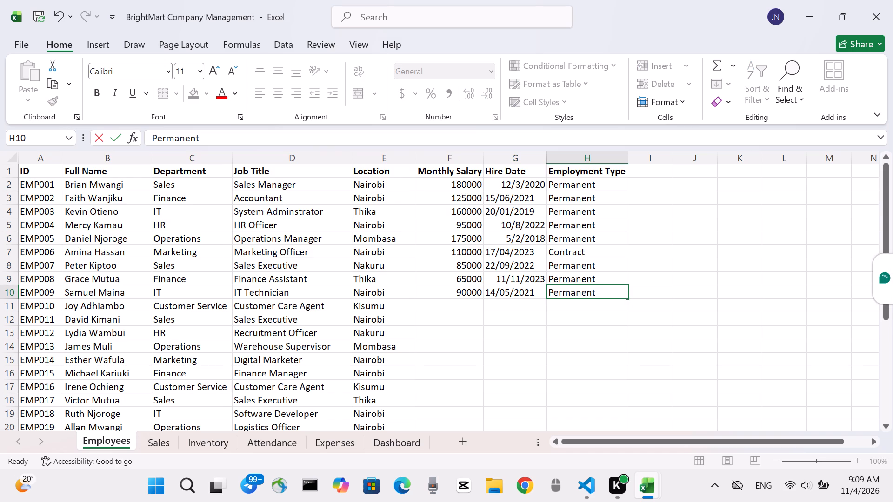
Fill in the EMP010 row with monthly salary 55000, hire date 08/07/2024 and employment type Contract.
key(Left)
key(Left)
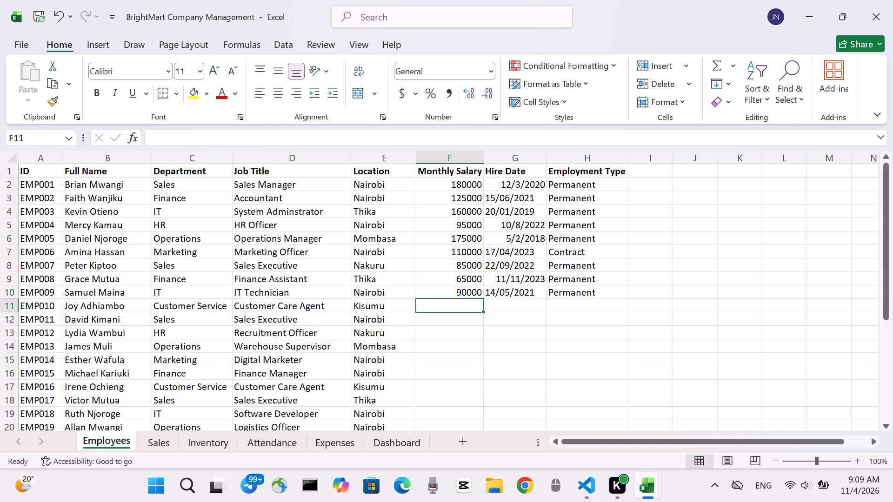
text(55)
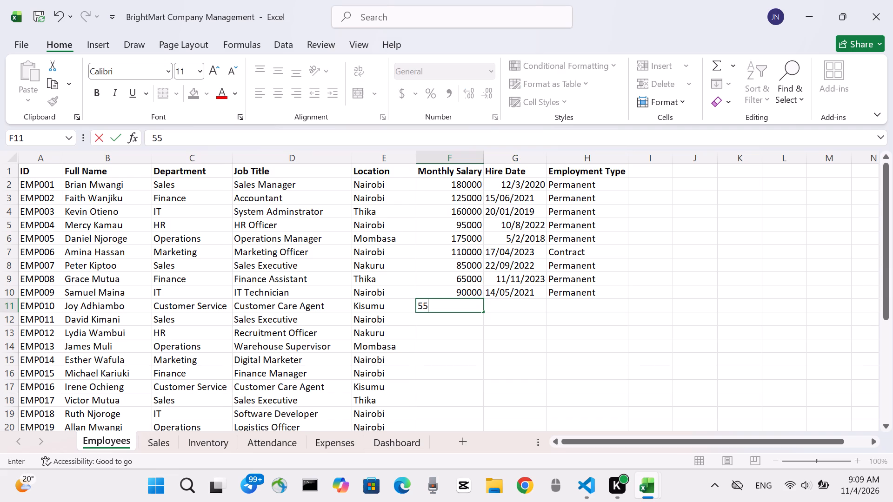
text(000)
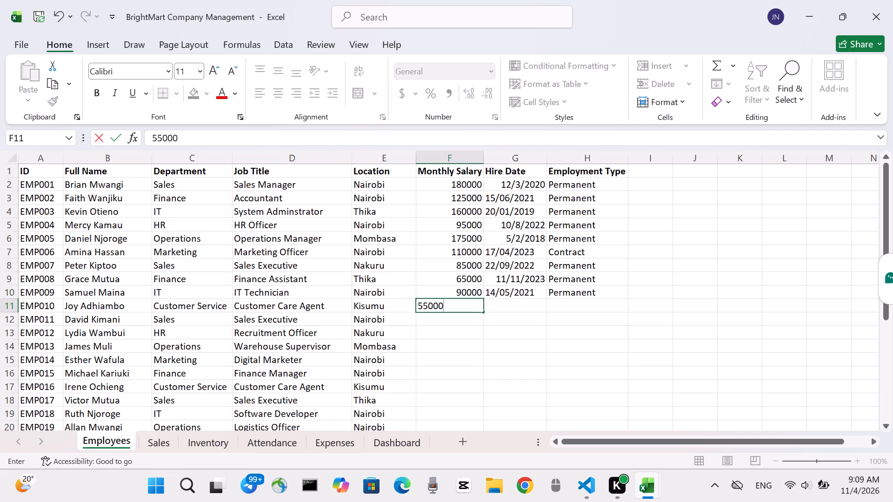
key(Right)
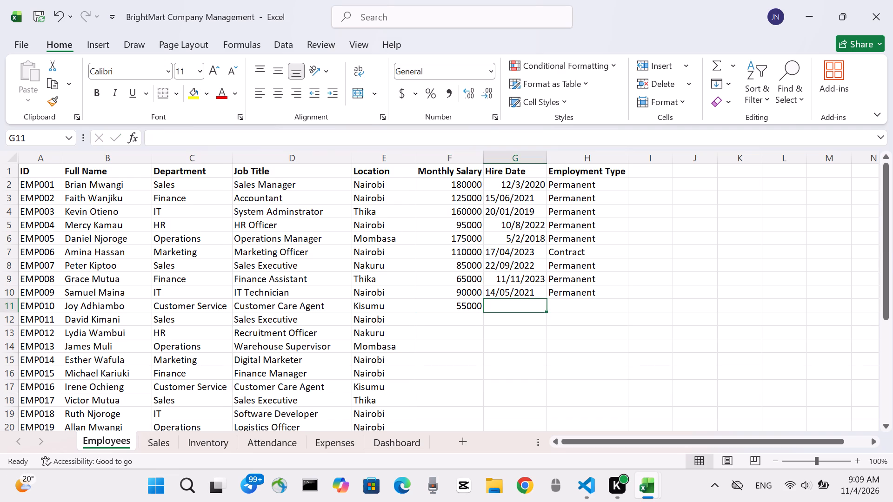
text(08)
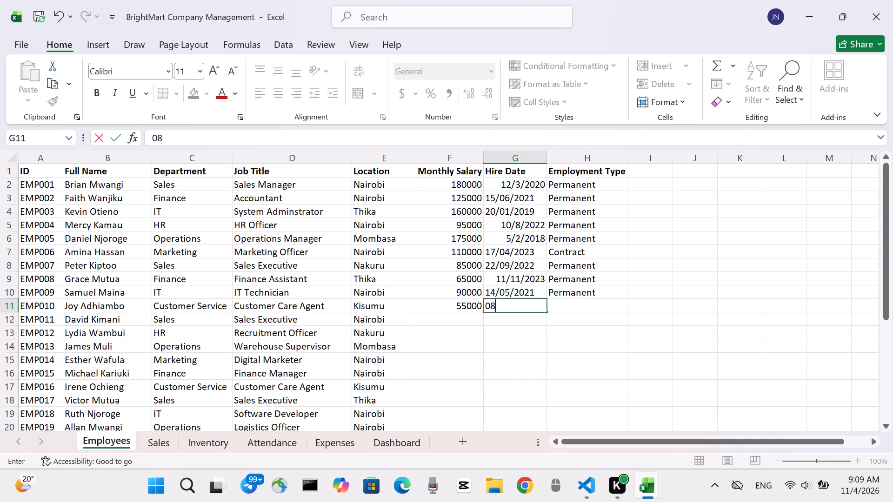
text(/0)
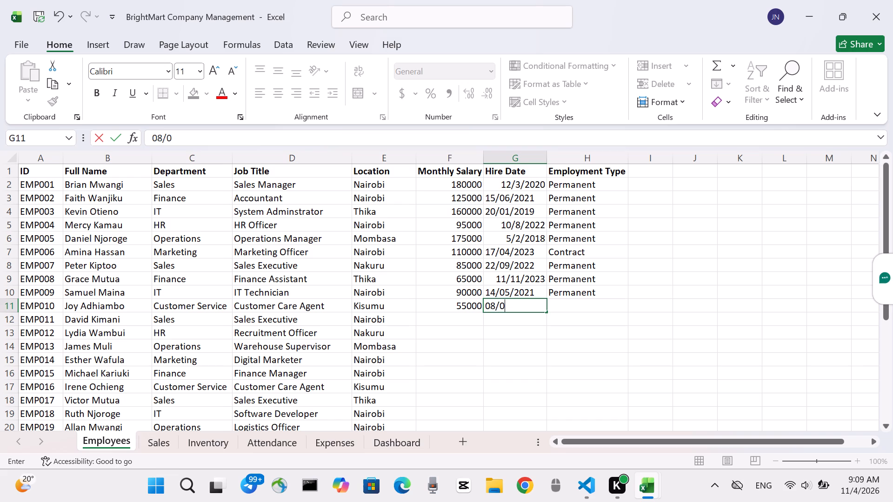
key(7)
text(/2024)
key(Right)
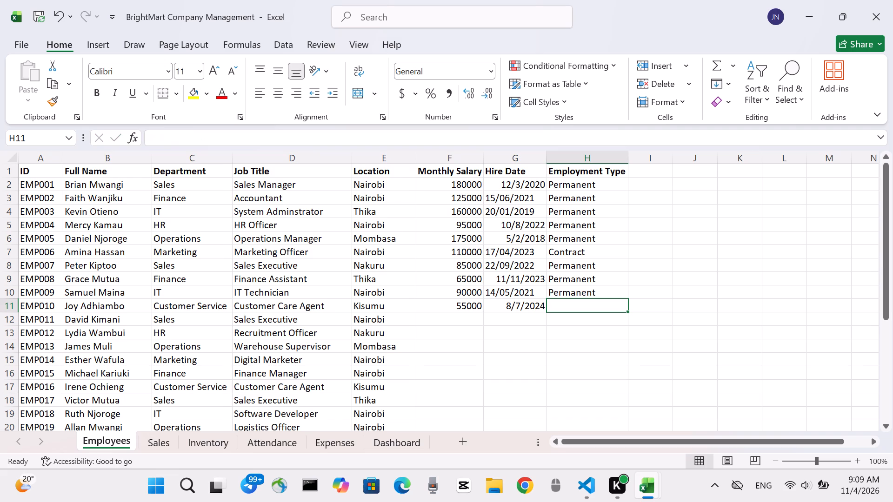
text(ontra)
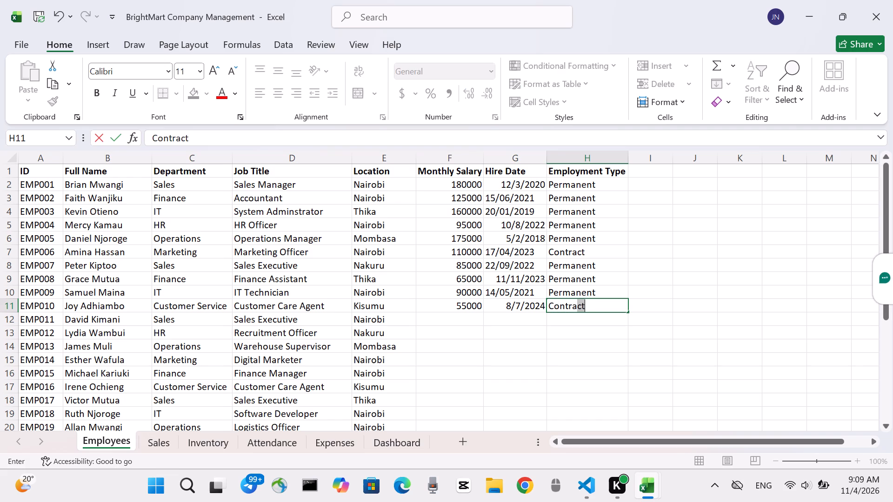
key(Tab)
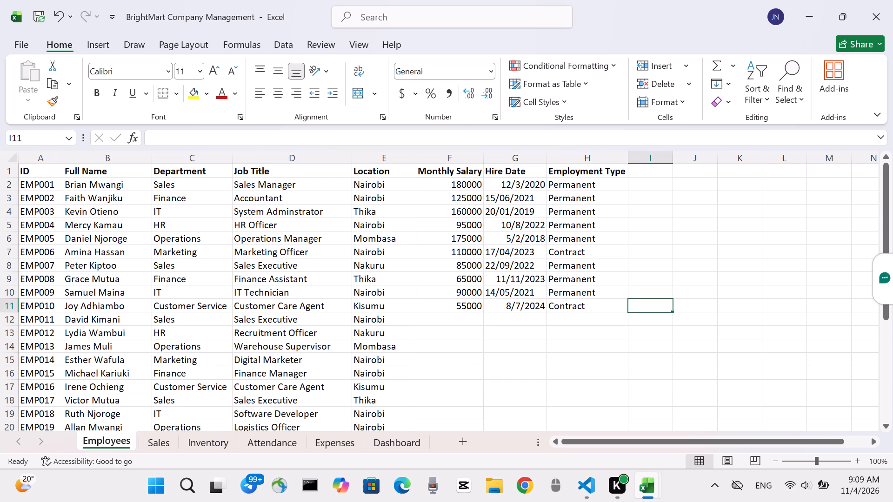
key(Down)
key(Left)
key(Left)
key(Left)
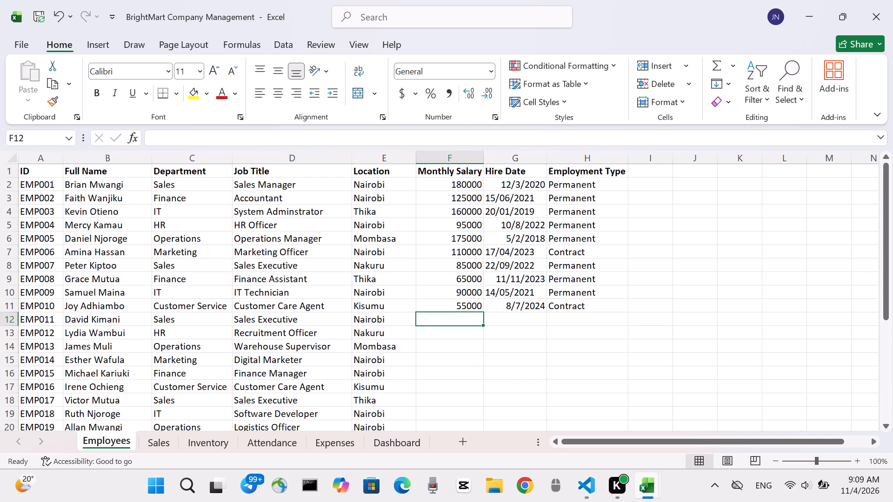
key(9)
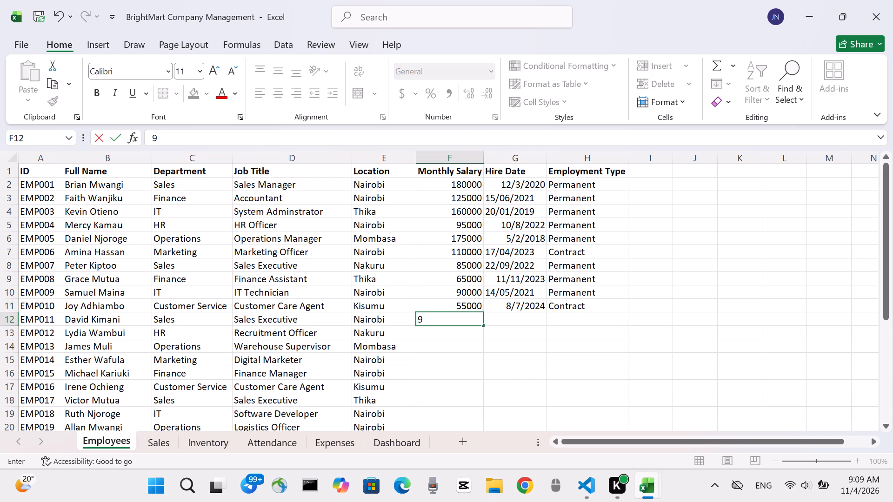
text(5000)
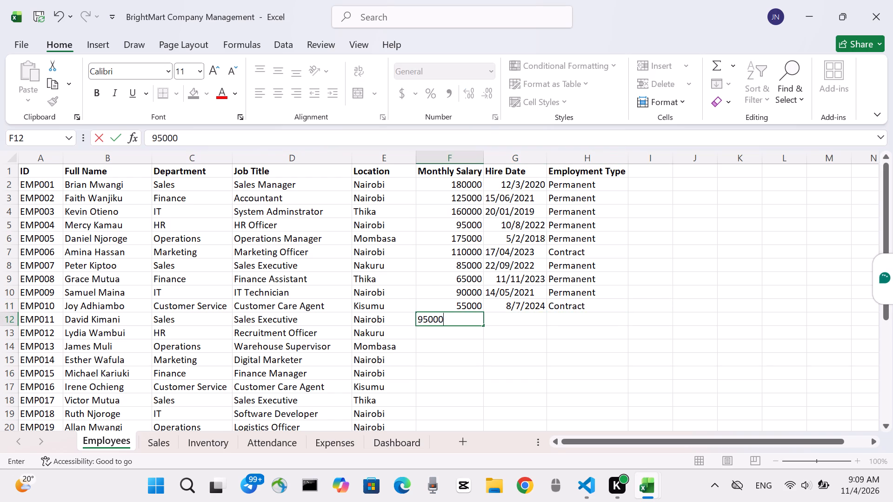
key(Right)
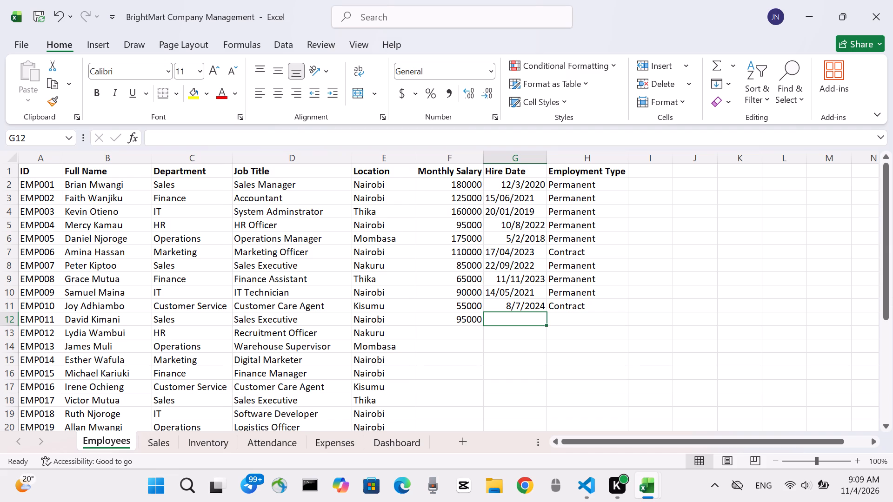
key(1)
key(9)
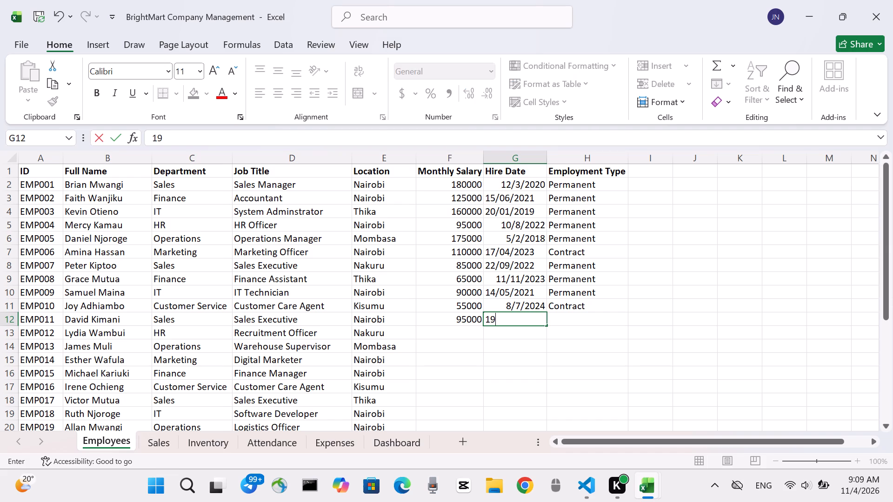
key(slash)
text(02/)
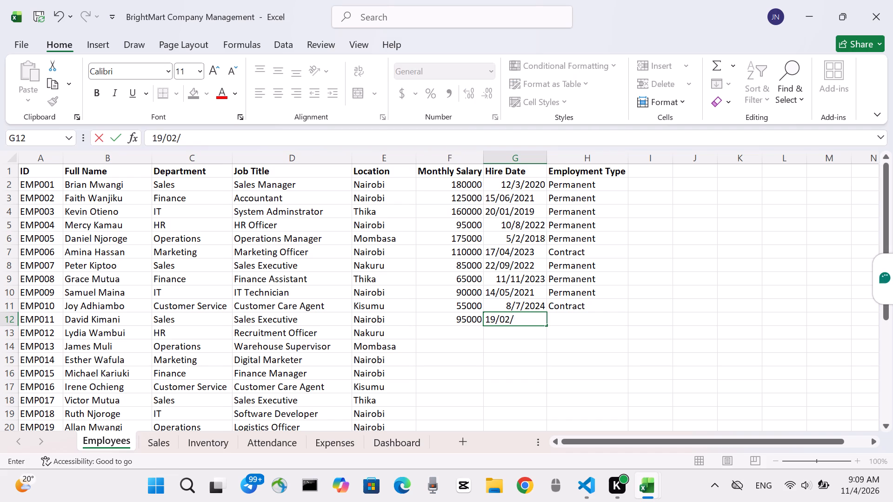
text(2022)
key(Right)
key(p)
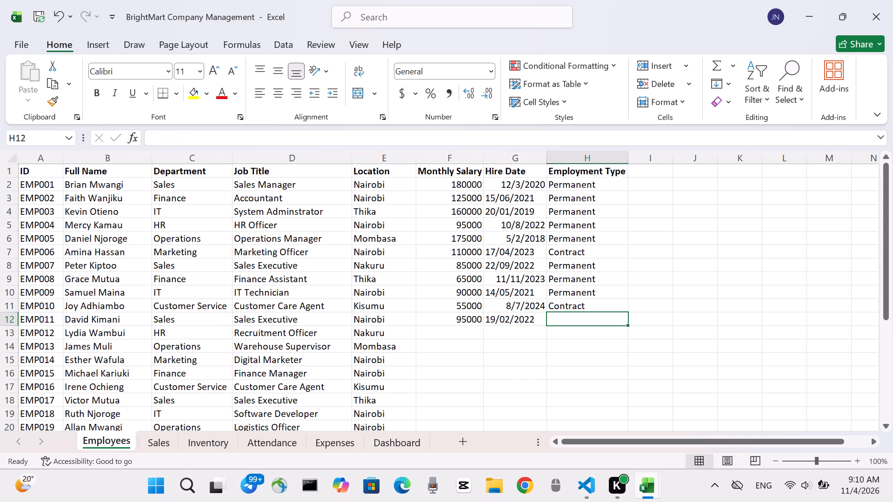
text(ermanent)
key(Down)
Enter monthly salary 85000 and hire date 03/10/2021 in the EMP012 row.
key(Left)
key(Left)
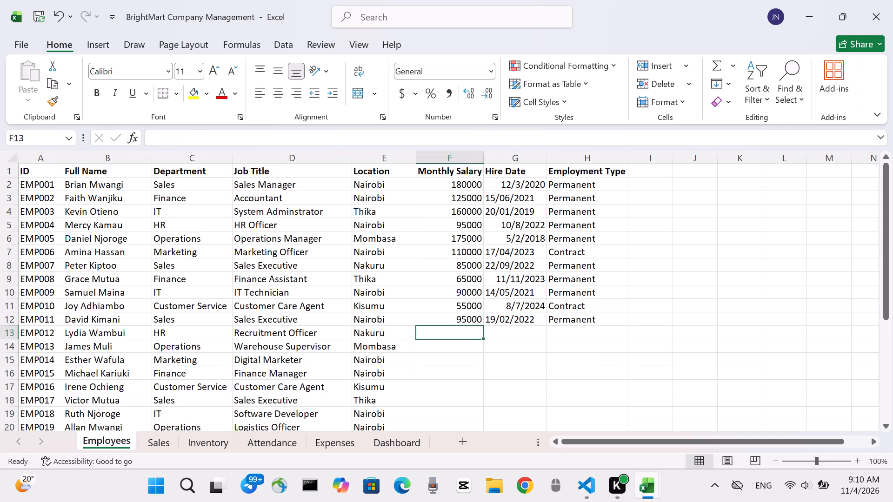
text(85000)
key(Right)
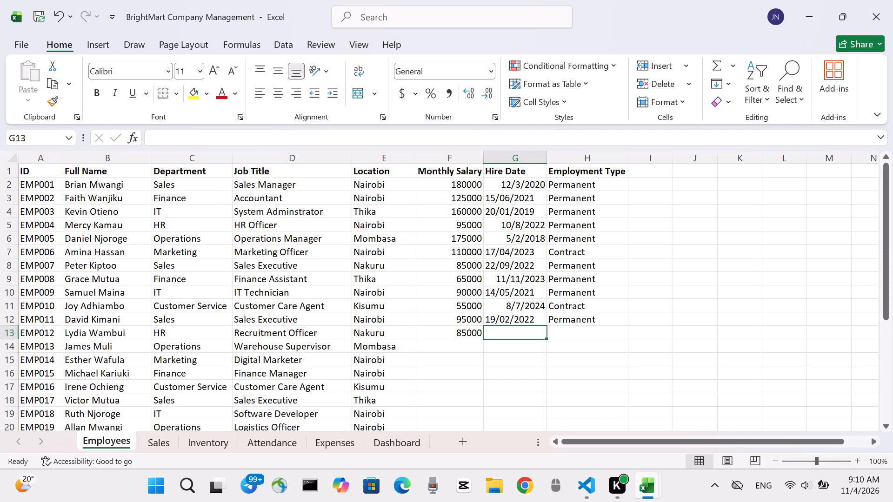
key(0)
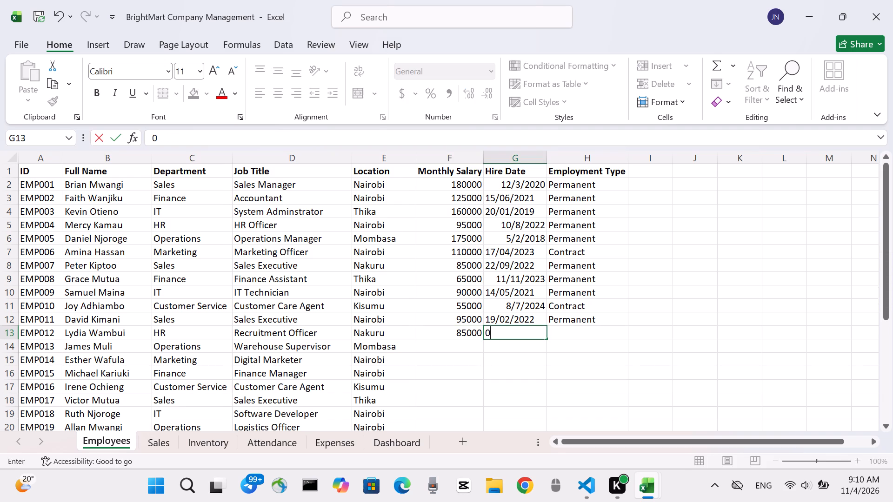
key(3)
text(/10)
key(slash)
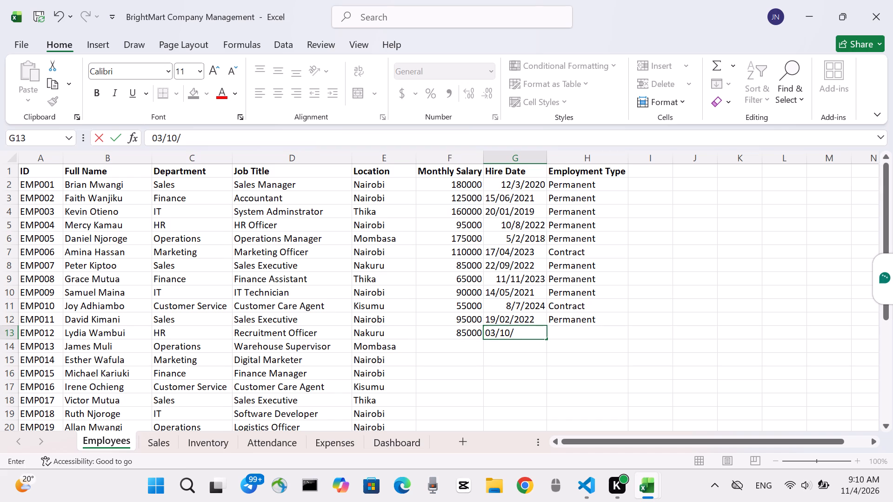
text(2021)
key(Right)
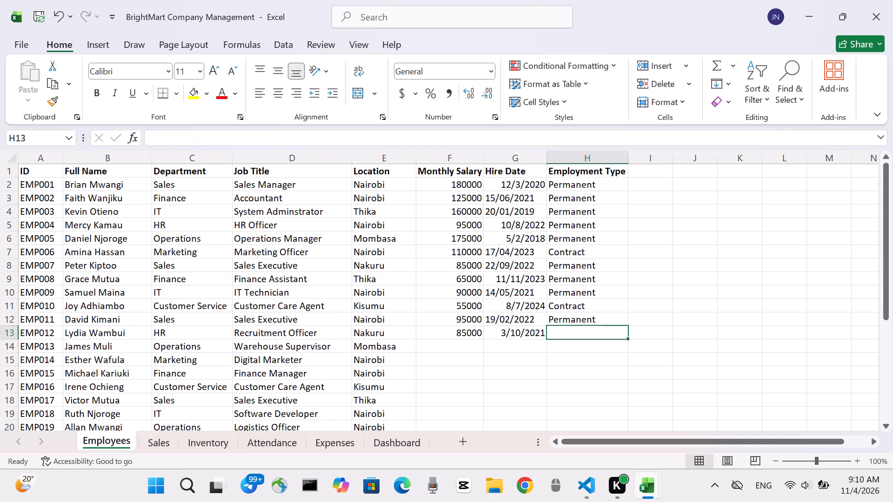
Enter Permanent as the employment type in the EMP012 row, correcting any misspelling.
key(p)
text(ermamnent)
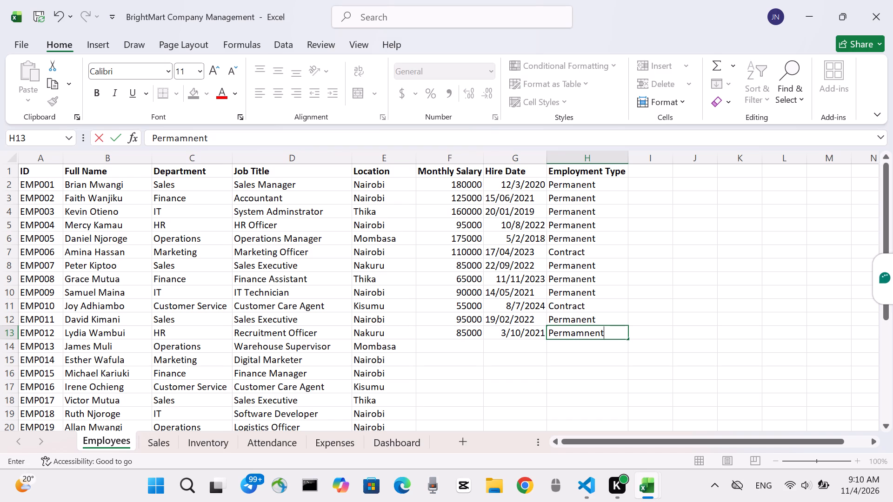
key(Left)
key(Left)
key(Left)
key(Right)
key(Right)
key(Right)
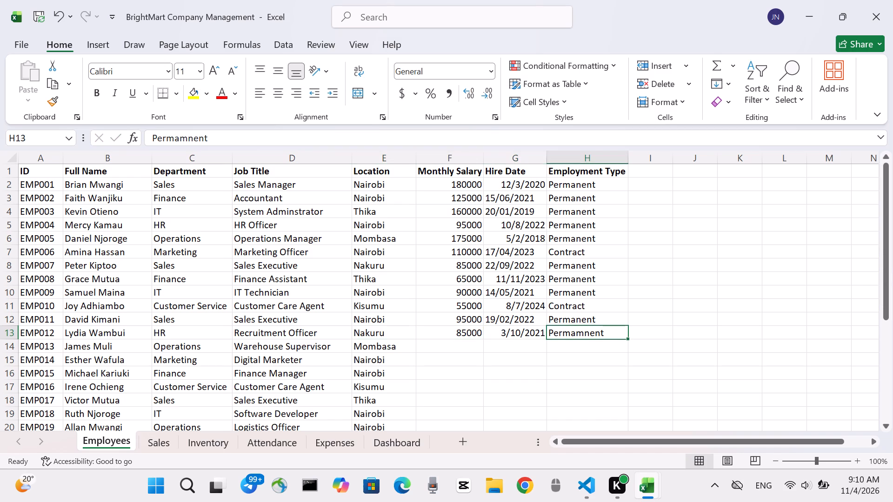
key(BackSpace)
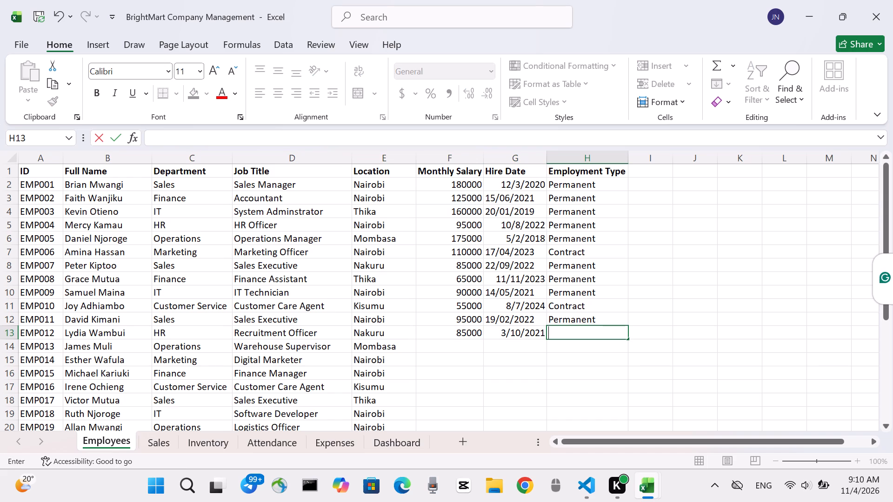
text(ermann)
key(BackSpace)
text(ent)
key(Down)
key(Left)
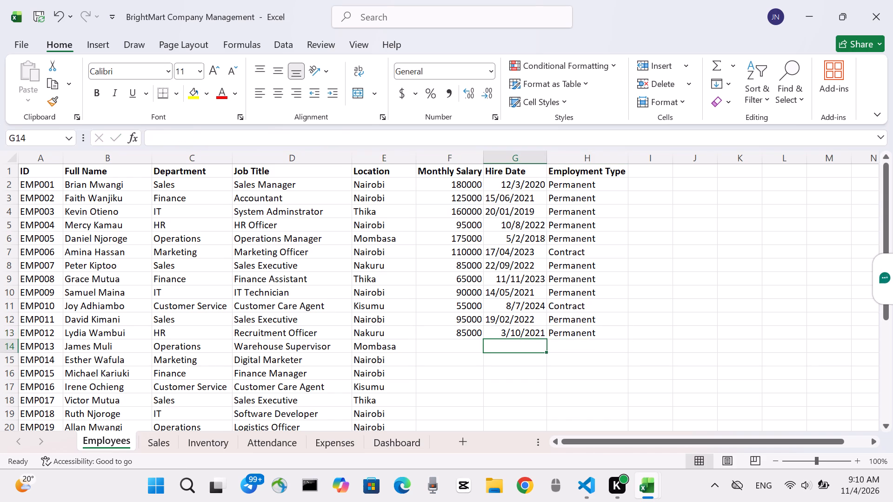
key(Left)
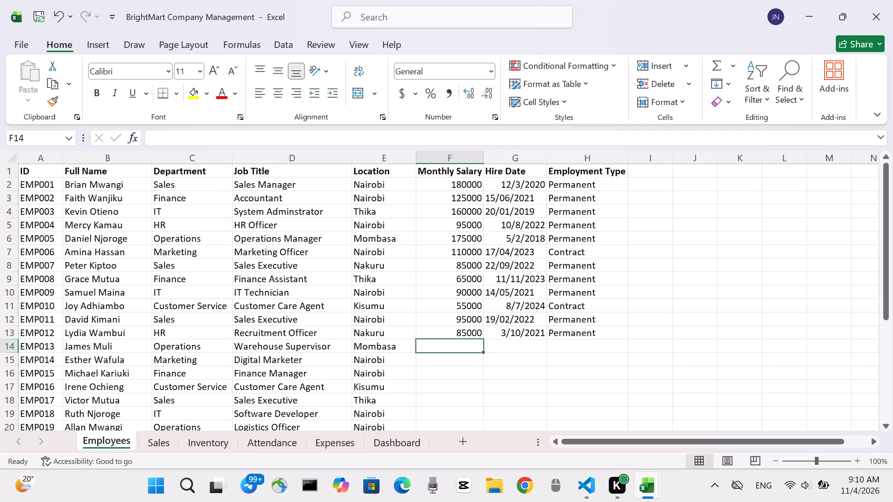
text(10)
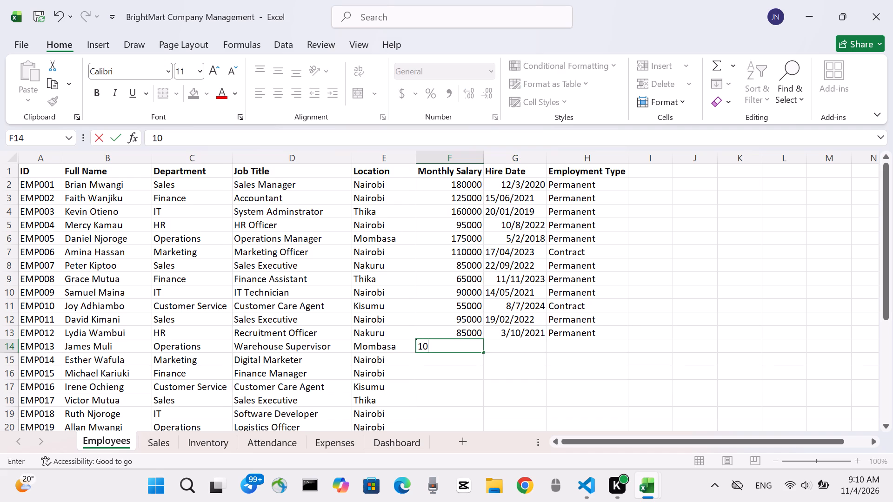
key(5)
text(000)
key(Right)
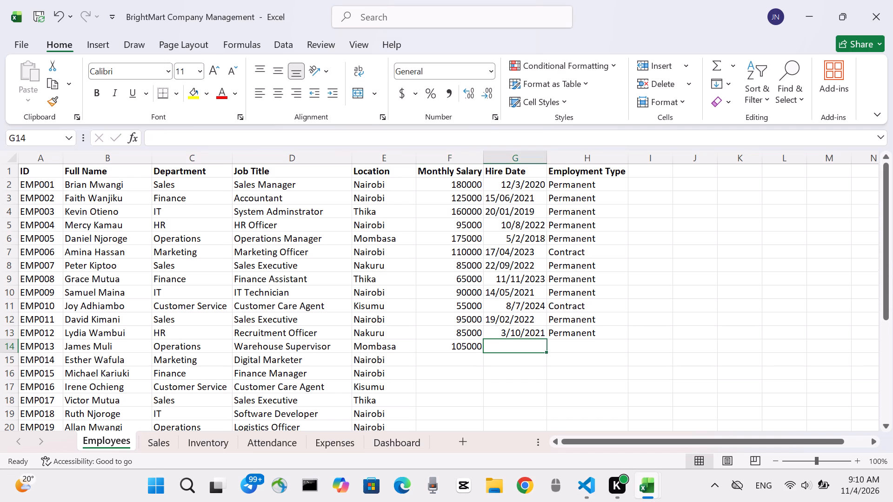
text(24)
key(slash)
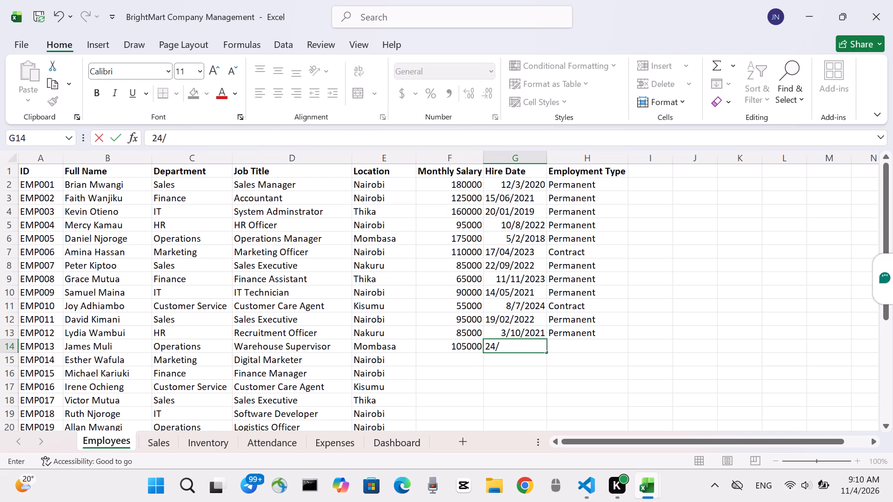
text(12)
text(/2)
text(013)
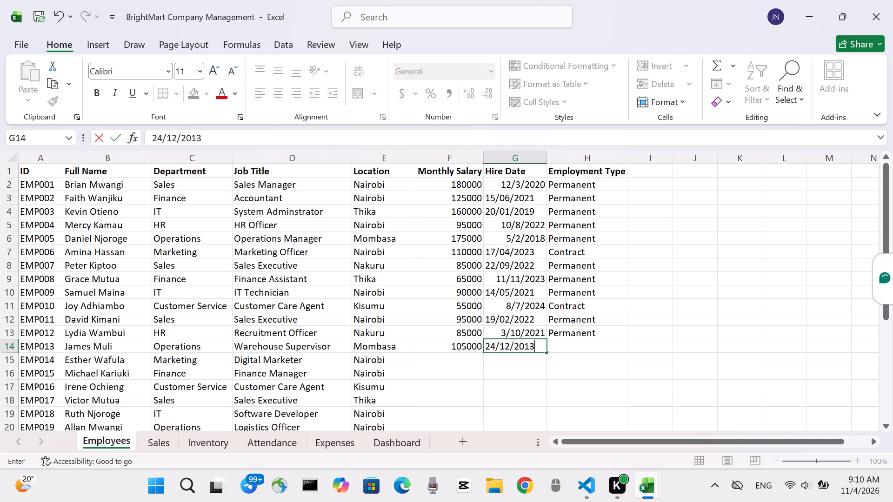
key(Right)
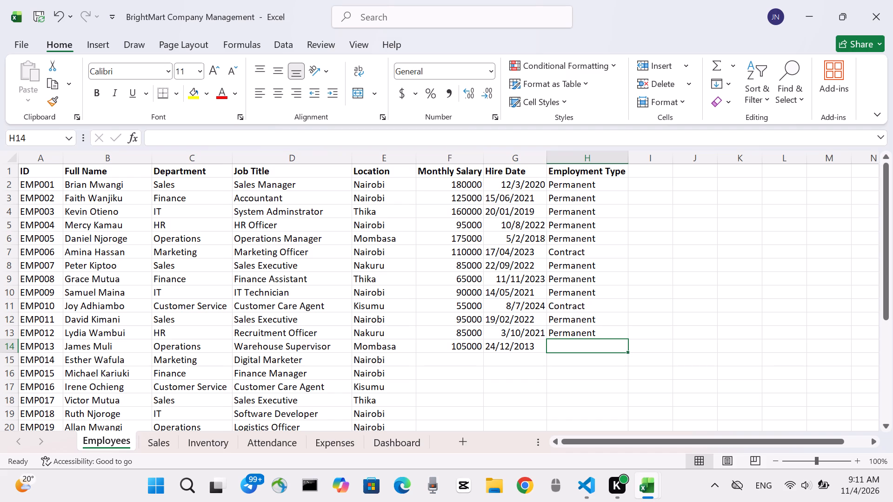
Change the EMP013 hire date to 25/12/2019 and enter Permanent as the employment type.
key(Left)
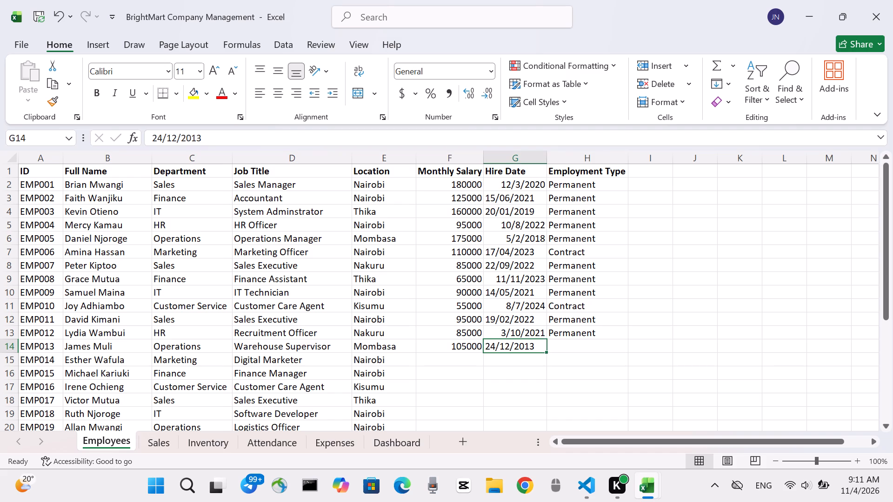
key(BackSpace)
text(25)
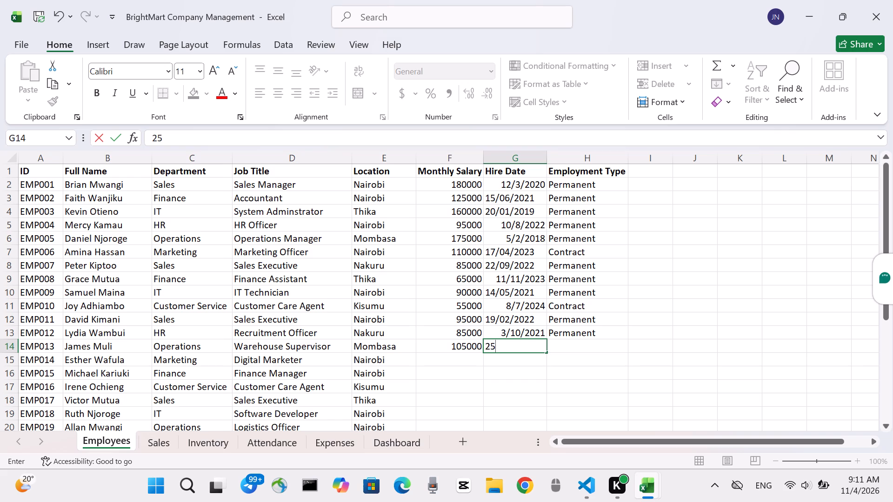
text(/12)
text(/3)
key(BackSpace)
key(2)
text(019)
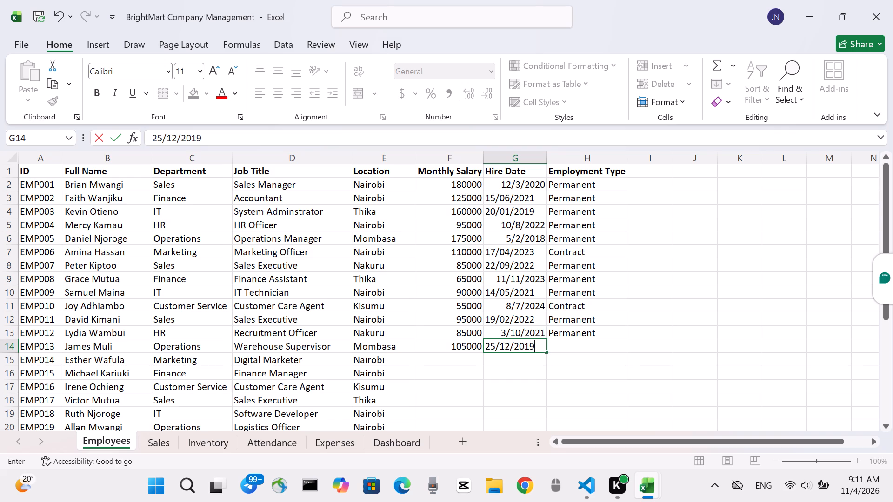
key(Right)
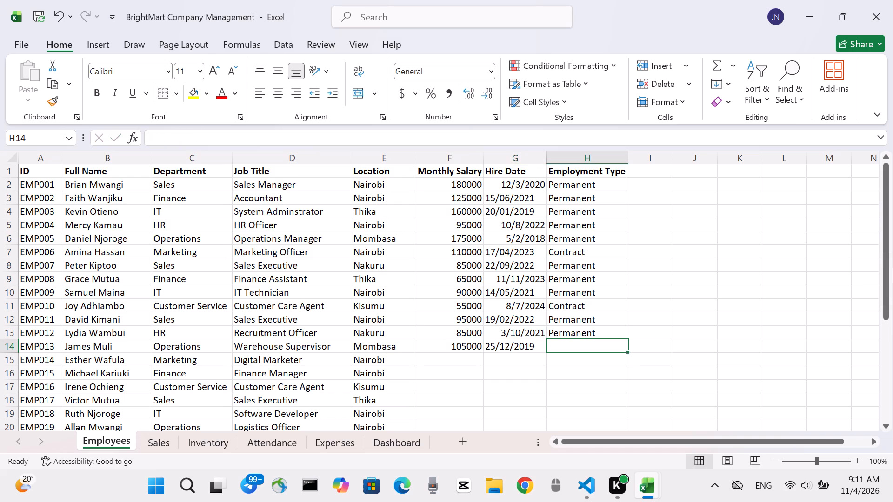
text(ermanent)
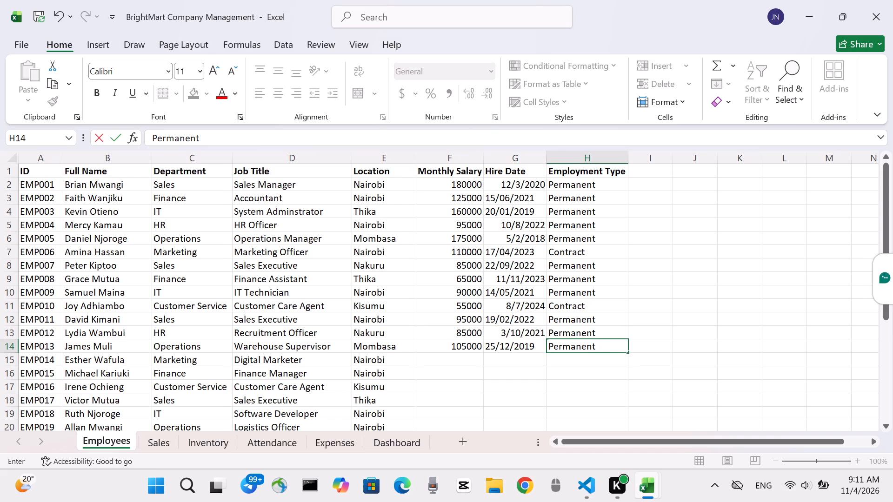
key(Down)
Fill in the EMP014 row with monthly salary 80000, hire date 16/03/2024 and employment type Contract.
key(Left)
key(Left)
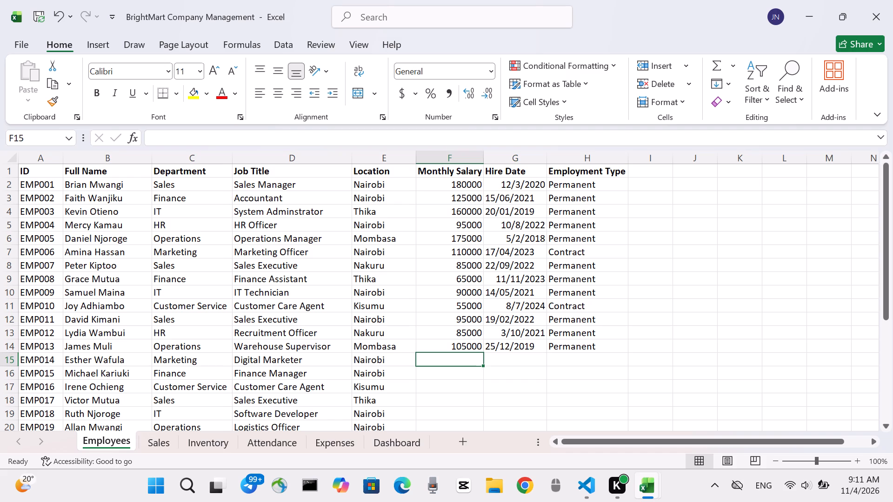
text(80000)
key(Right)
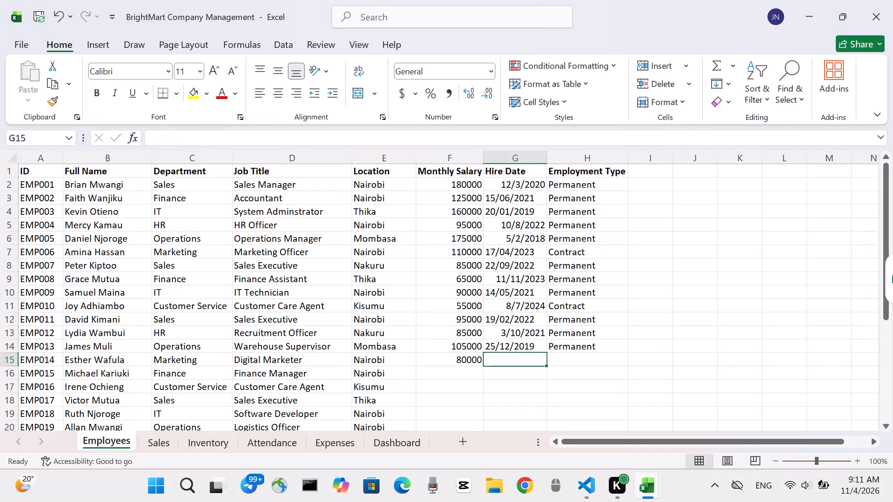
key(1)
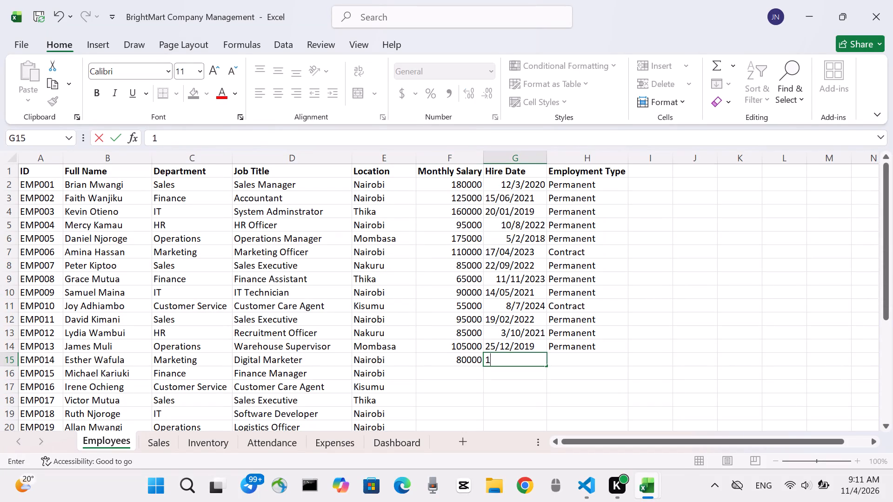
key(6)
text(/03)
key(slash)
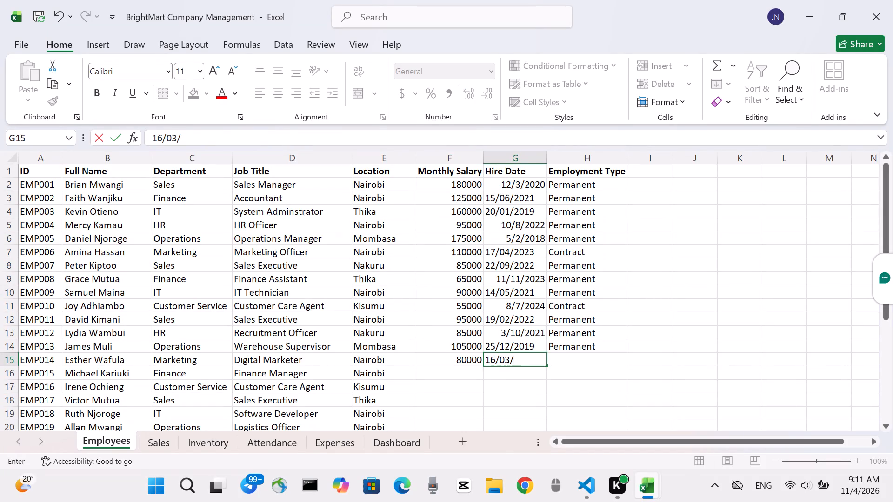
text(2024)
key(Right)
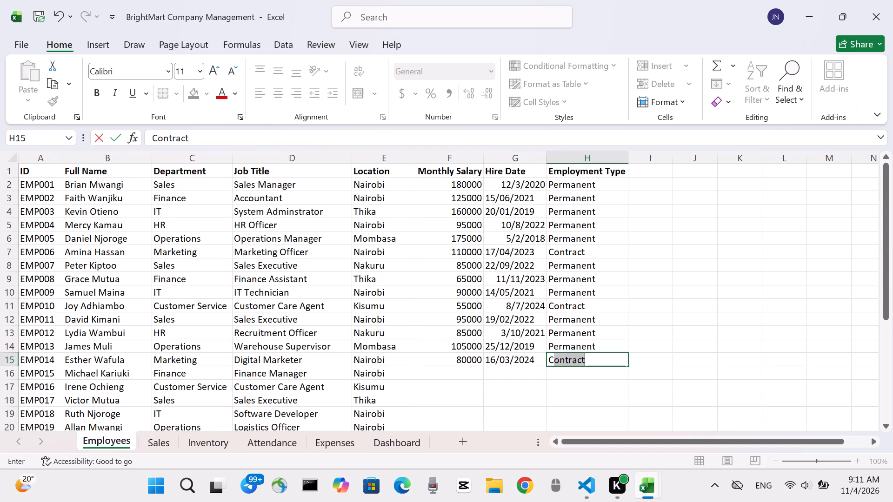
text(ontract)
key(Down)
Fill in the EMP015 row with monthly salary 190000, hire date 09/01/2017 and employment type Permanent.
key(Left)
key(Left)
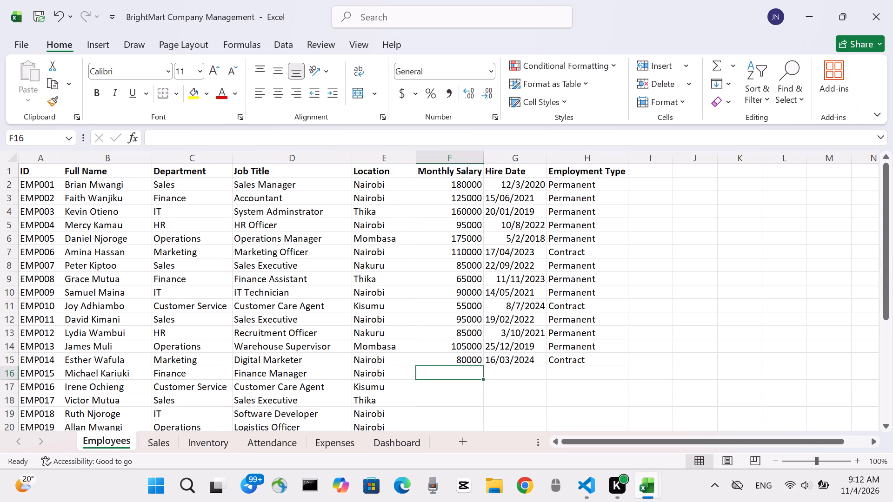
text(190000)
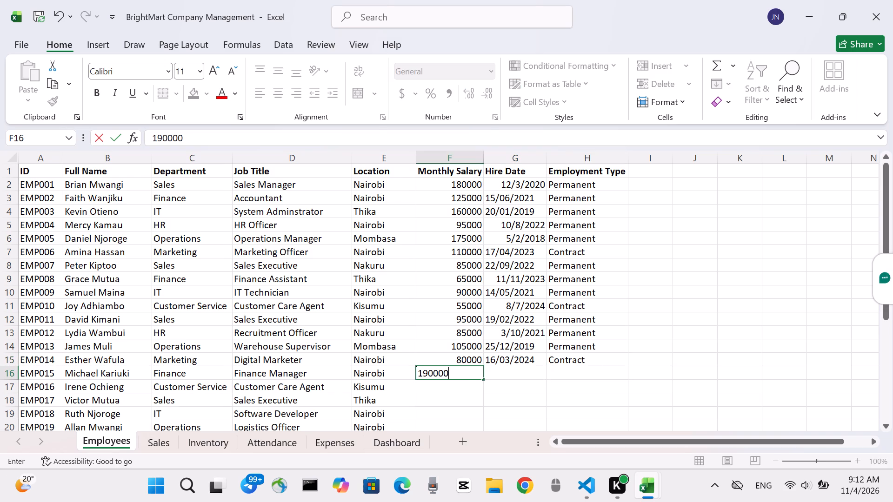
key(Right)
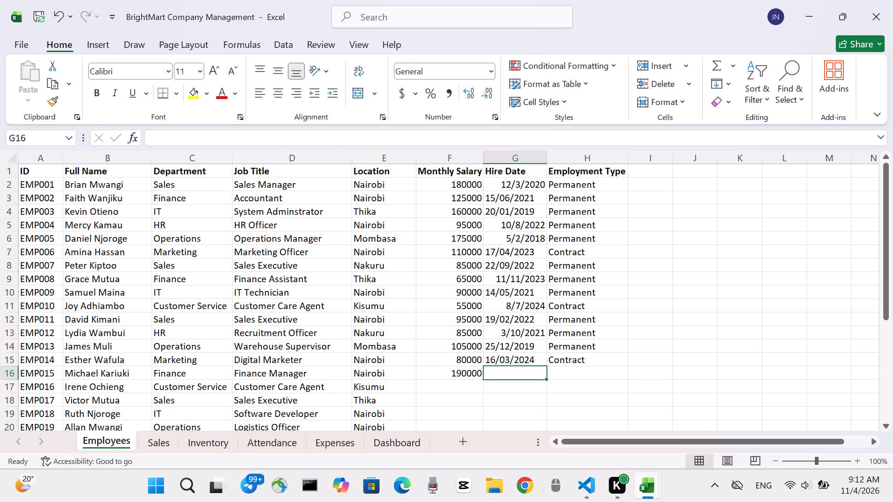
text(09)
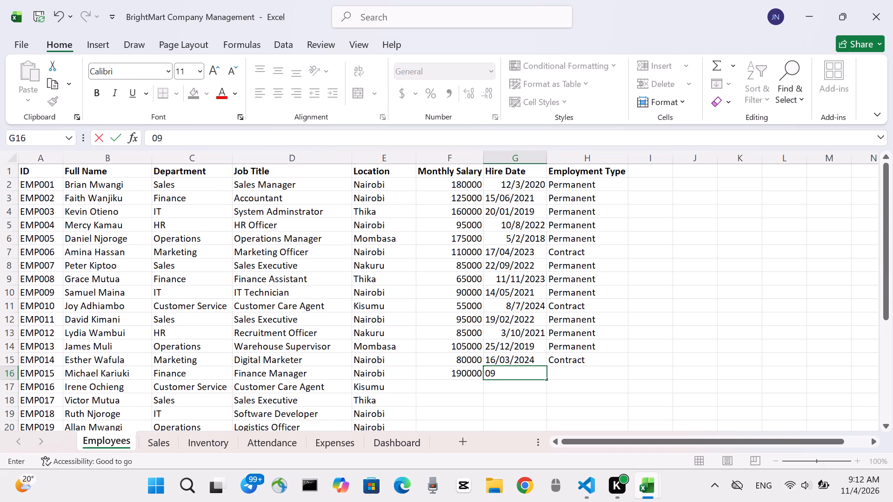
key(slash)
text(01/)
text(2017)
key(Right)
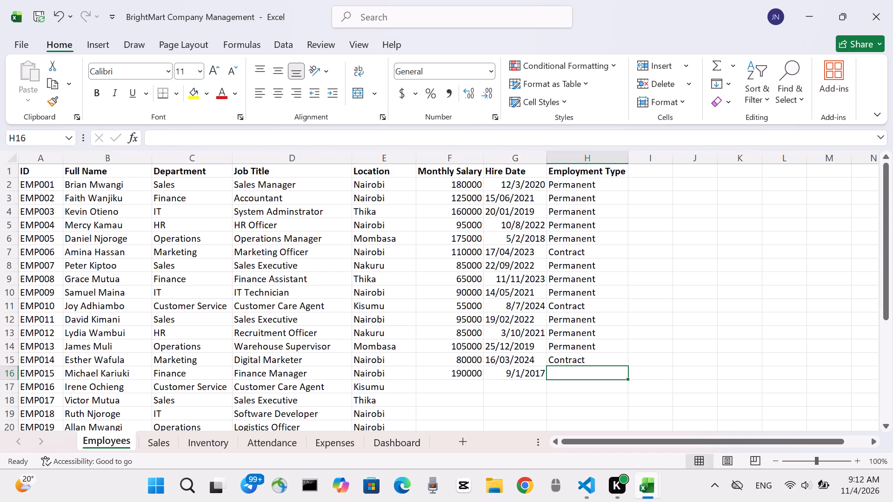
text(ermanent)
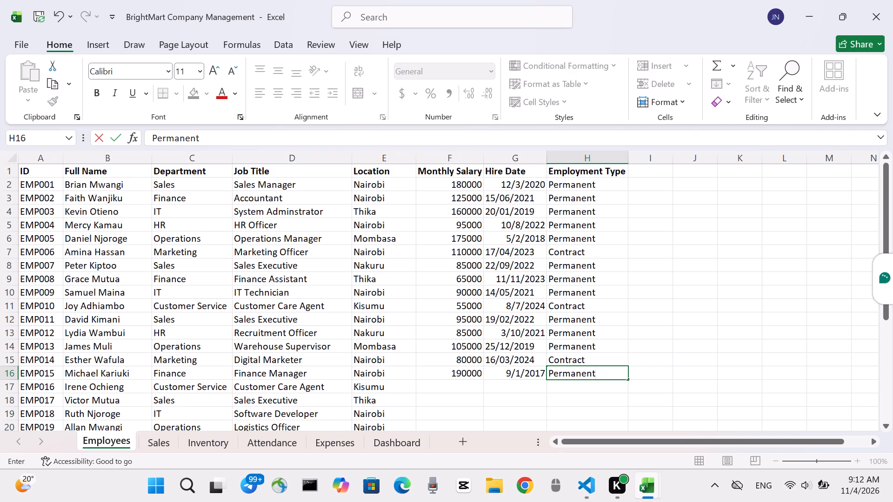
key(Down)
Fill in the EMP016 row with monthly salary 60000, hire date 13/06/2023 and employment type Permanent.
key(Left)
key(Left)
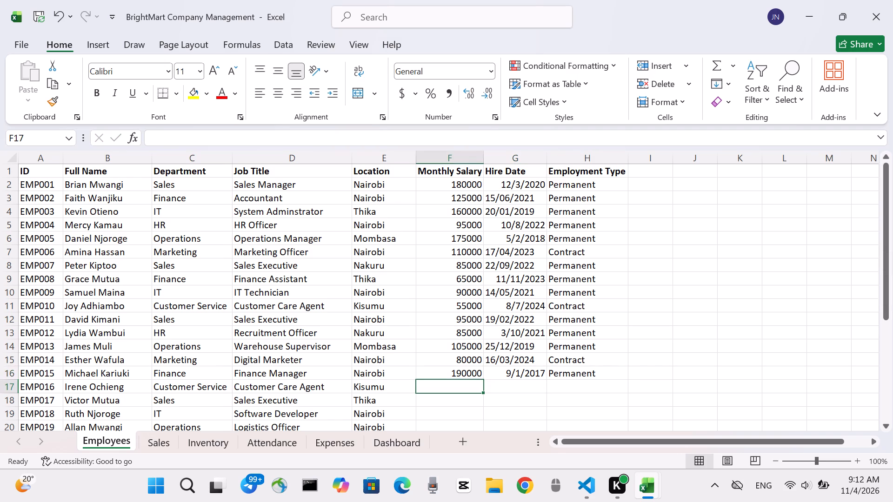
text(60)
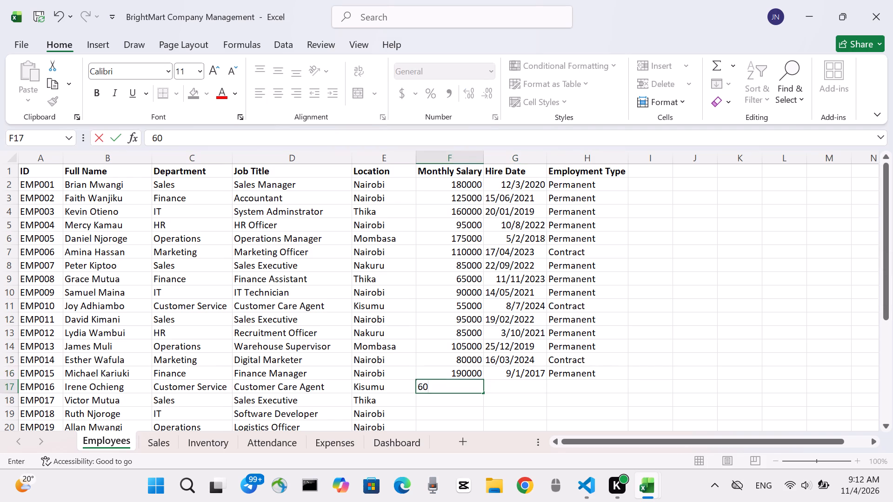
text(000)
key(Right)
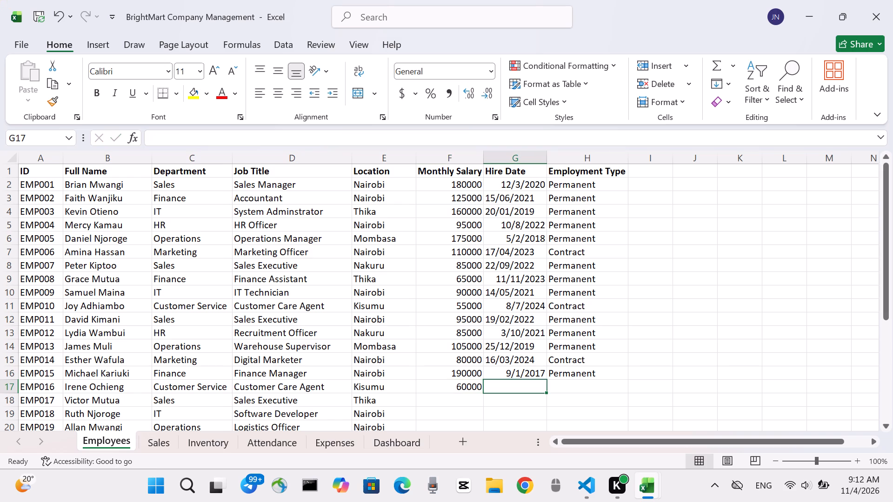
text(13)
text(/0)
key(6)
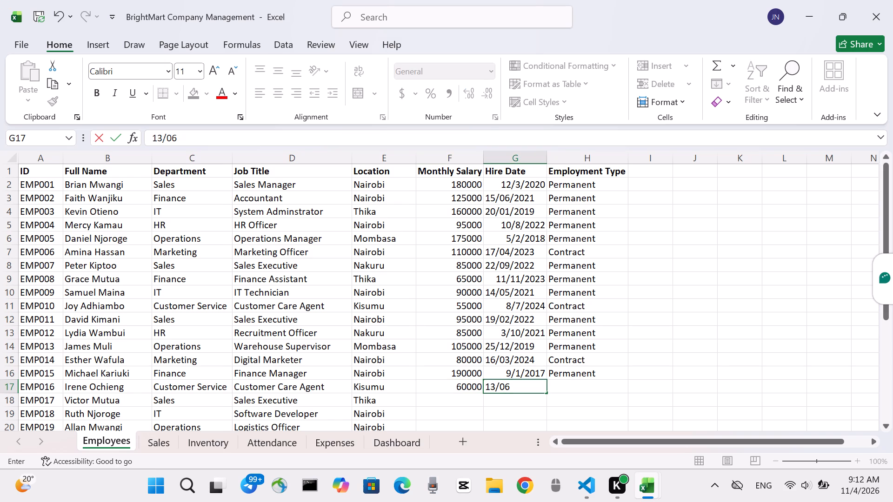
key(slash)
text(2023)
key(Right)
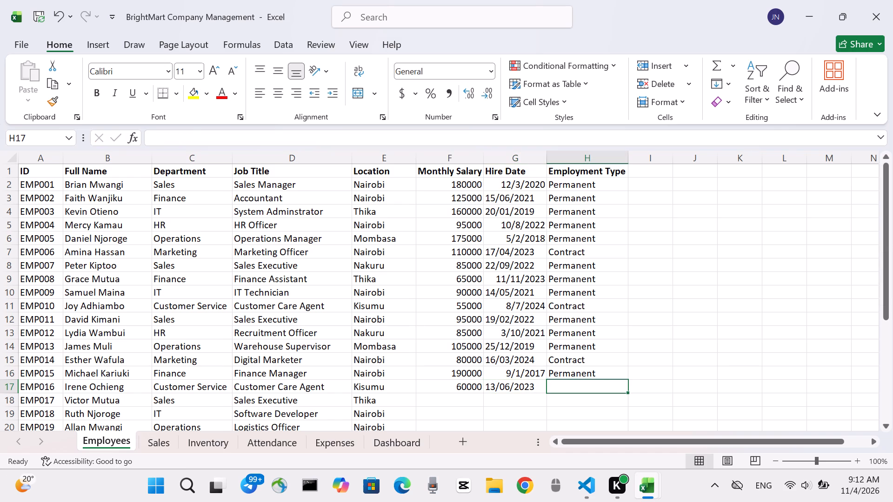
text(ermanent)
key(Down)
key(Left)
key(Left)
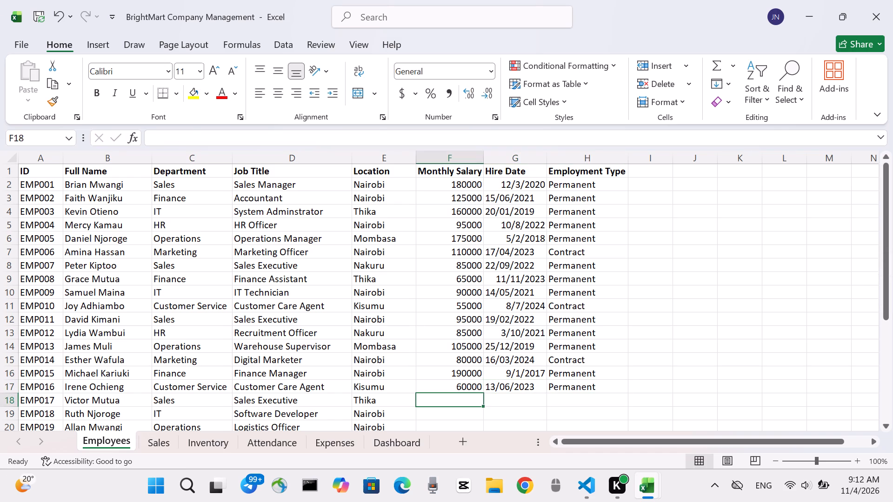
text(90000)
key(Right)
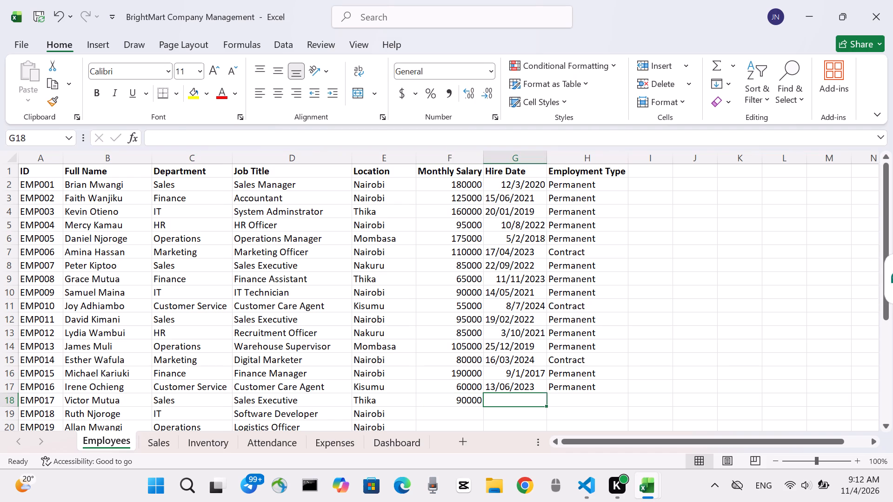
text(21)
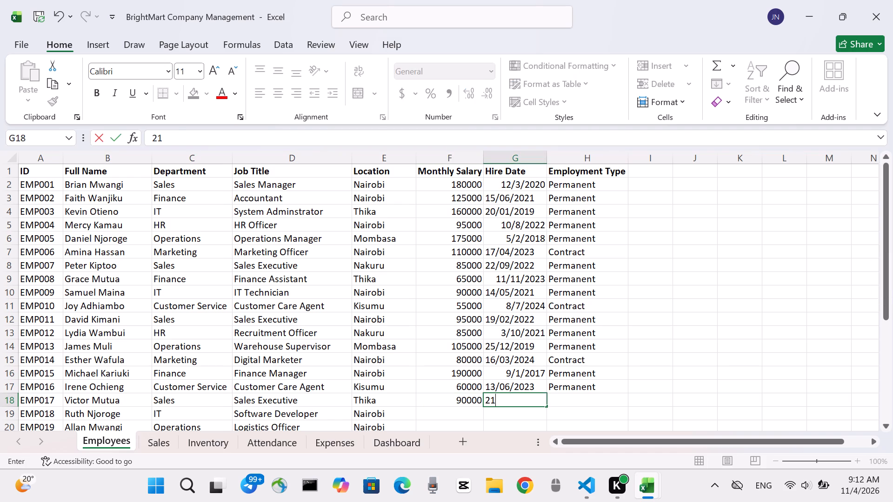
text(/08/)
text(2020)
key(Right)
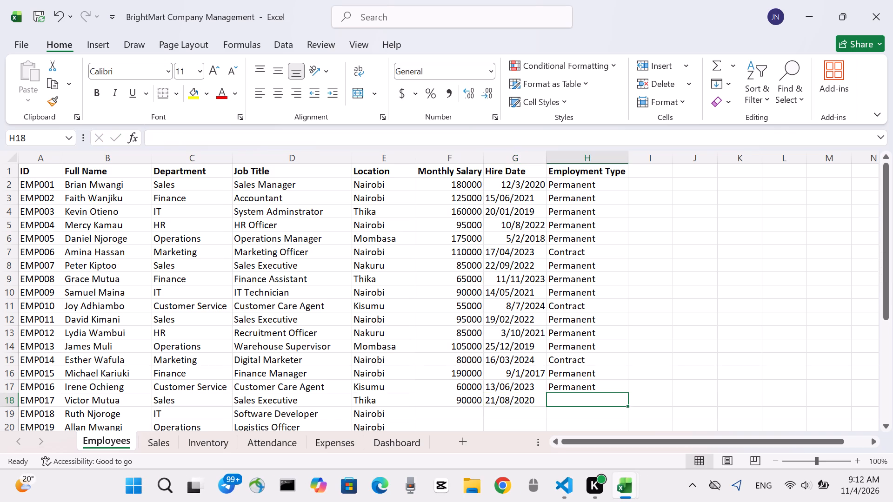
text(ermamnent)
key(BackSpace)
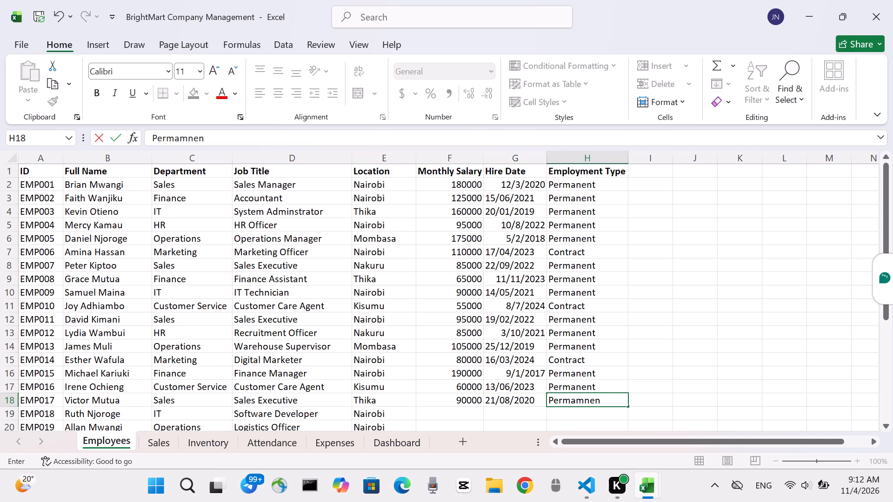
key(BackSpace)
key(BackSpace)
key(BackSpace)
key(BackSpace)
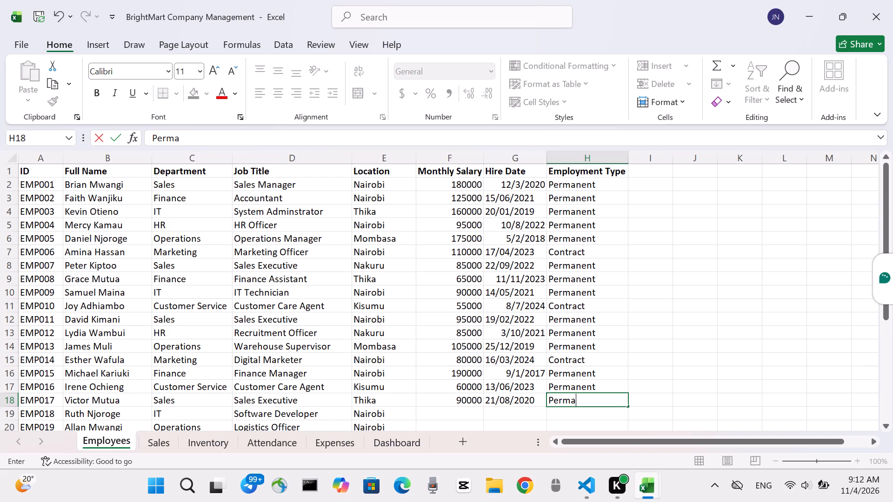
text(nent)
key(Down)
Fill in the EMP018 row with monthly salary 170000, hire date 07/04/2019 and employment type Permanent.
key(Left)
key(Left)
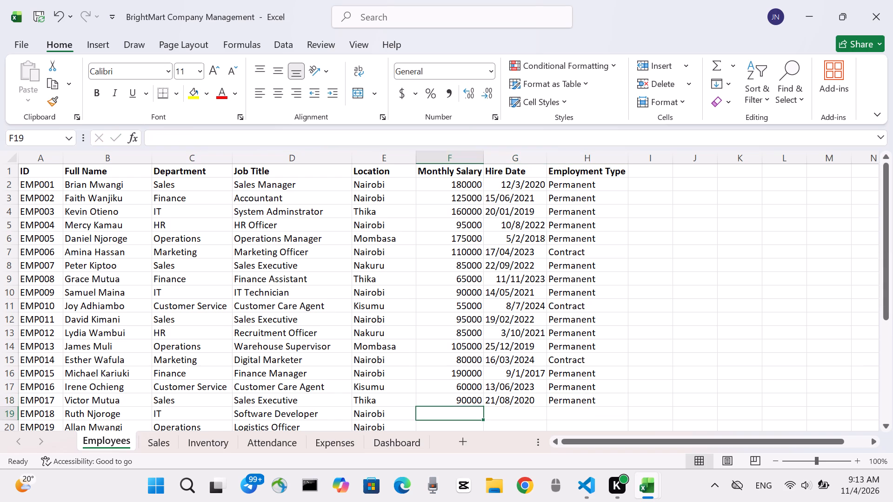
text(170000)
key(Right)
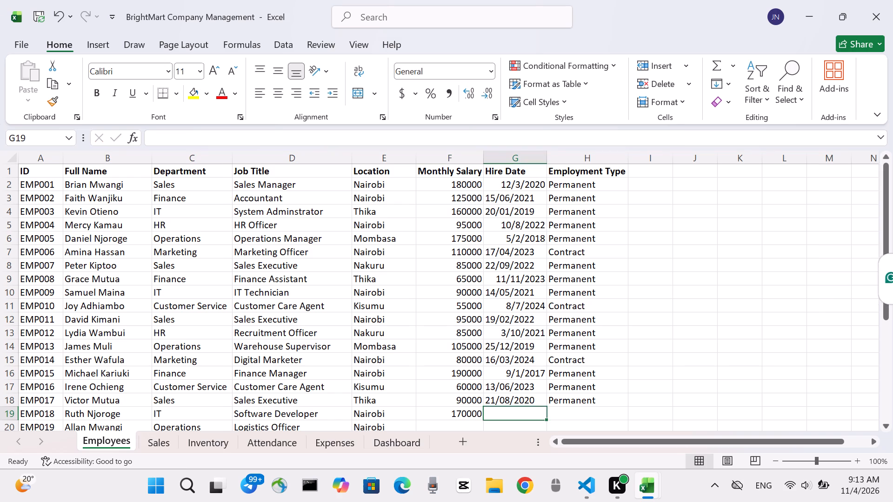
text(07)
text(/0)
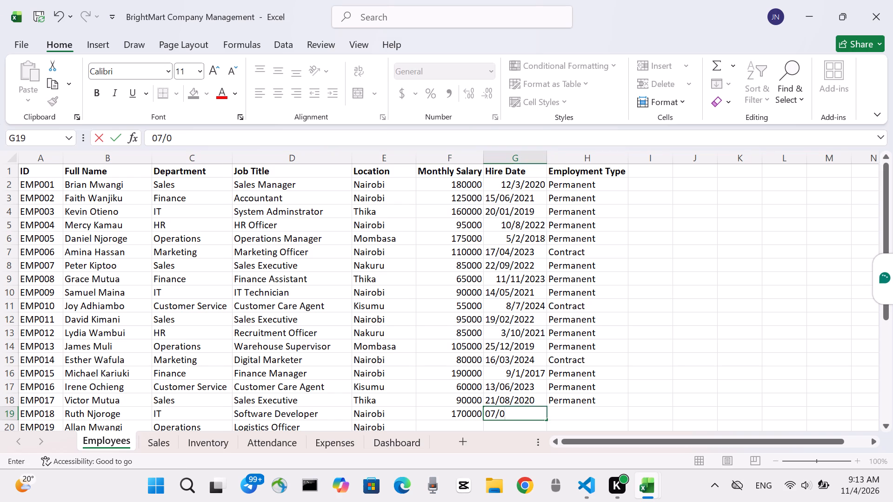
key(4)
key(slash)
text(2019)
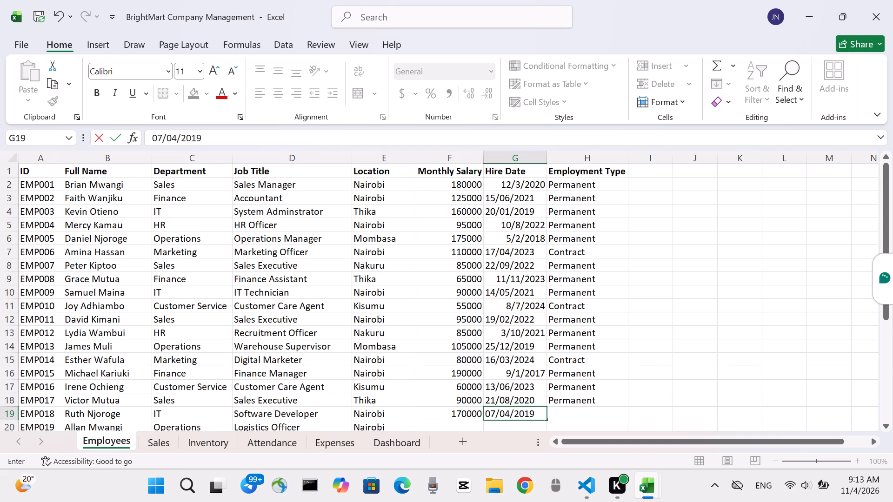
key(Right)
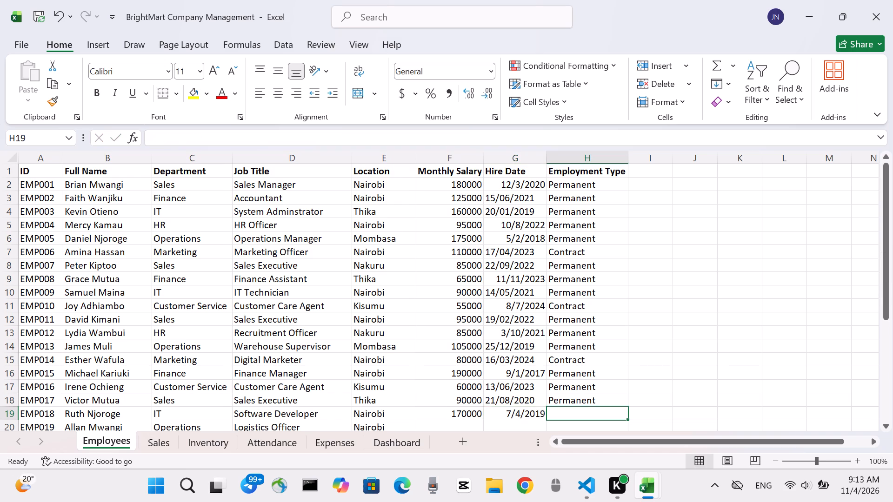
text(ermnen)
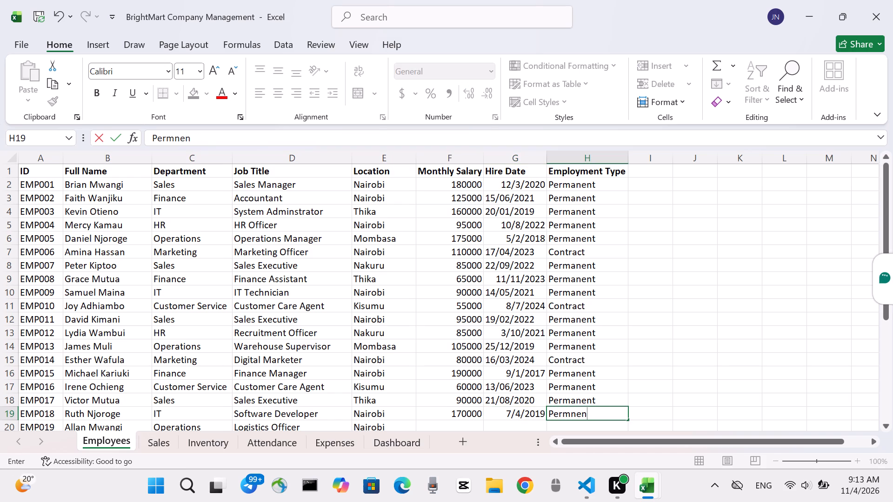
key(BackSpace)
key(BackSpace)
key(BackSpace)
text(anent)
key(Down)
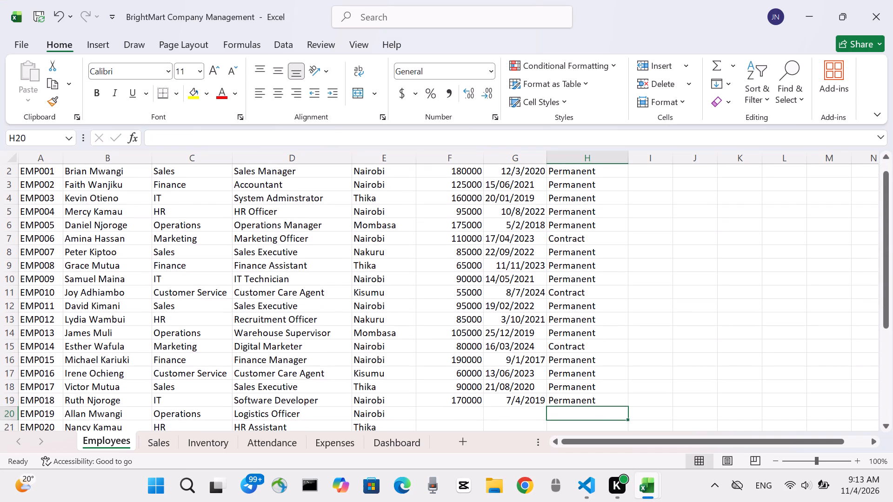
Enter monthly salary 85000 and hire date 18/09/2022 in the EMP019 row.
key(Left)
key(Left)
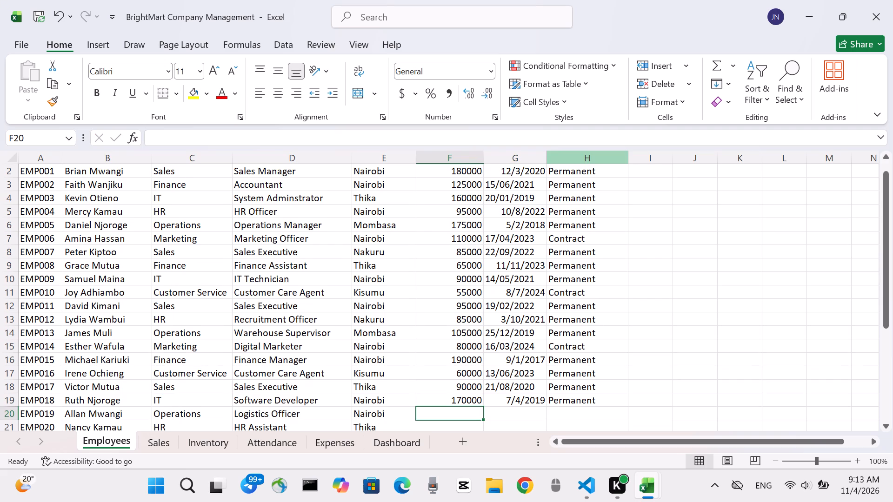
scroll(463, 287, down, 4)
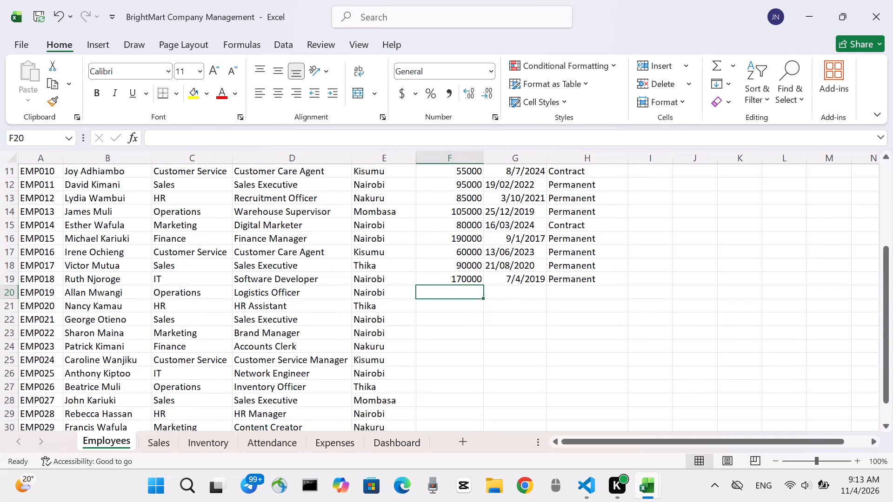
scroll(463, 287, down, 1)
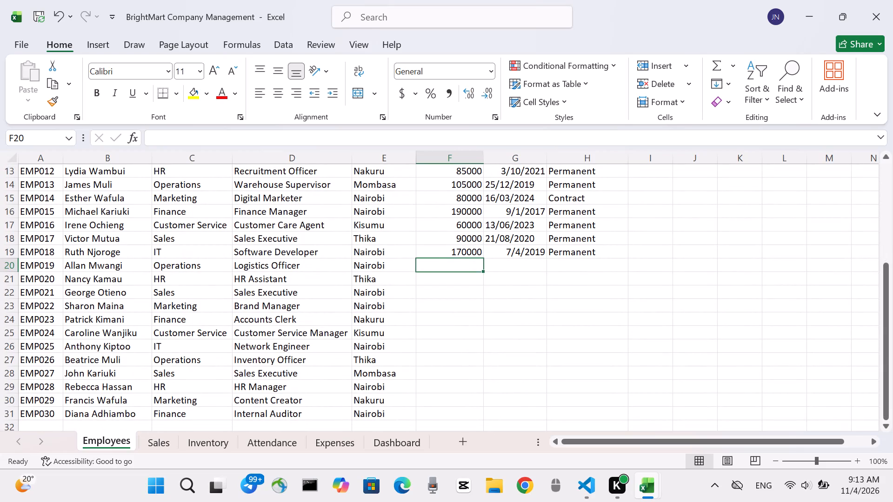
key(8)
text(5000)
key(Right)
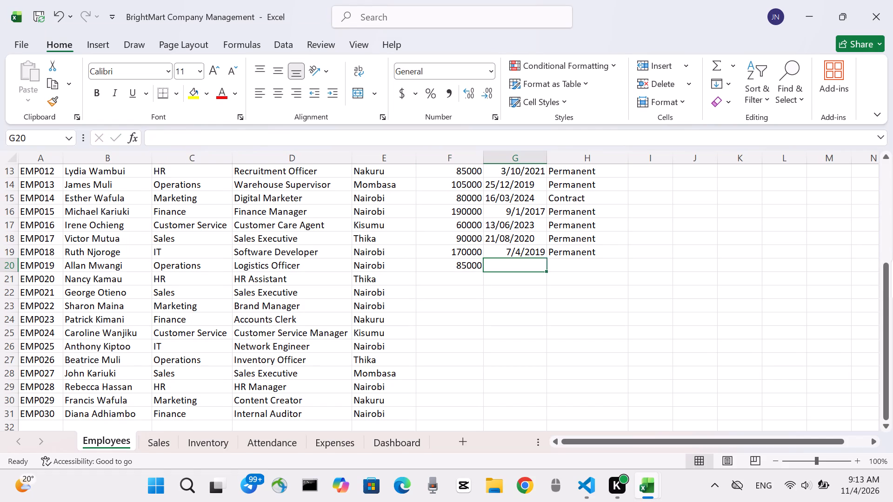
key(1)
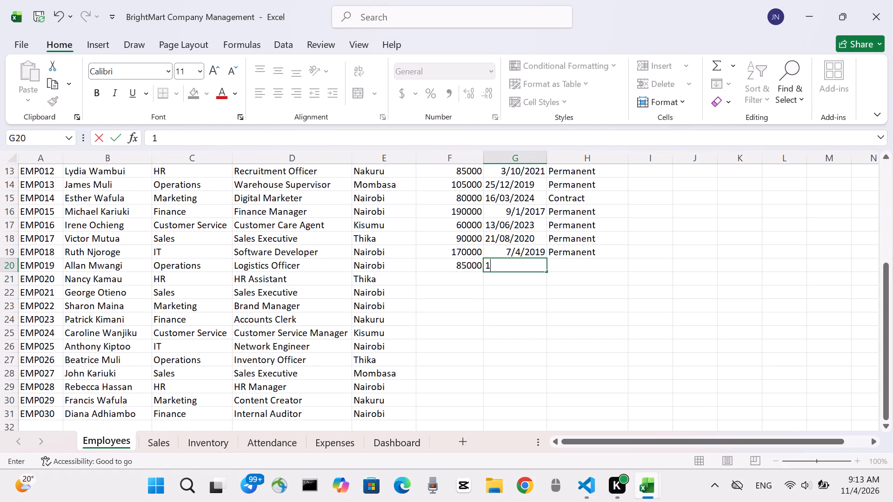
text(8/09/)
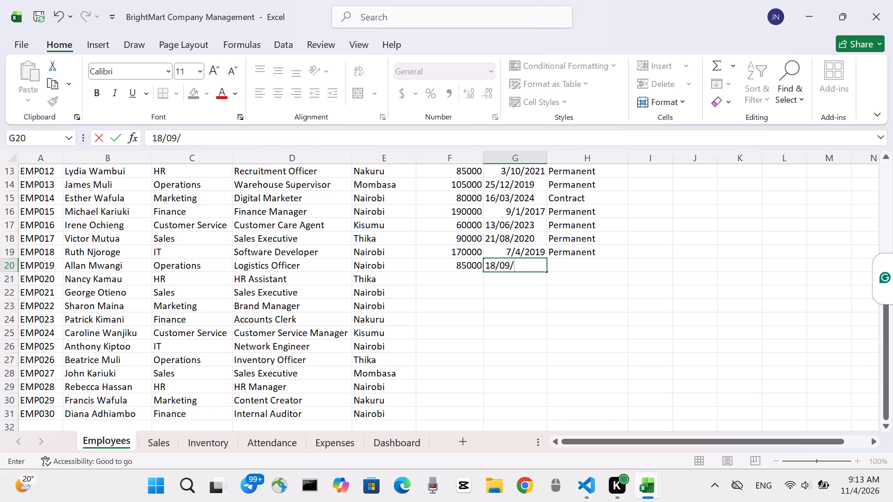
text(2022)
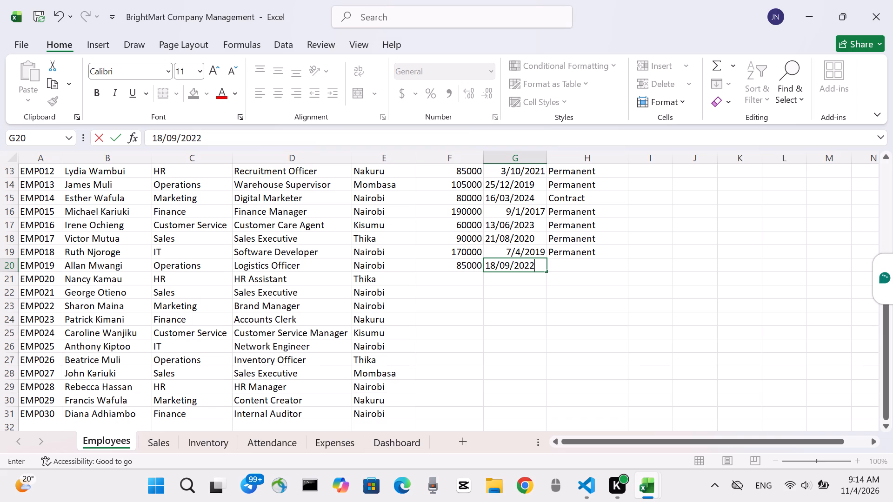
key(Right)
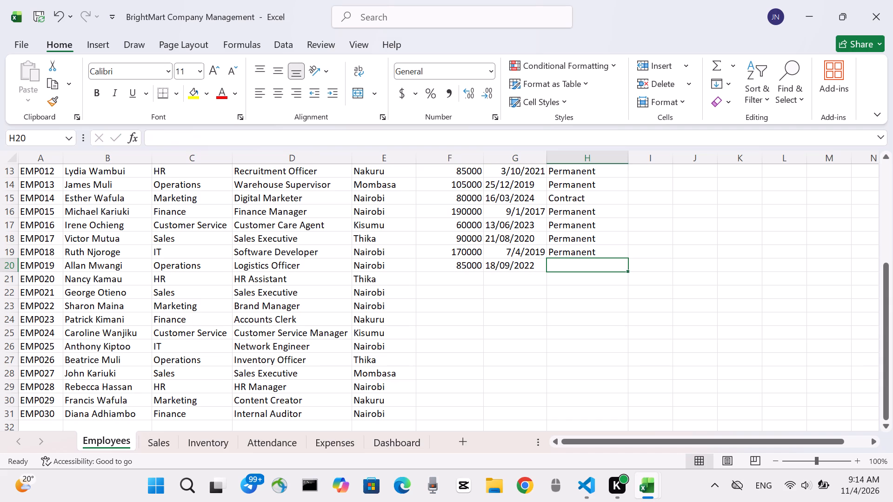
Enter Contract as the employment type in the EMP019 row.
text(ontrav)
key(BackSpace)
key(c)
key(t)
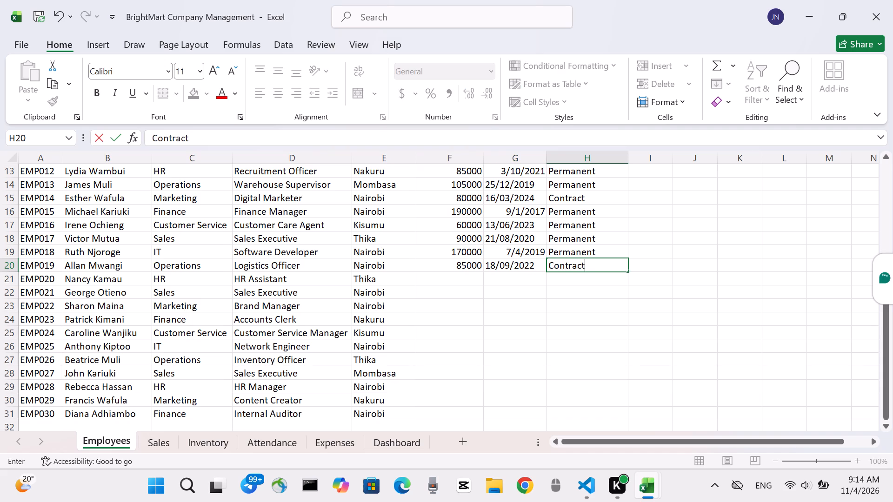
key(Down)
Fill in the EMP020 row with monthly salary 60000, hire date 30/01/2024 and employment type Permanent.
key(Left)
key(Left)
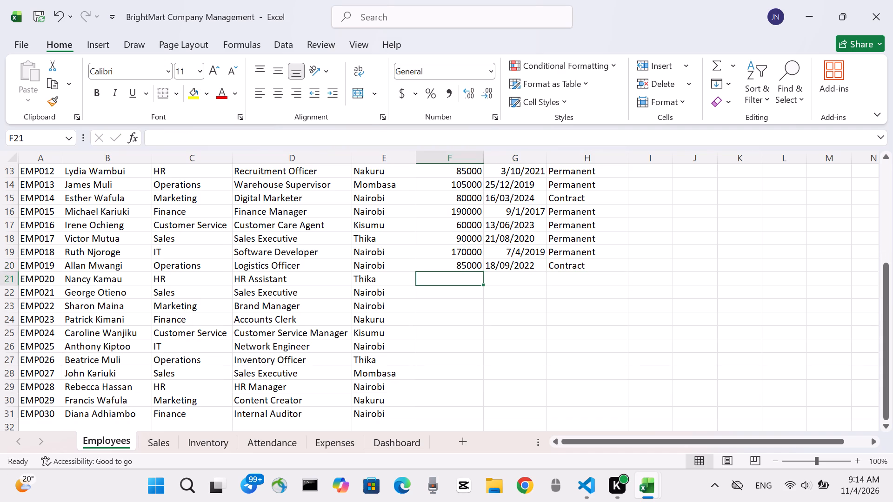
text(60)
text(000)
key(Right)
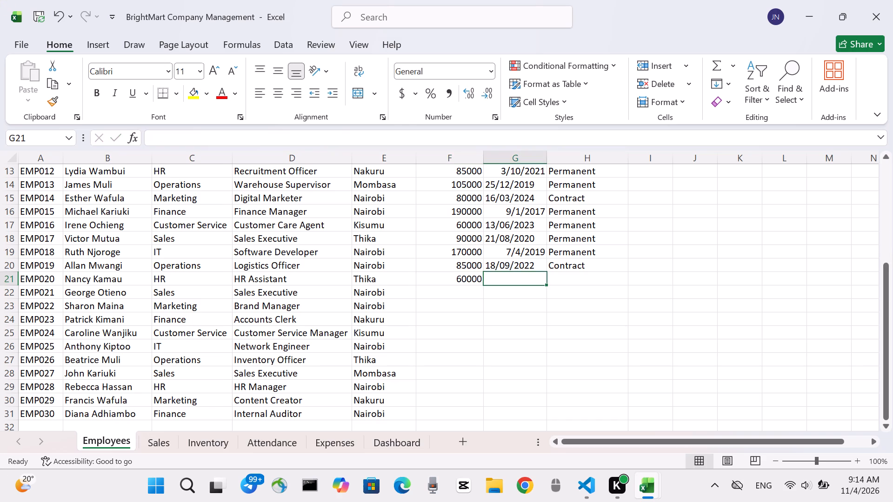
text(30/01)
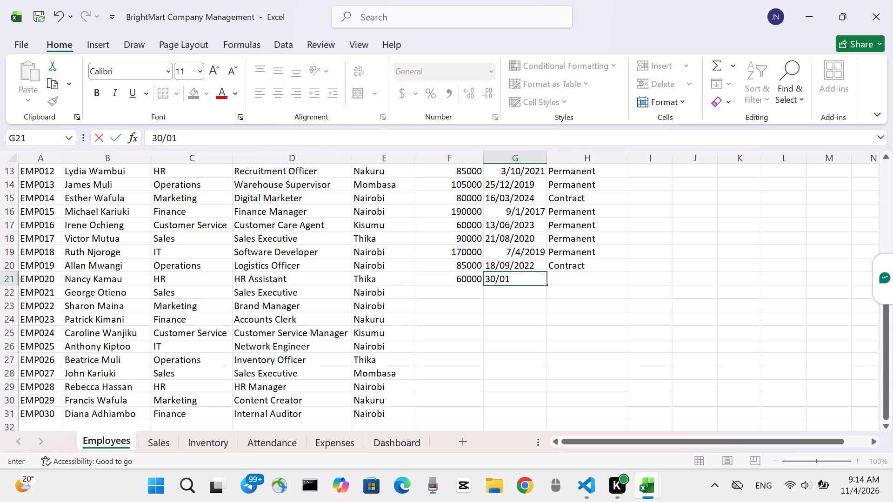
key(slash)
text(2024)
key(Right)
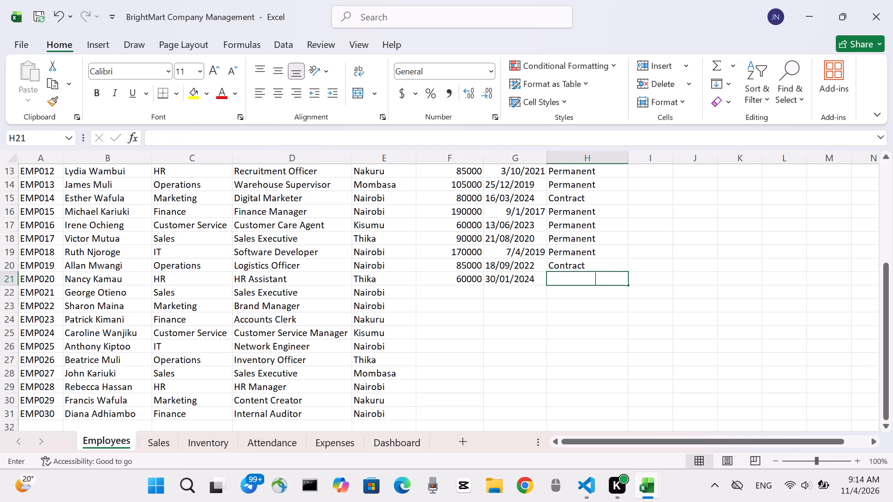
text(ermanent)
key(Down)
Fill in the EMP021 row with monthly salary 88000, hire date 14/02/2023 and employment type Permanent.
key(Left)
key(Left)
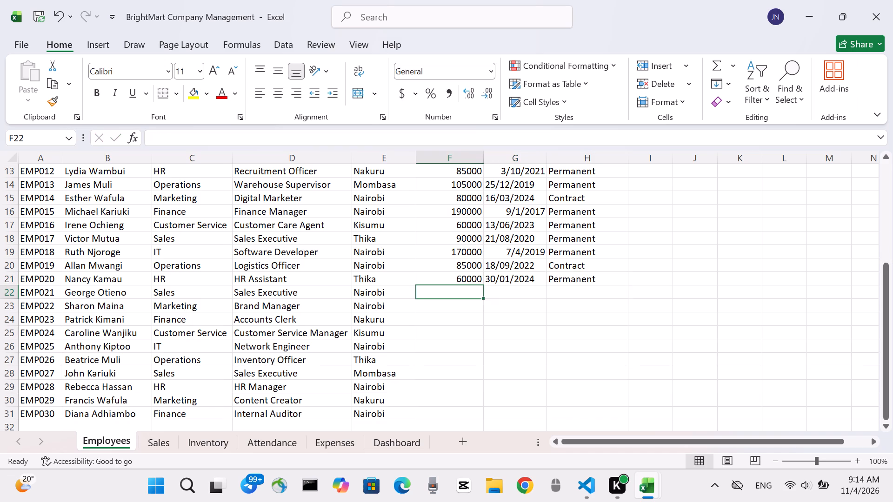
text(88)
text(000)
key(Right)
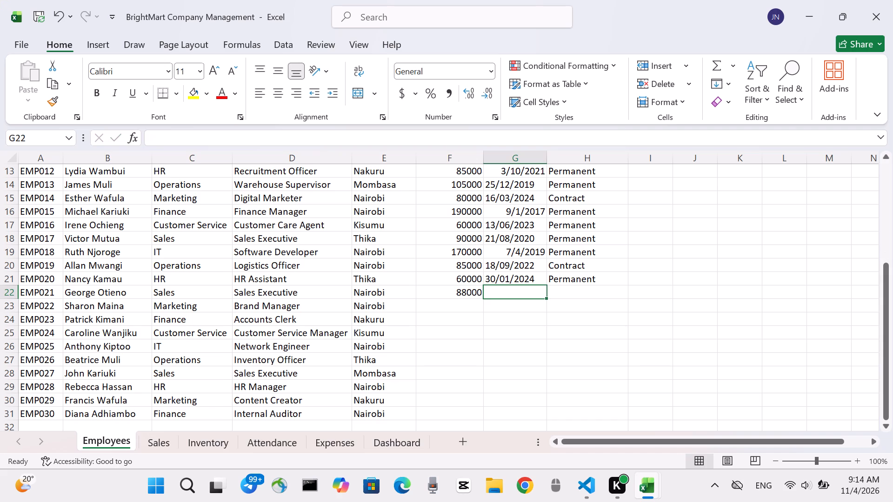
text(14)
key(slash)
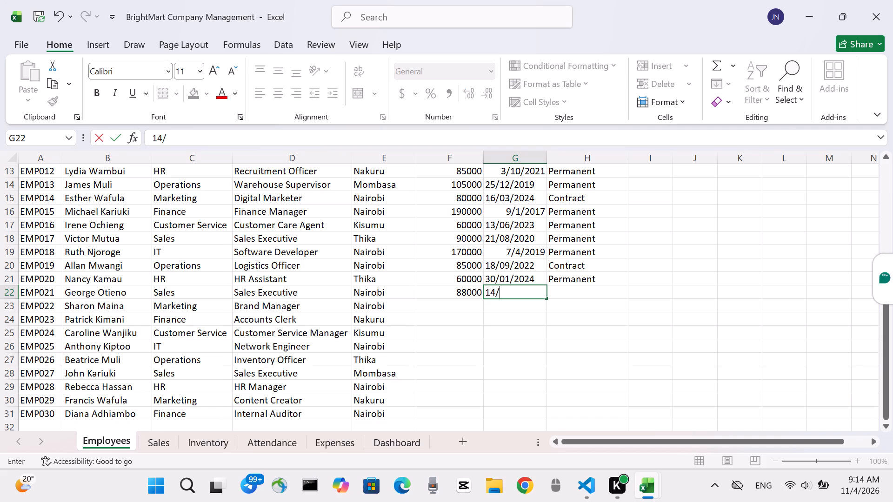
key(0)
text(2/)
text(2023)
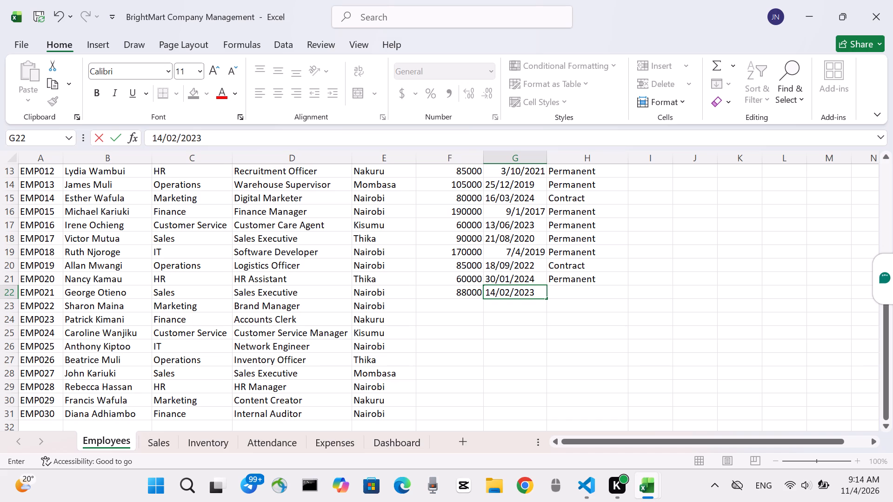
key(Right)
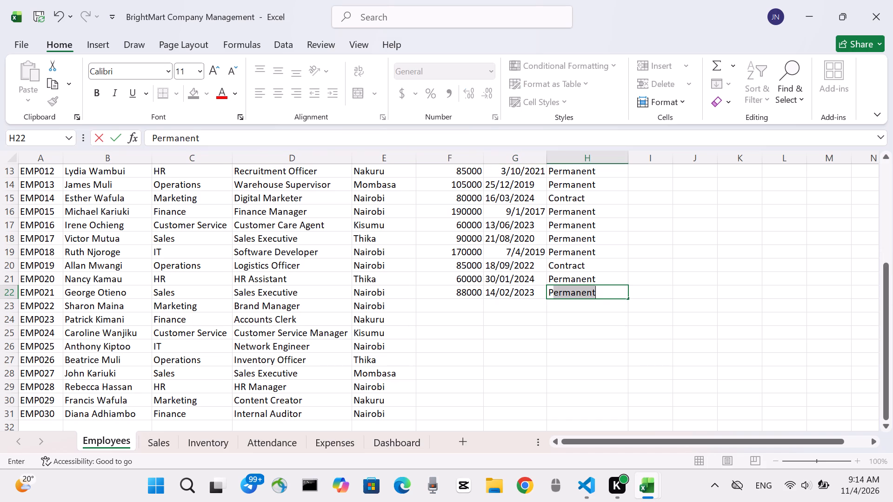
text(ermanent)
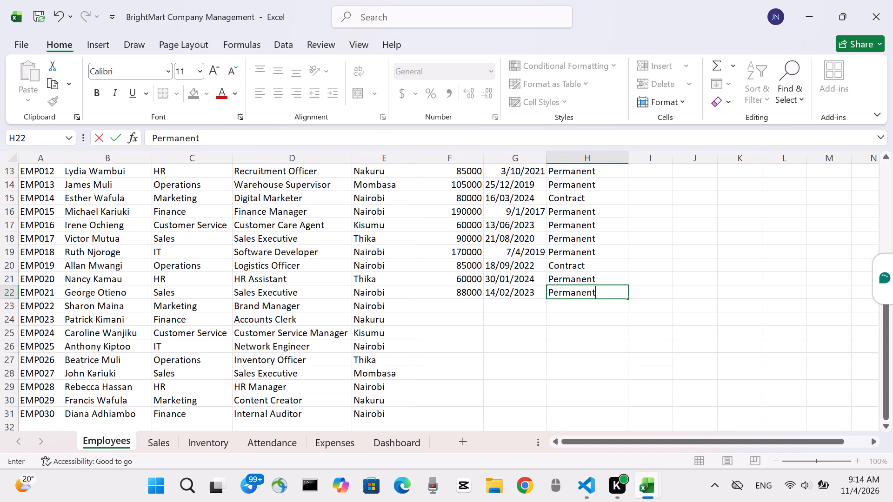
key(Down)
Fill in the EMP022 row with monthly salary 145000, hire date 11/05/2020 and employment type Permanent.
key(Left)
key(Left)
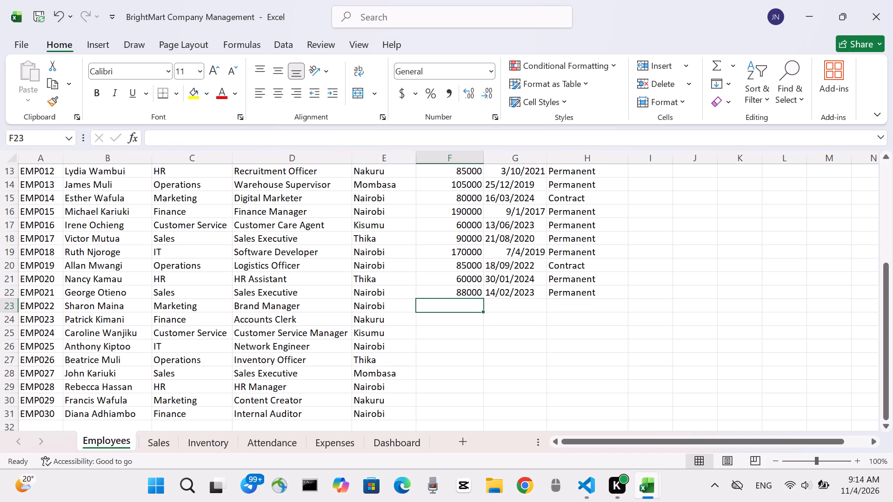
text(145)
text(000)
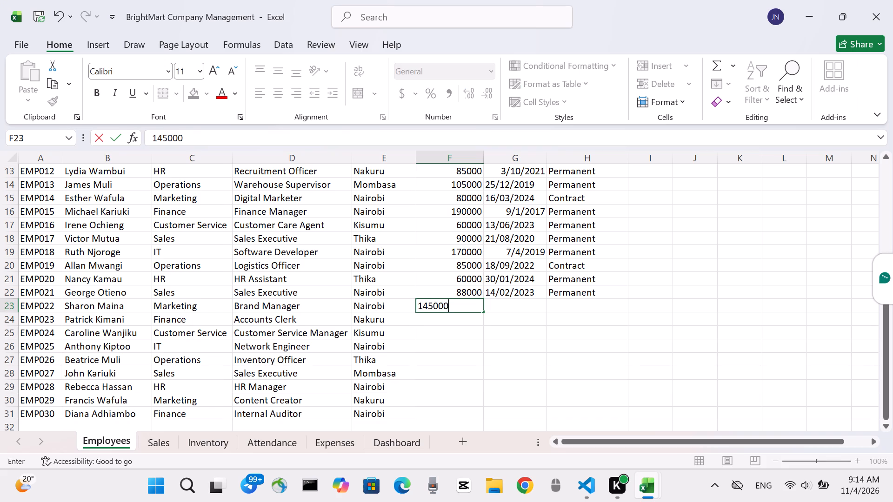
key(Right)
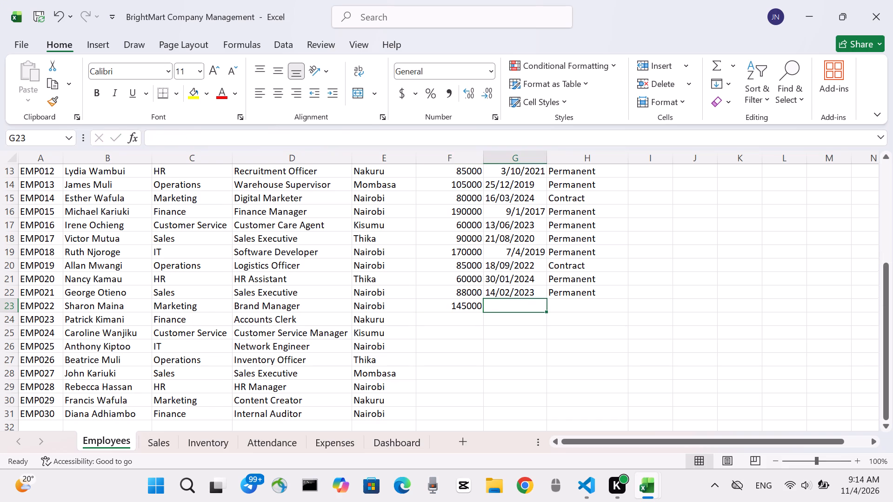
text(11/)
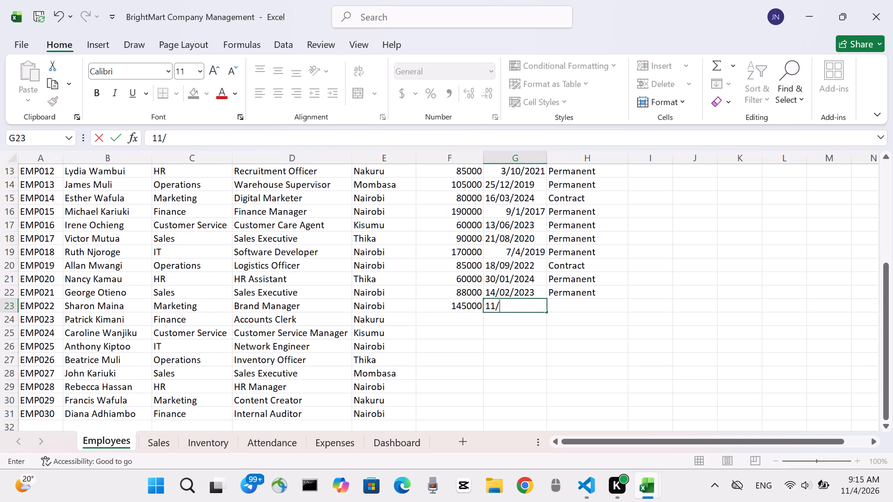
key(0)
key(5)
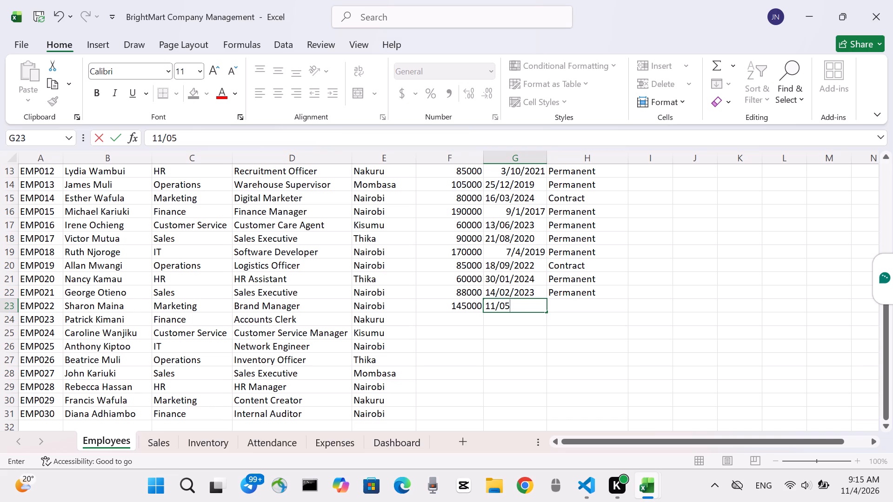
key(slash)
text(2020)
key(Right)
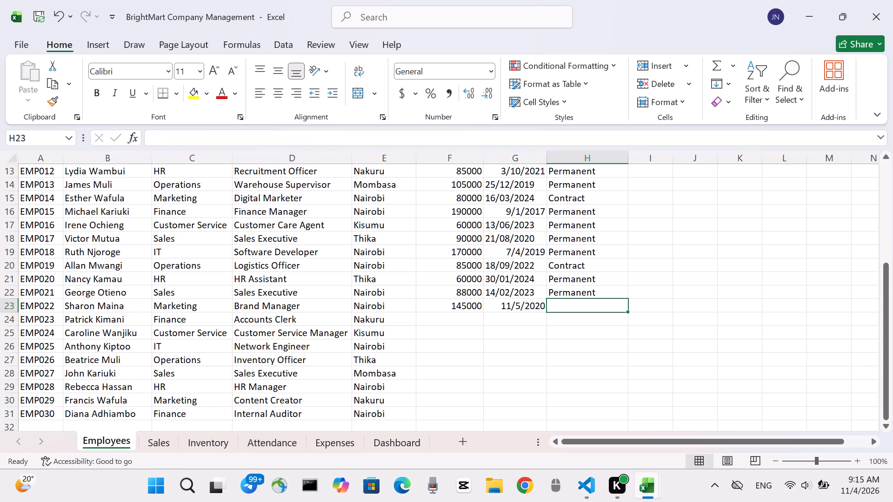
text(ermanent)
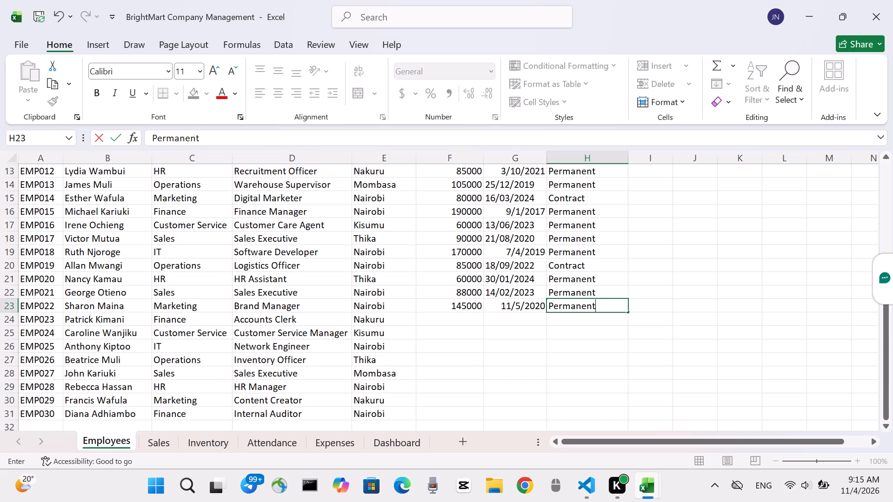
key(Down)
Fill in the EMP023 row with monthly salary 70000, hire date 06/12/2022 and employment type Contract.
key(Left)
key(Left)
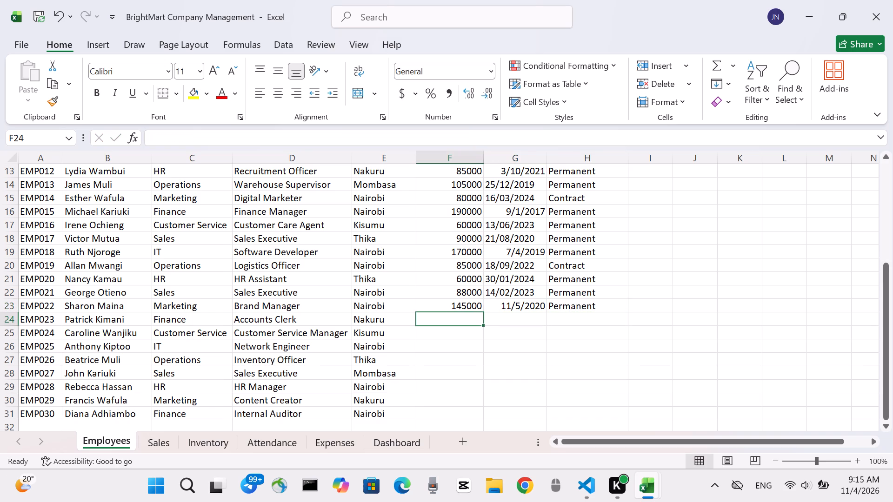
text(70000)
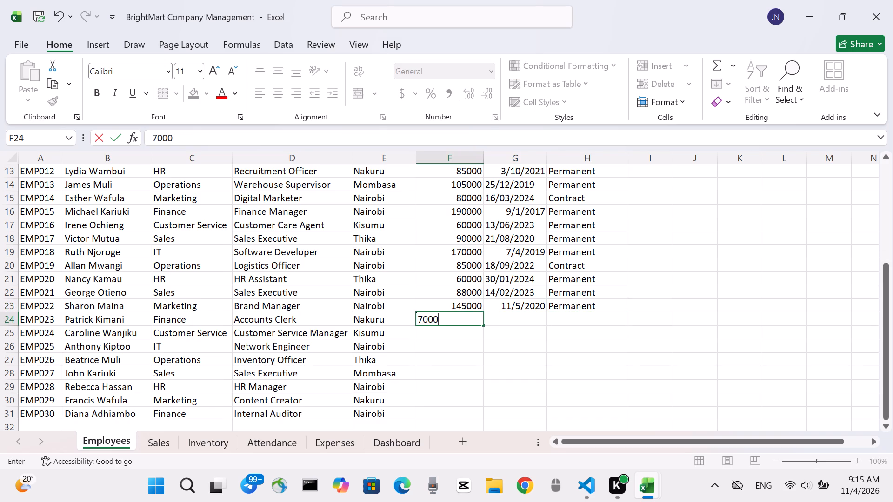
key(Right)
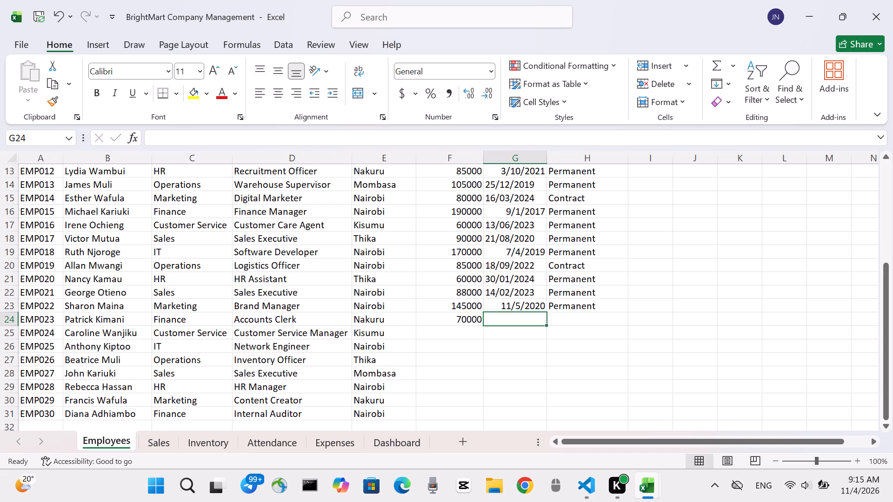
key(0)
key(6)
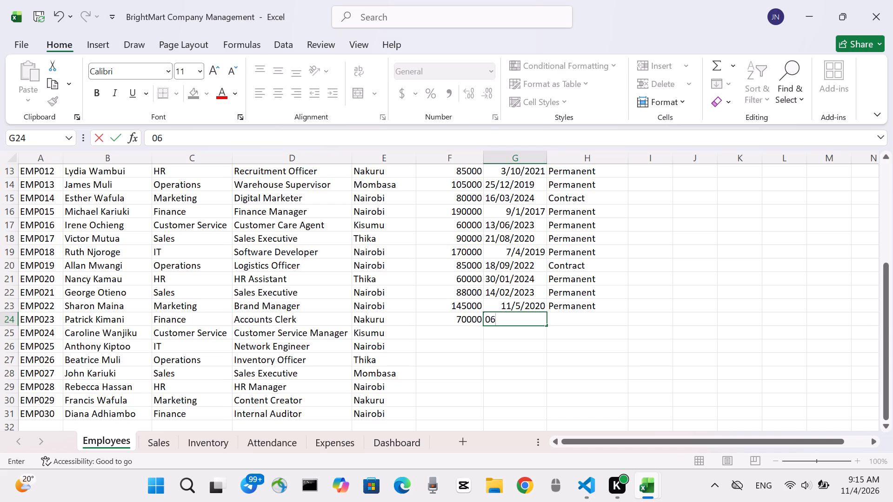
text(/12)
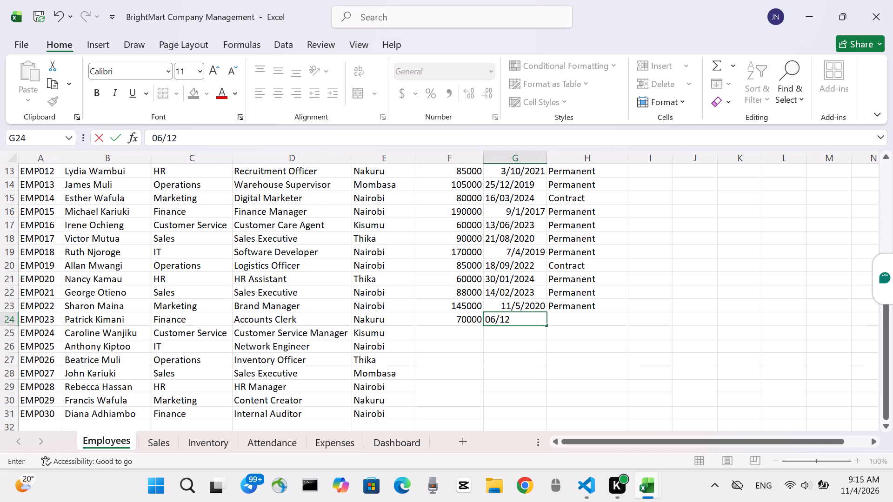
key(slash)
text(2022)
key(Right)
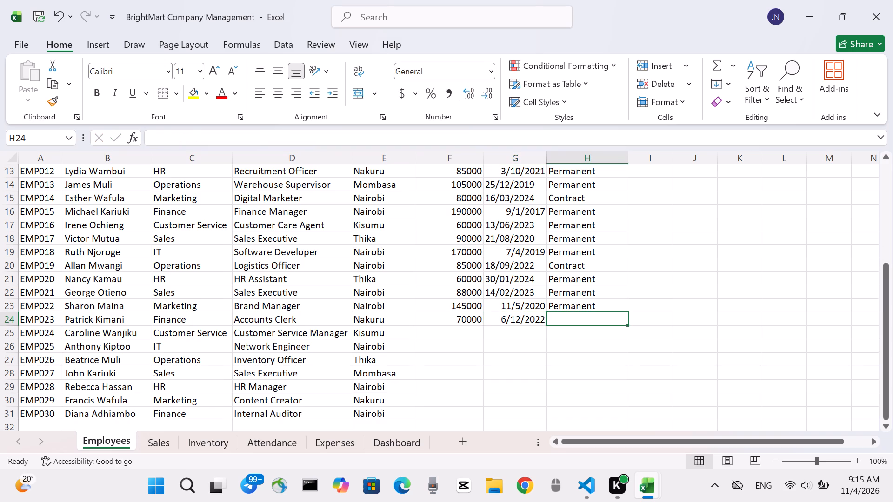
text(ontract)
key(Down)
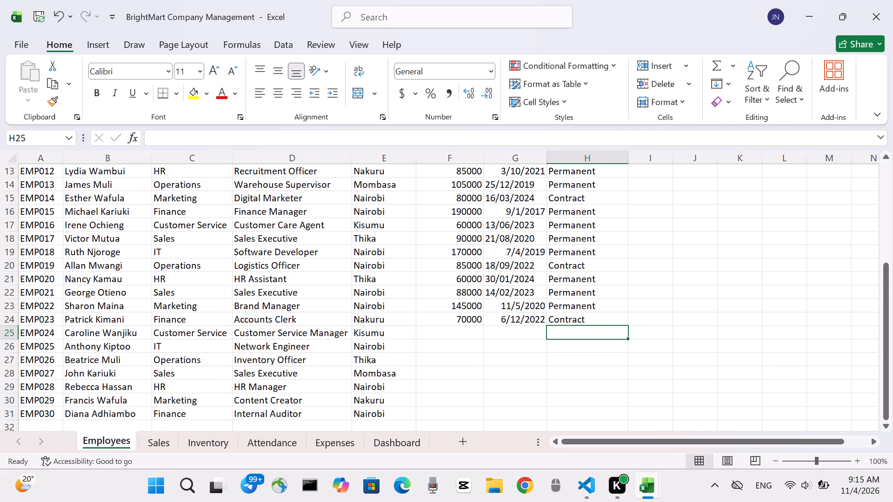
scroll(414, 278, down, 1)
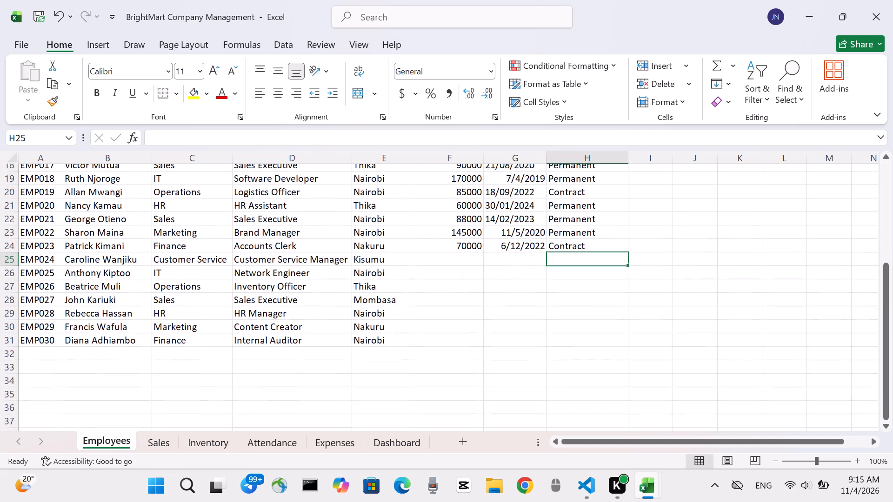
scroll(414, 278, down, 5)
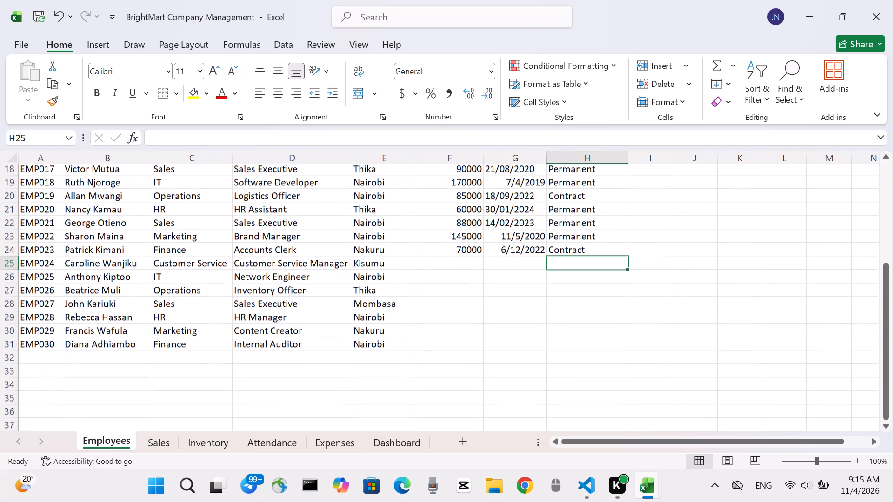
click(458, 270)
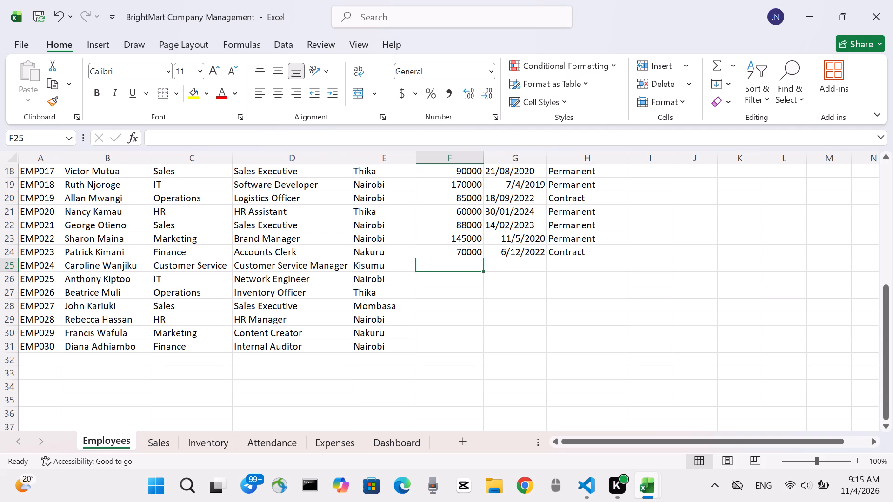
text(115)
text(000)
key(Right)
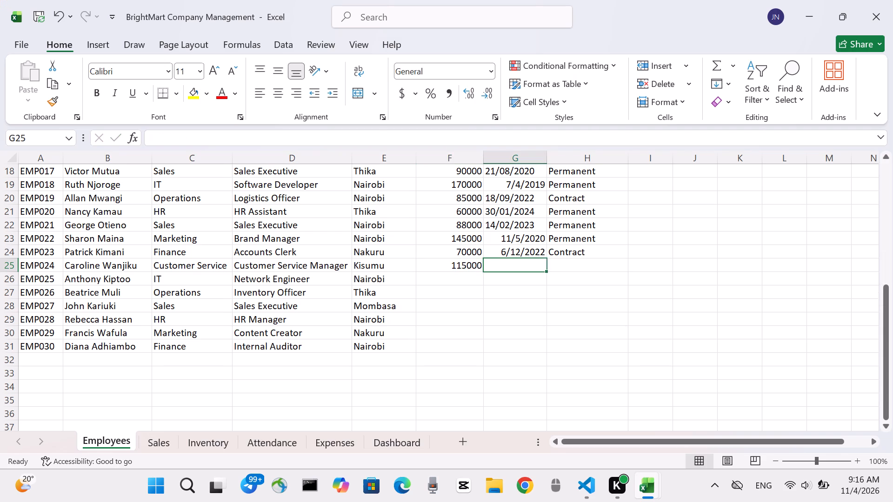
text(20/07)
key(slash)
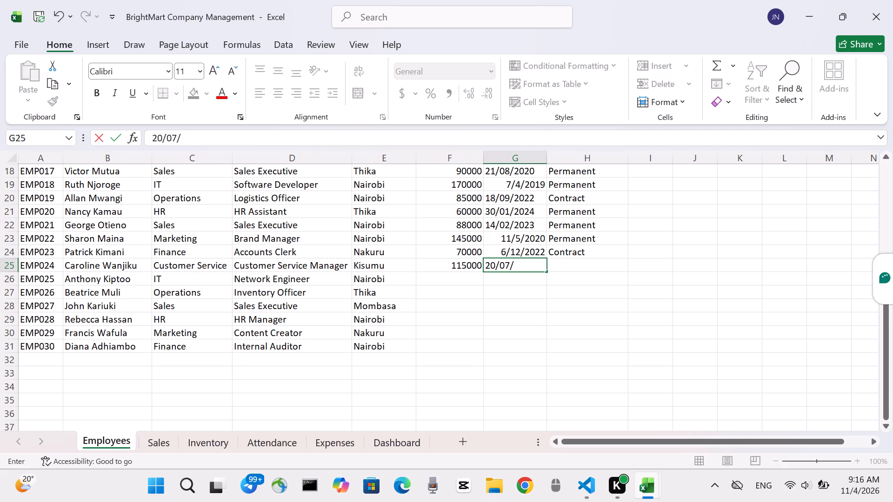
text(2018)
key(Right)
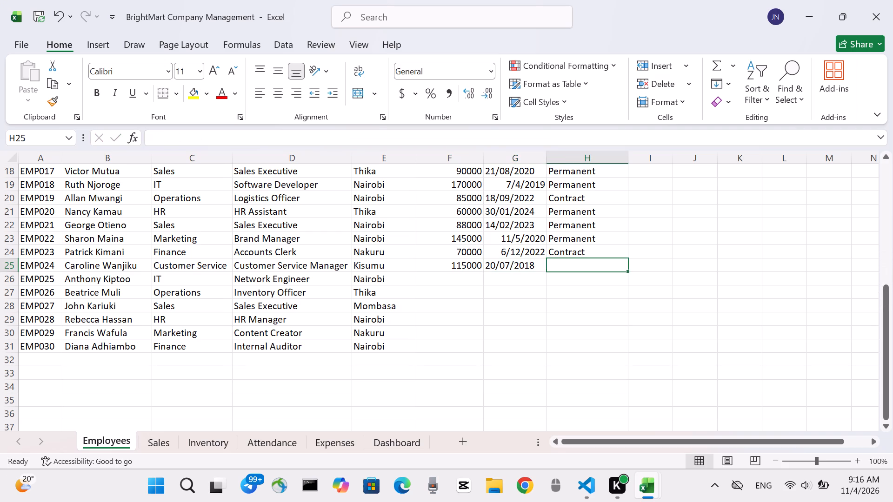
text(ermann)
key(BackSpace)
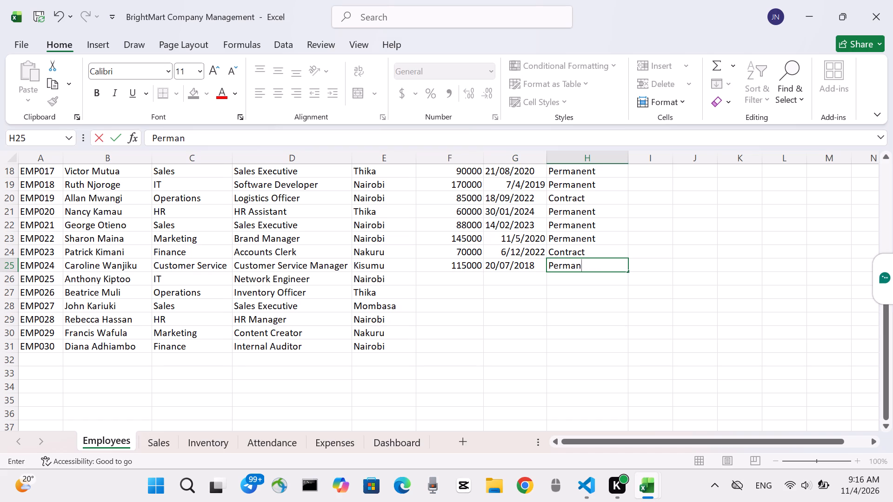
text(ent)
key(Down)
Fill in the EMP025 row with monthly salary 135000, hire date 09/09/2021 and employment type Permanent.
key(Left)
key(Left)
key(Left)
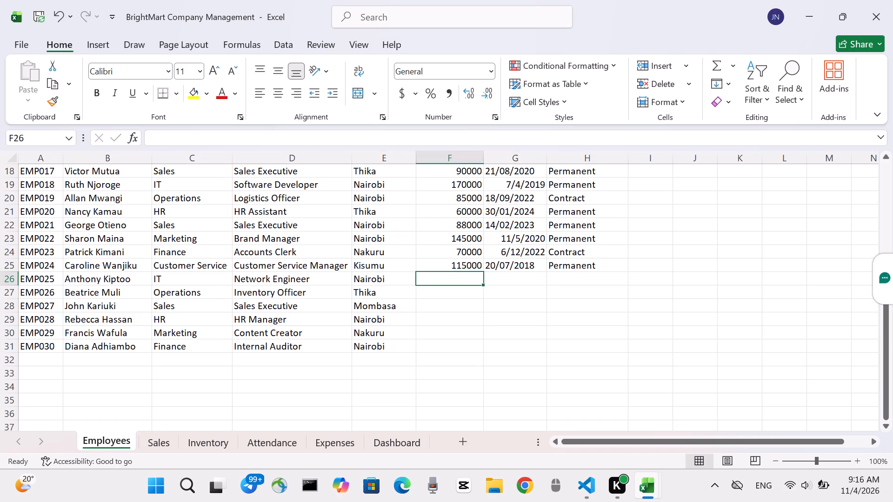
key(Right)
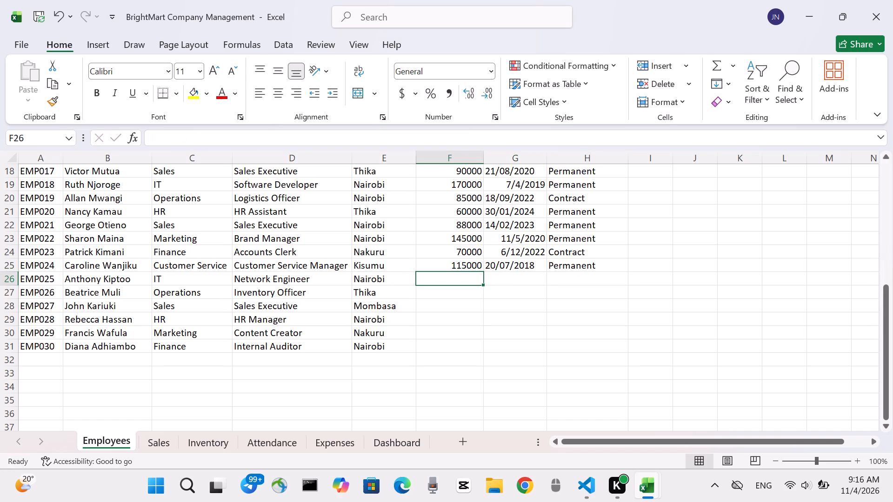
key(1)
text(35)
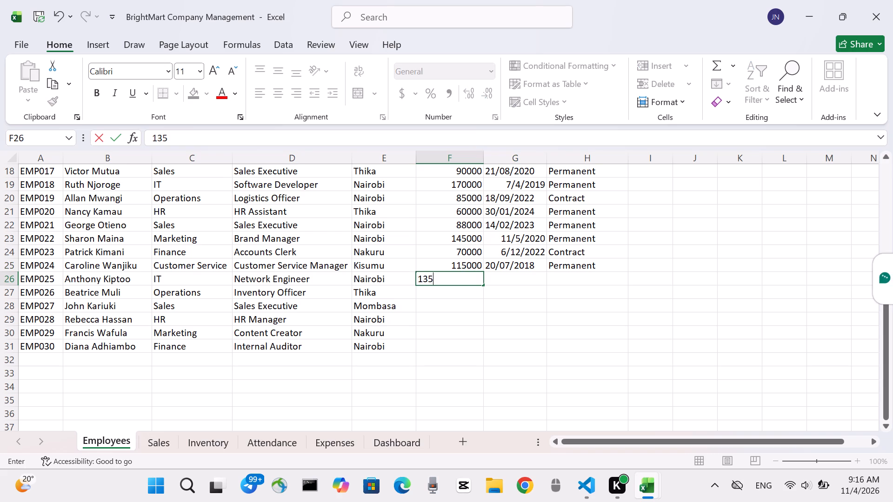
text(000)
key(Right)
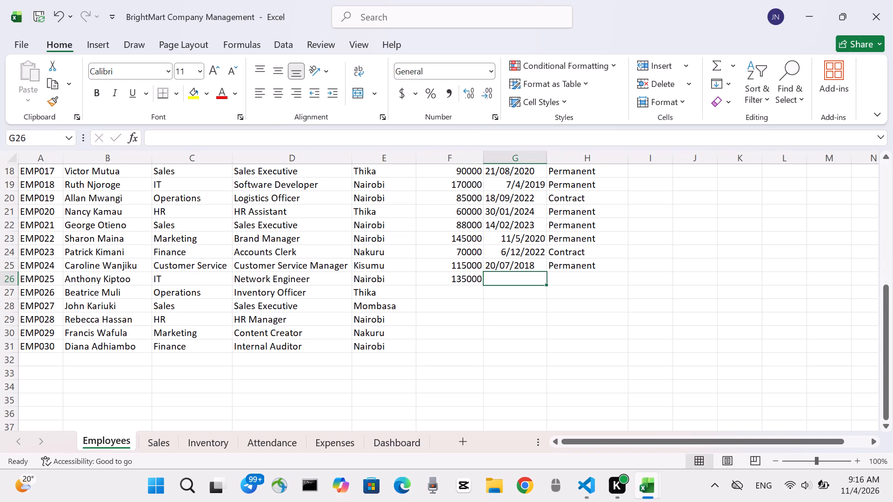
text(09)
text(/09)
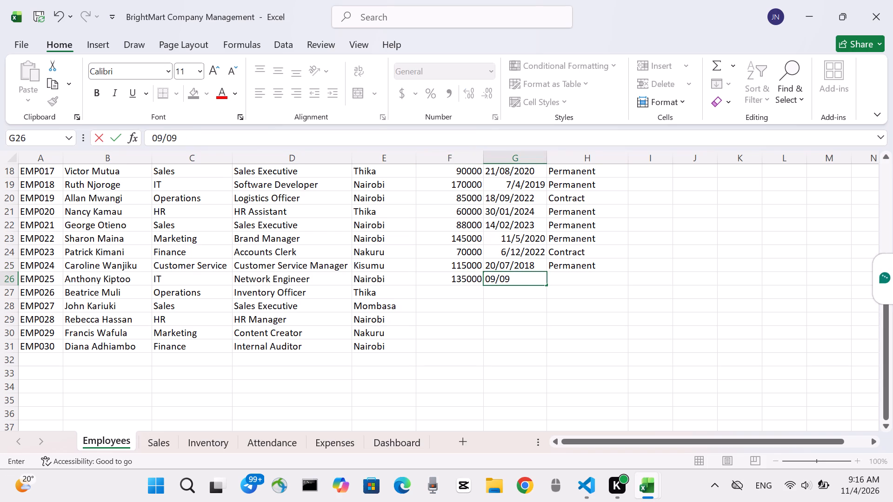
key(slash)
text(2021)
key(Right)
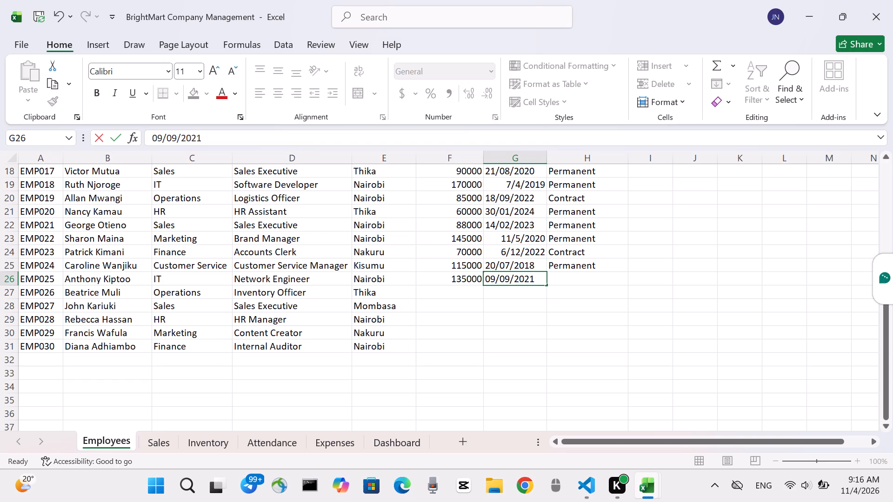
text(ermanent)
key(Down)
Fill in the EMP026 row with monthly salary 78000, hire date 12/04/2023 and employment type Contract.
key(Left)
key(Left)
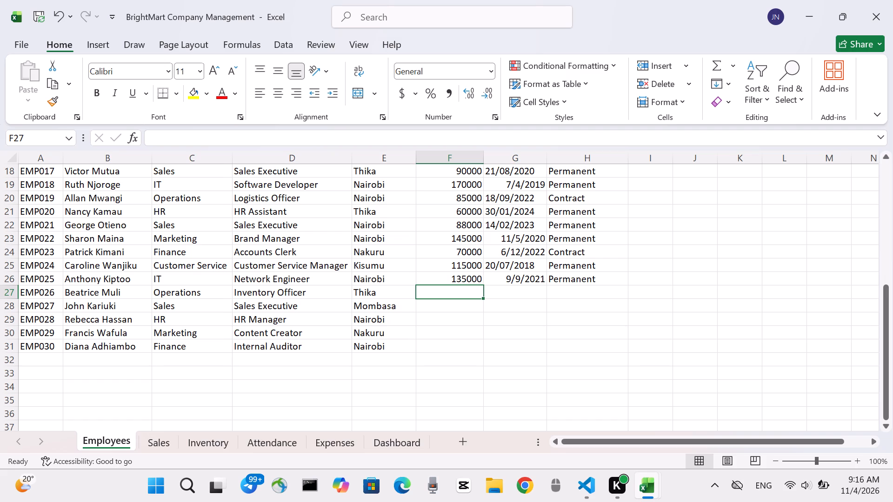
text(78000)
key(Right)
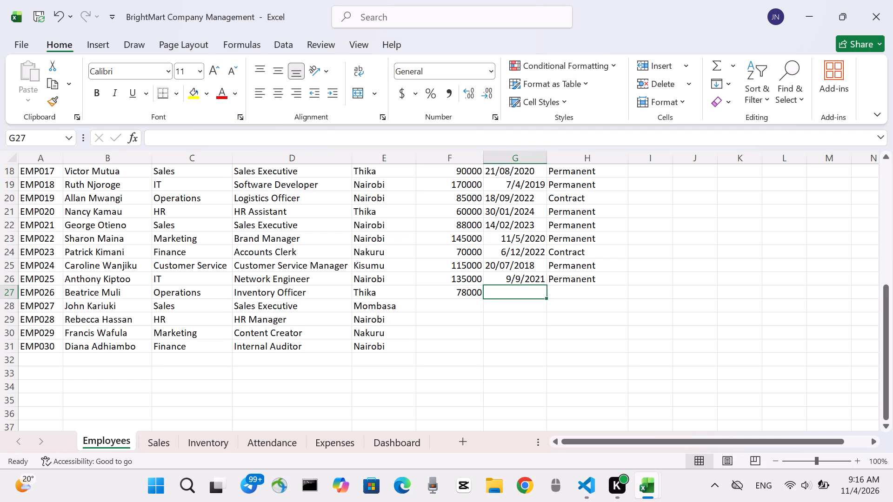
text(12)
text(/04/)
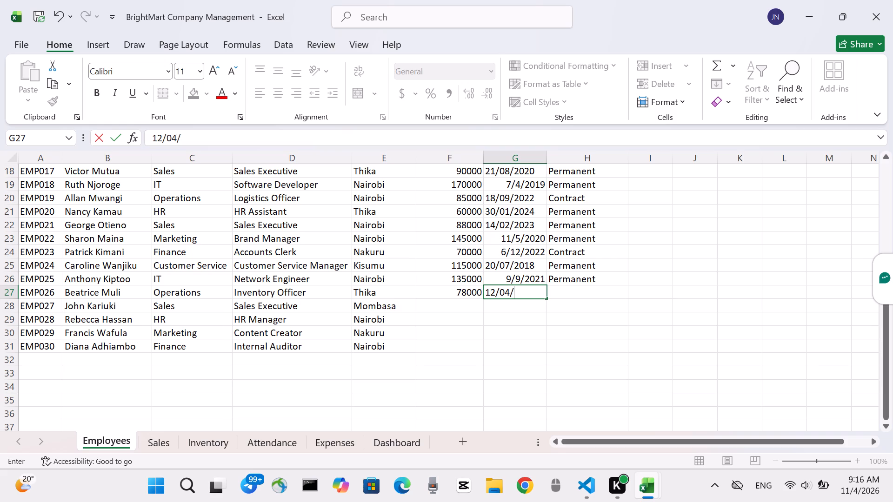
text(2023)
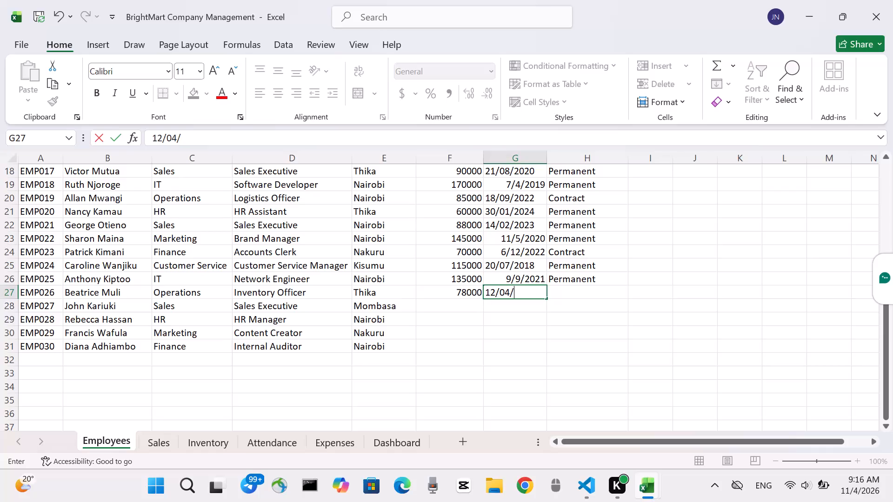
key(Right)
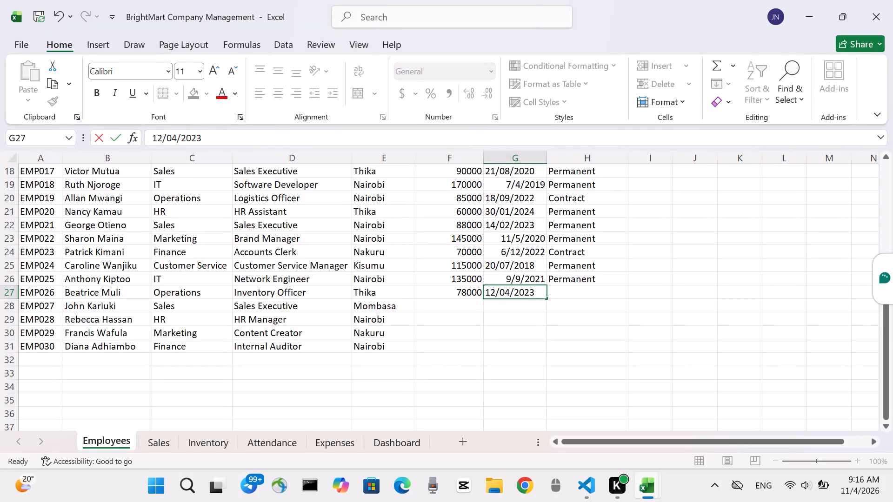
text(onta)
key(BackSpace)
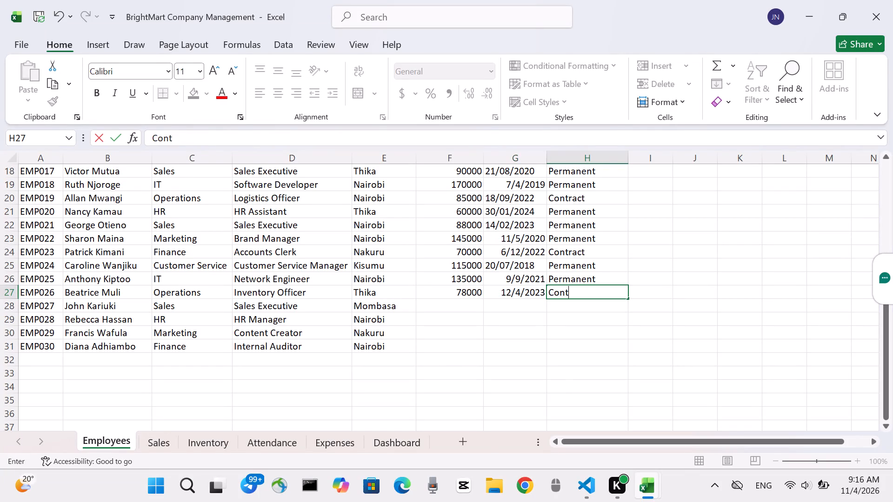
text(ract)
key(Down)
Fill in the EMP027 row with monthly salary 92000, hire date 28/10/2021 and employment type Permanent.
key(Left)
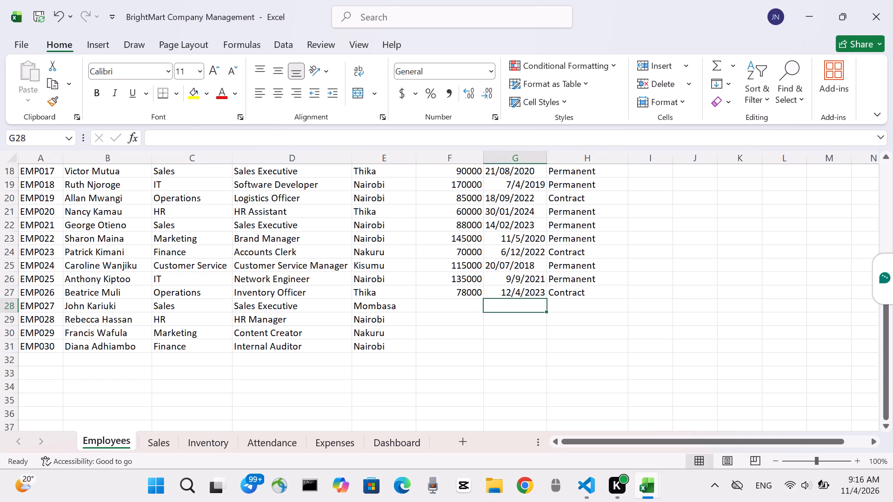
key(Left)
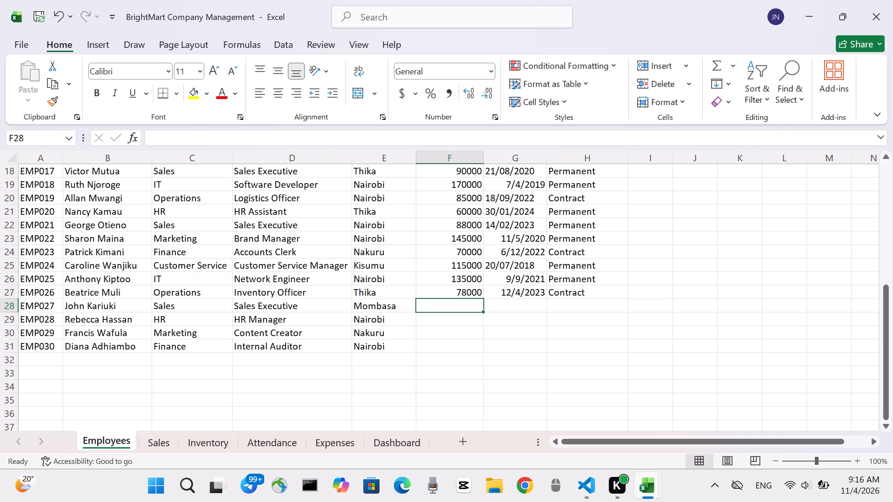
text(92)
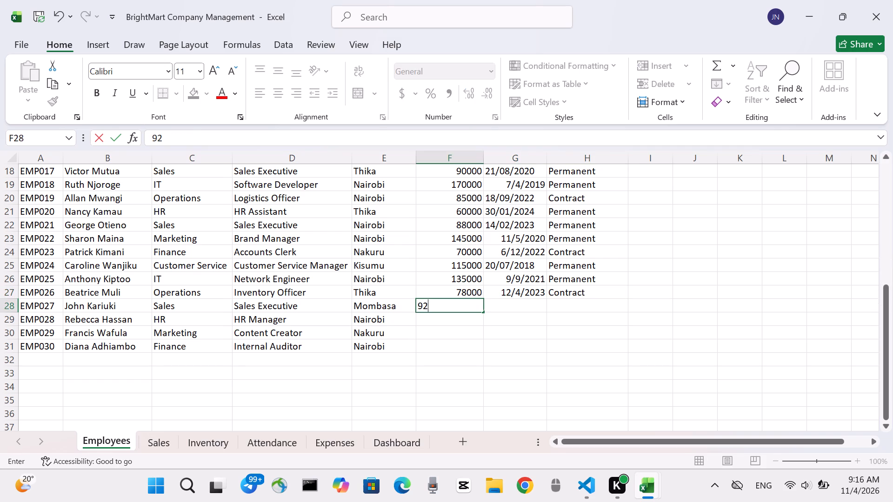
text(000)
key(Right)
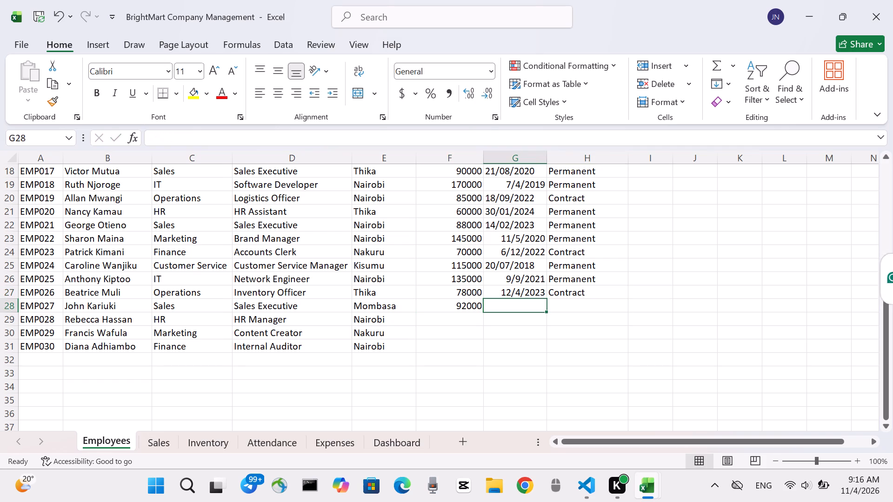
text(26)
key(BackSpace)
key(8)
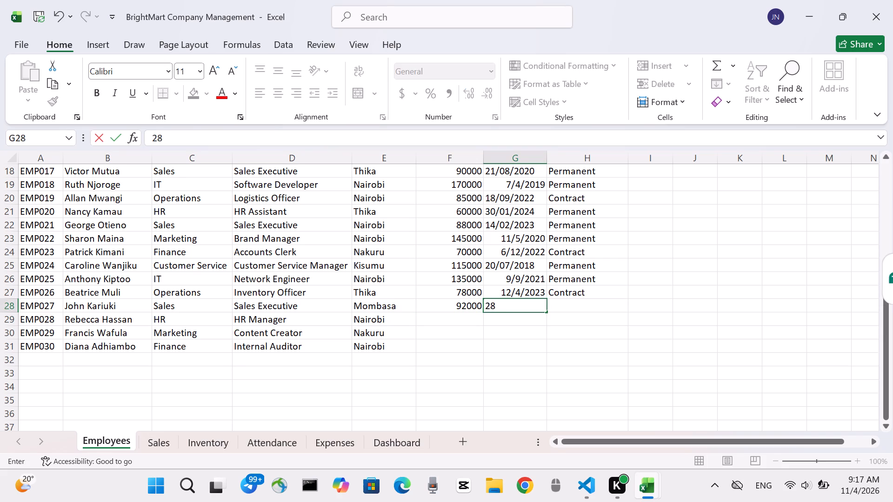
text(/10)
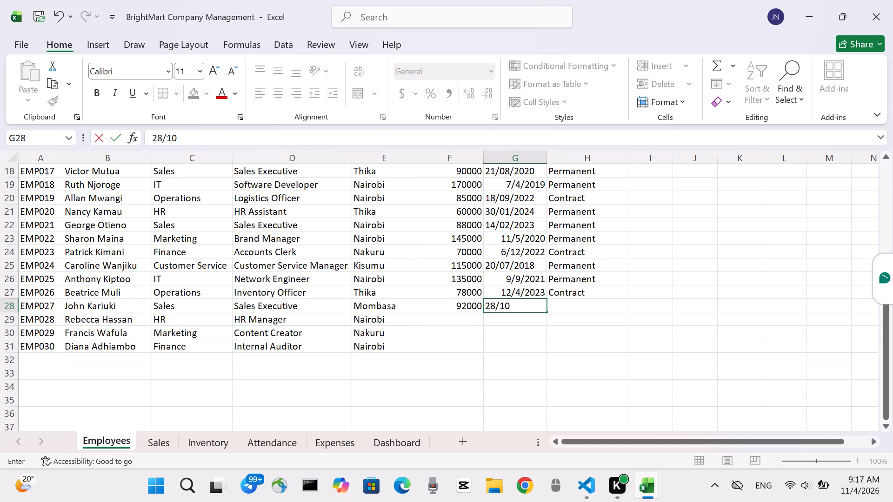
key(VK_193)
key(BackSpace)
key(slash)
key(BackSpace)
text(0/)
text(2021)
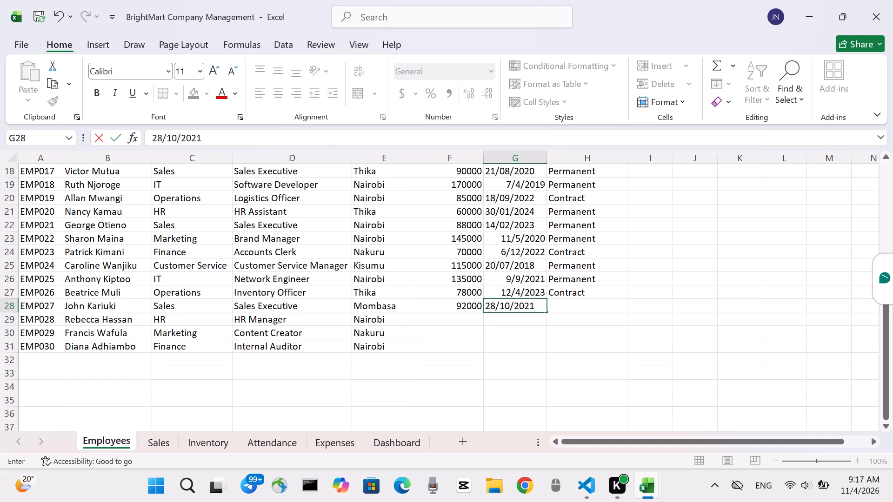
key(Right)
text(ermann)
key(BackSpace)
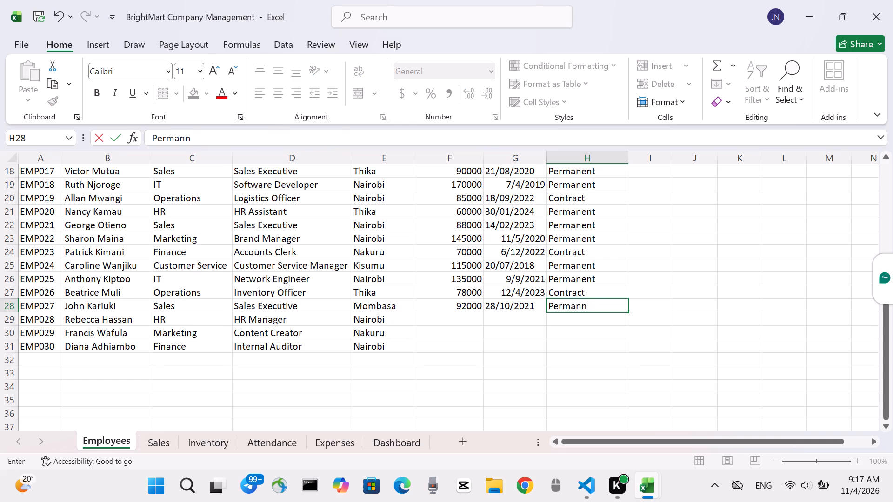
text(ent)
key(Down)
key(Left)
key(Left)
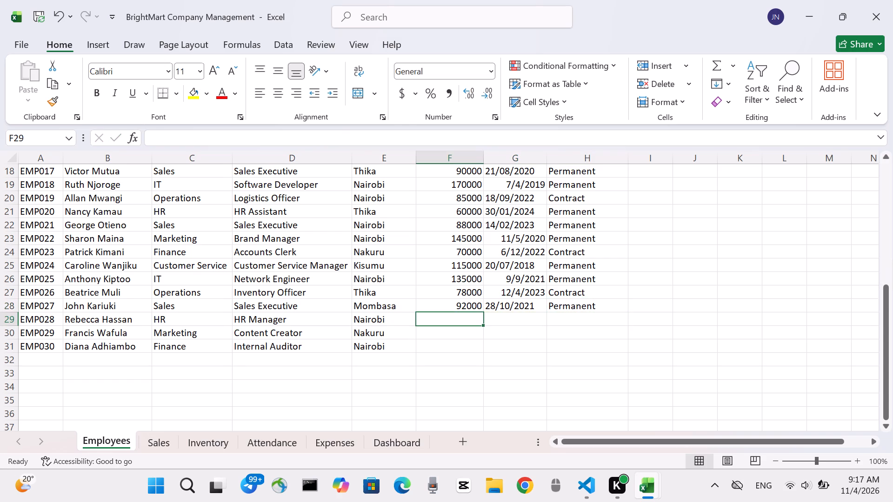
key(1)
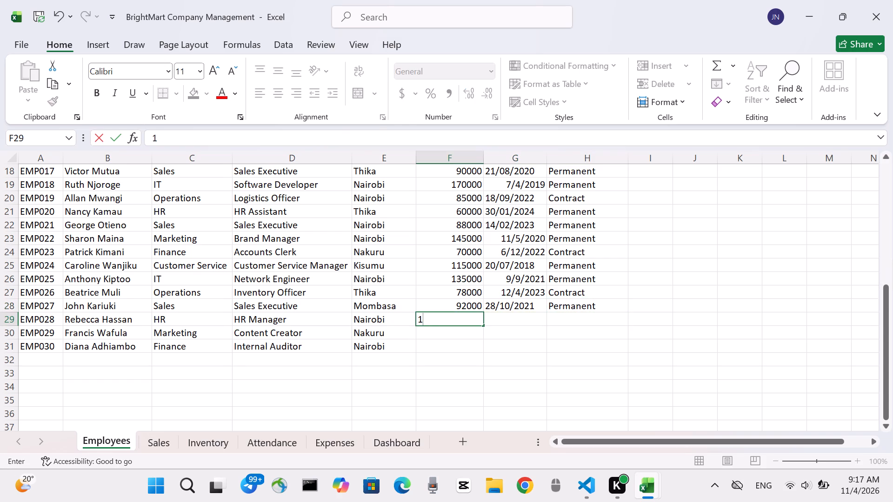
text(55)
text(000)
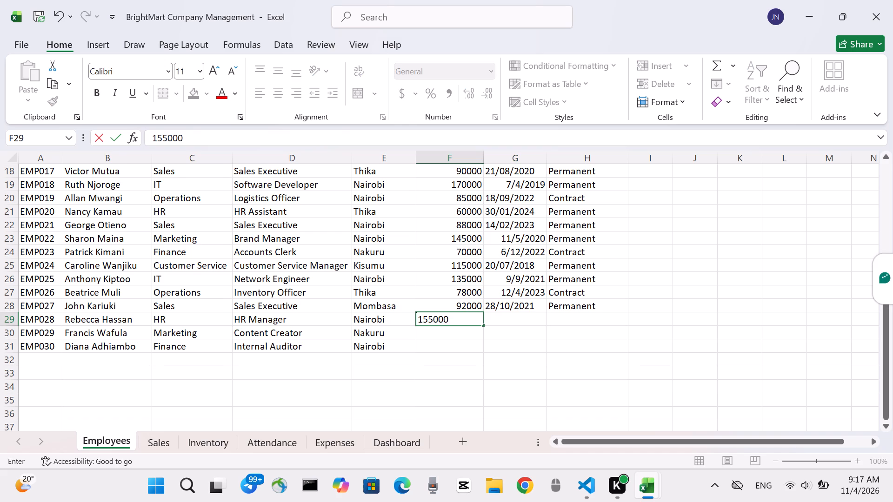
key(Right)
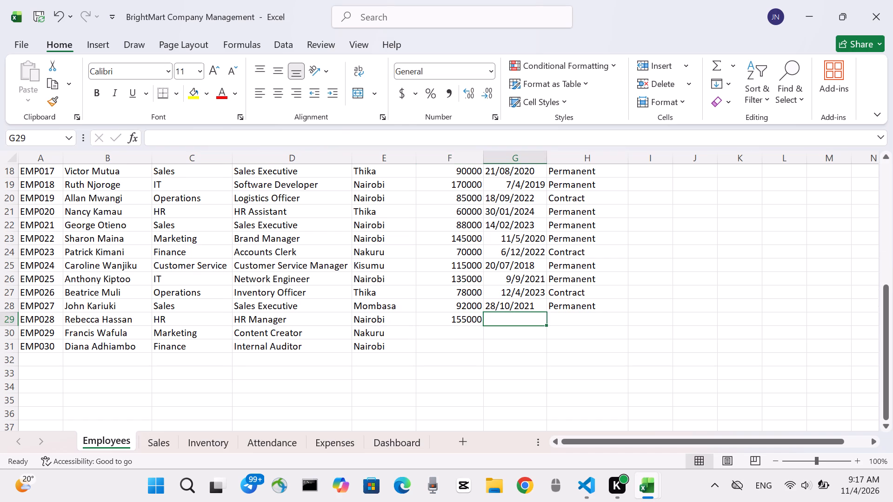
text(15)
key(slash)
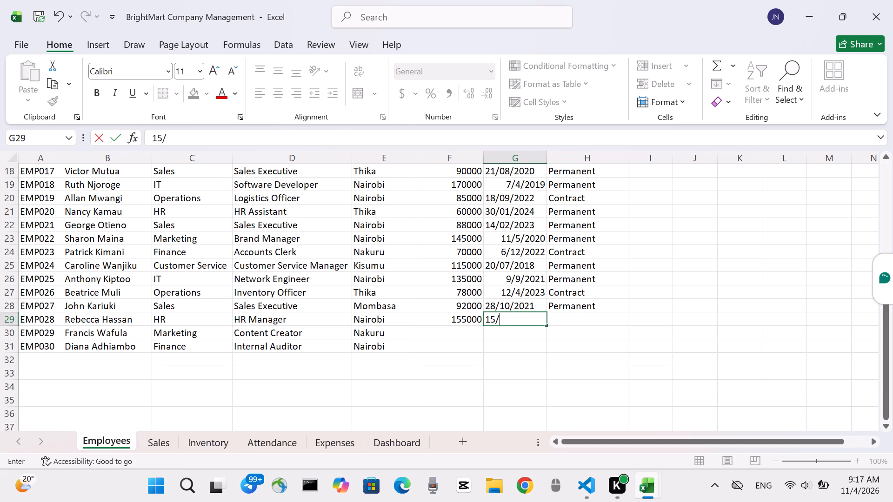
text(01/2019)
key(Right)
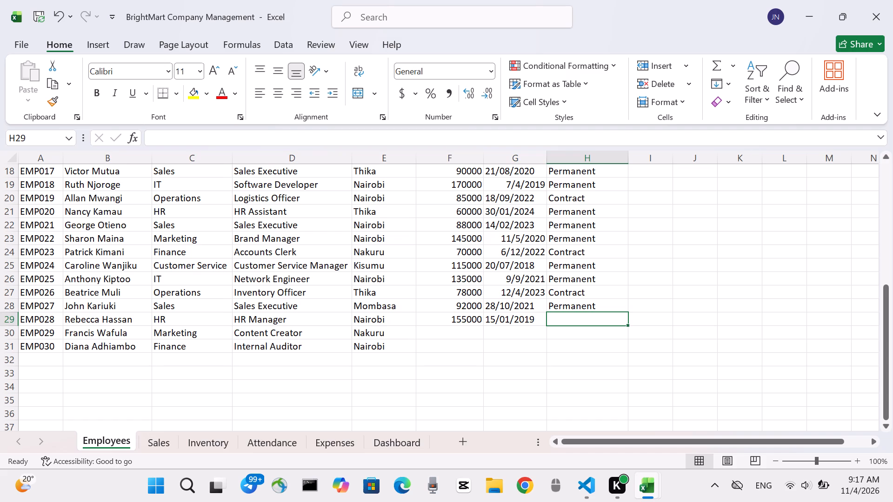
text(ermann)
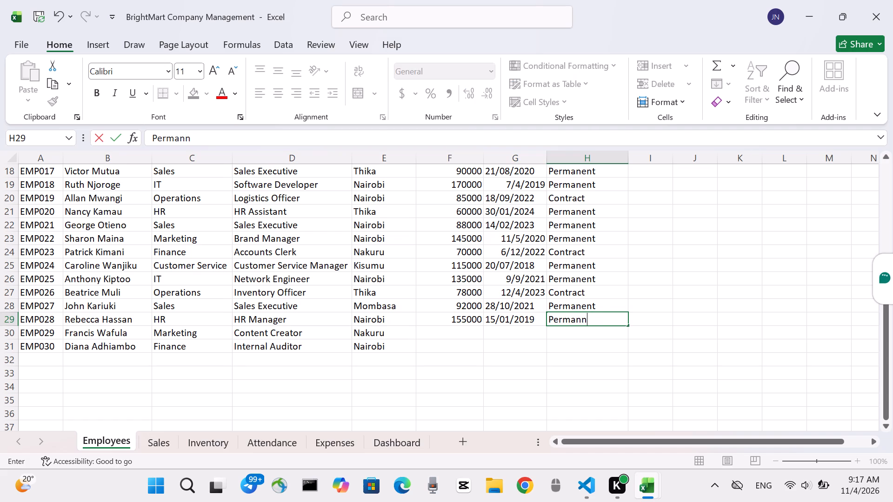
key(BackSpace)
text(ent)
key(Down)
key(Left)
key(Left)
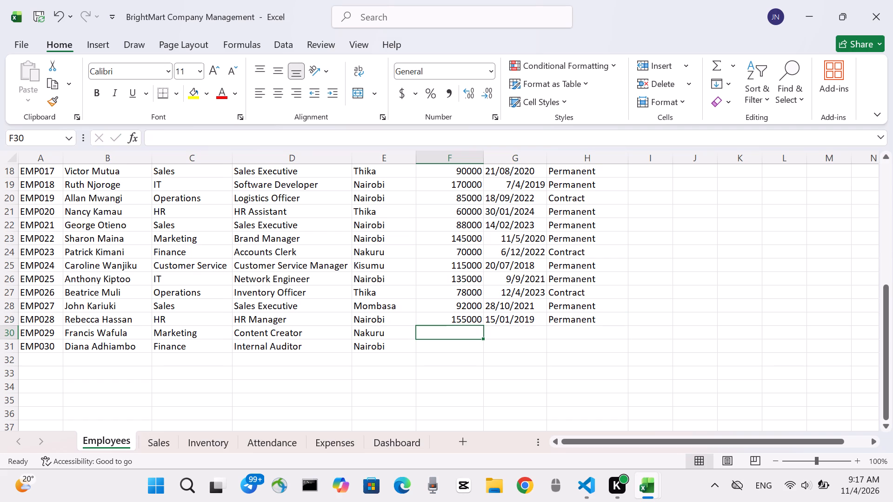
text(72000)
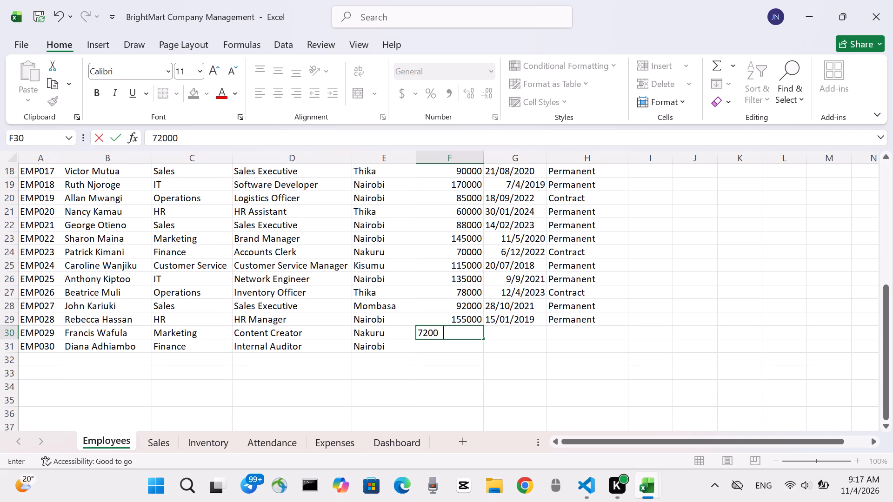
key(Right)
key(0)
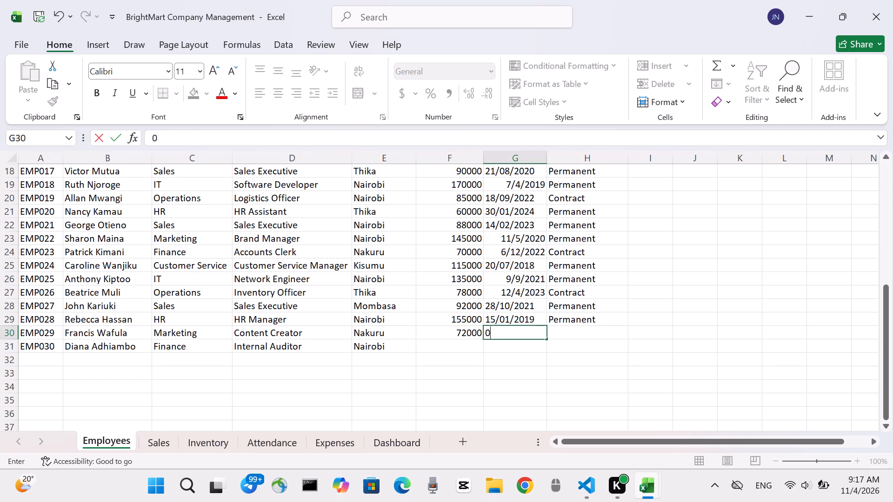
key(4)
text(/06)
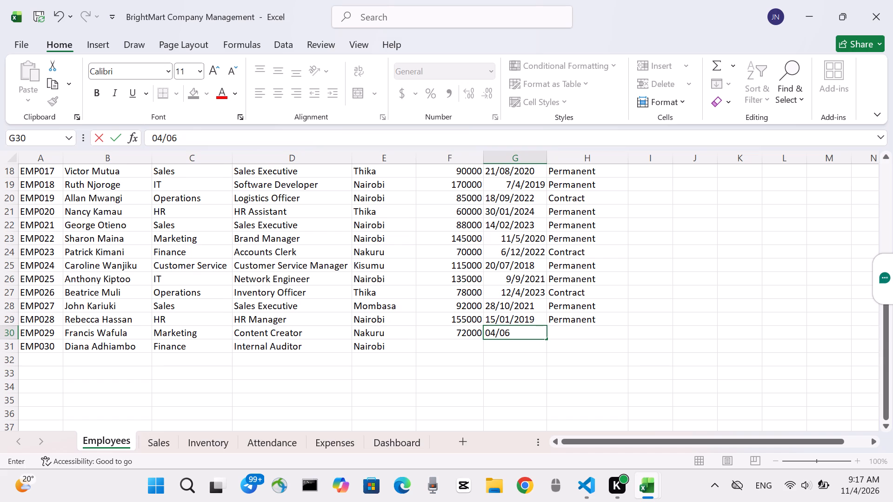
key(slash)
text(2024)
key(Right)
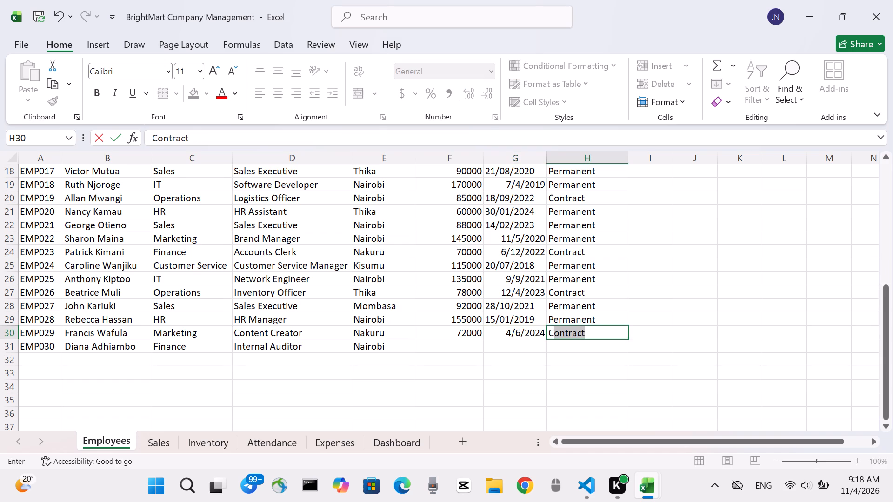
text(ontract)
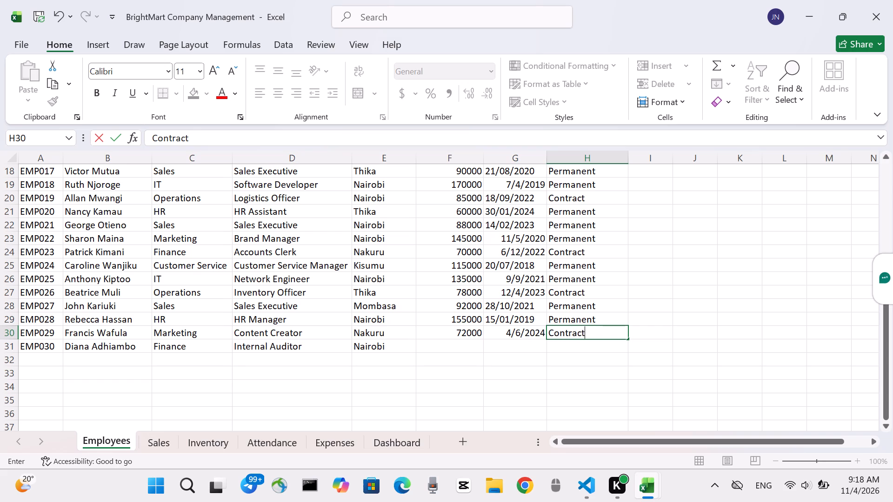
key(Down)
Fill in the EMP030 row with monthly salary 140,000, hire date 23/03/2020 and employment type Permanent.
key(Left)
key(Left)
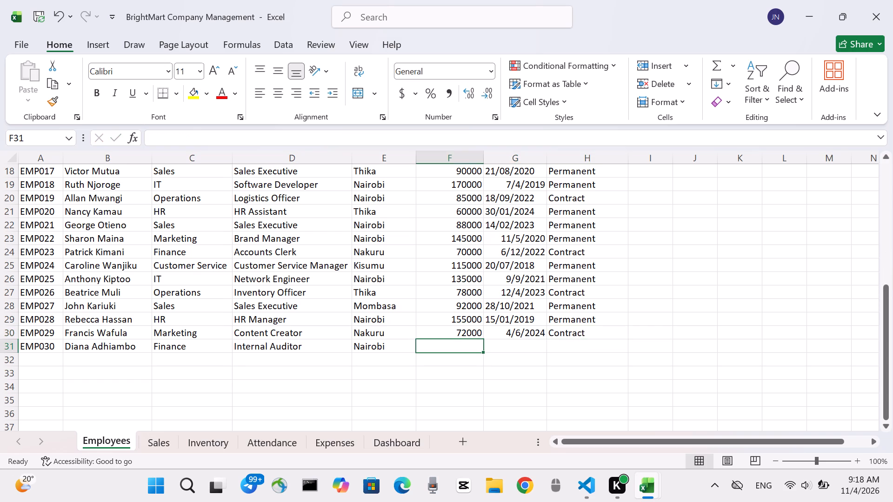
text(140)
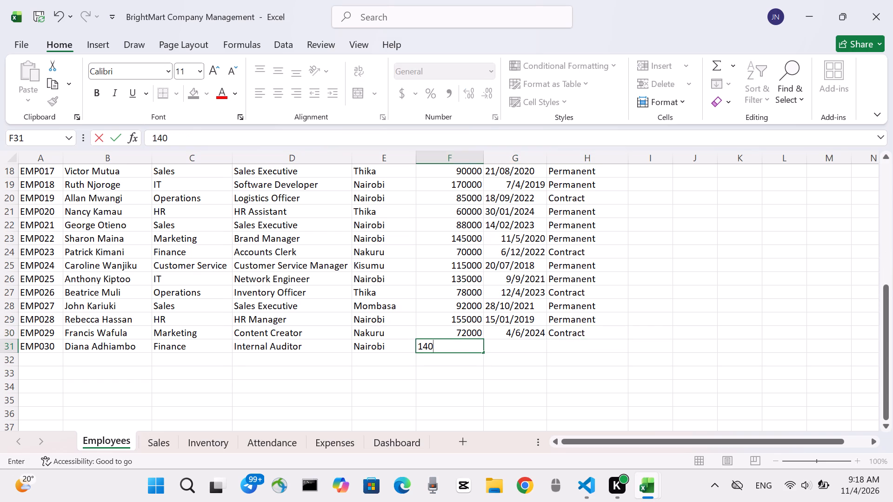
text(,000)
key(Right)
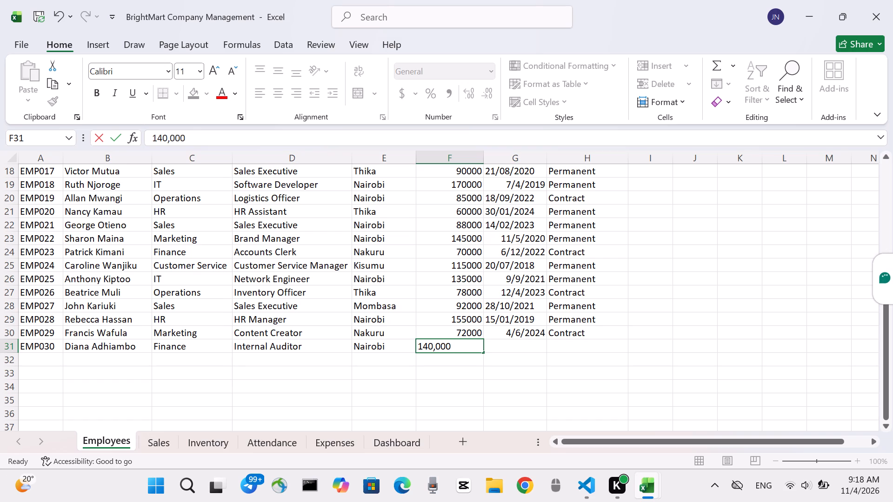
key(Right)
click(518, 344)
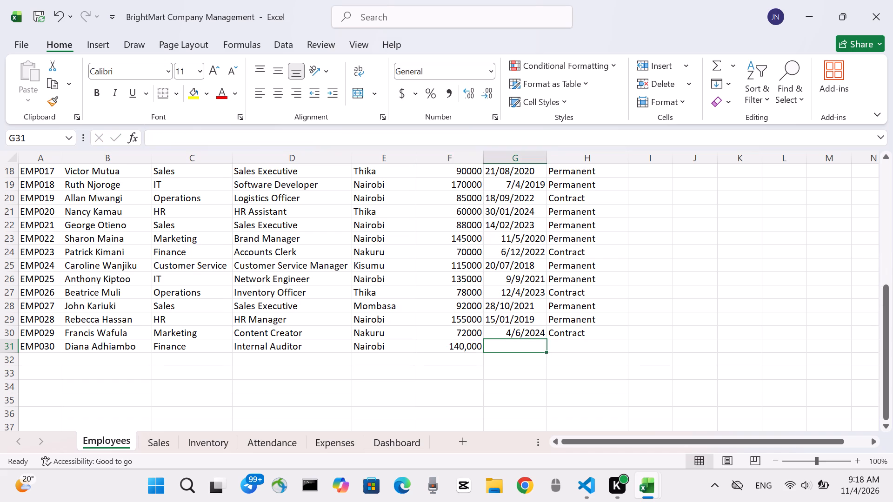
text(23)
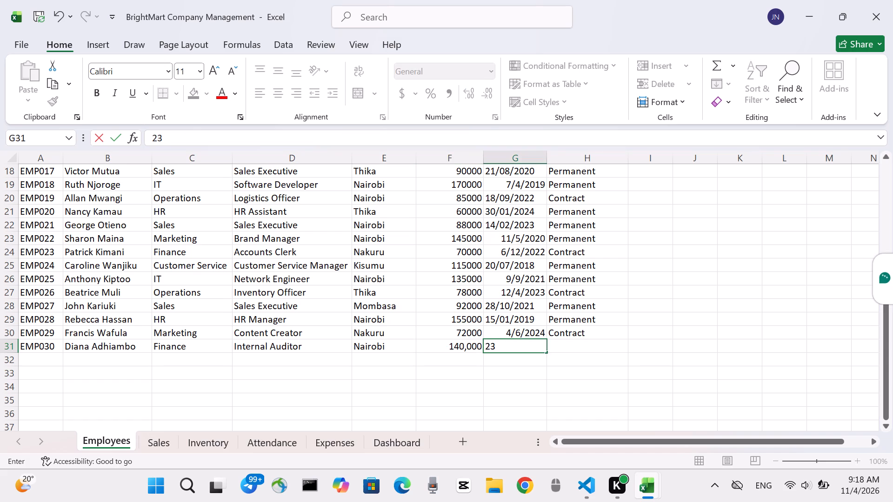
text(/03)
key(slash)
text(2020)
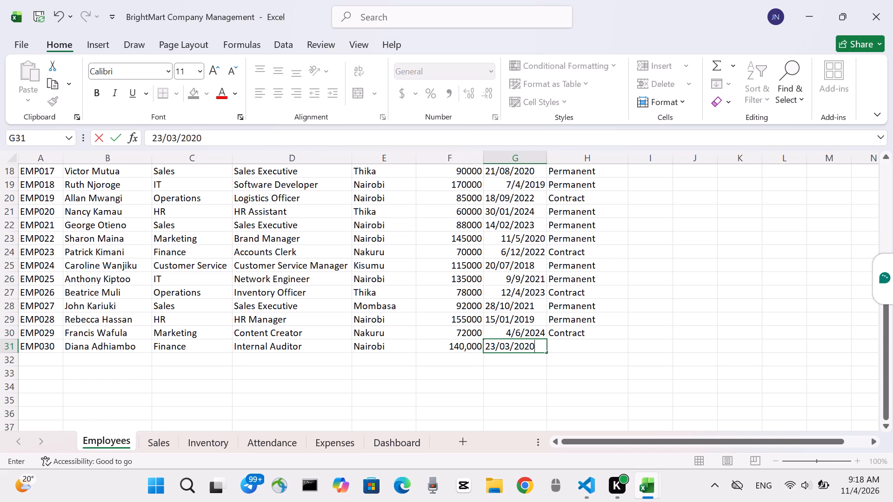
key(Right)
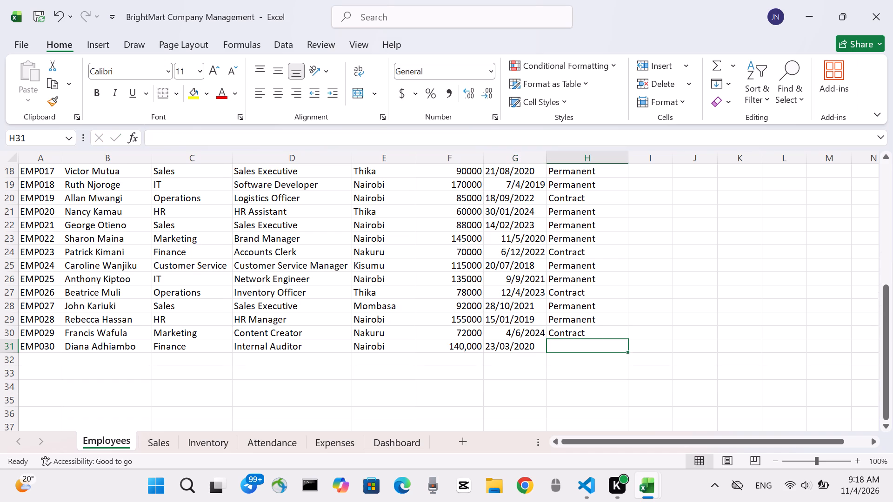
text(ermanent)
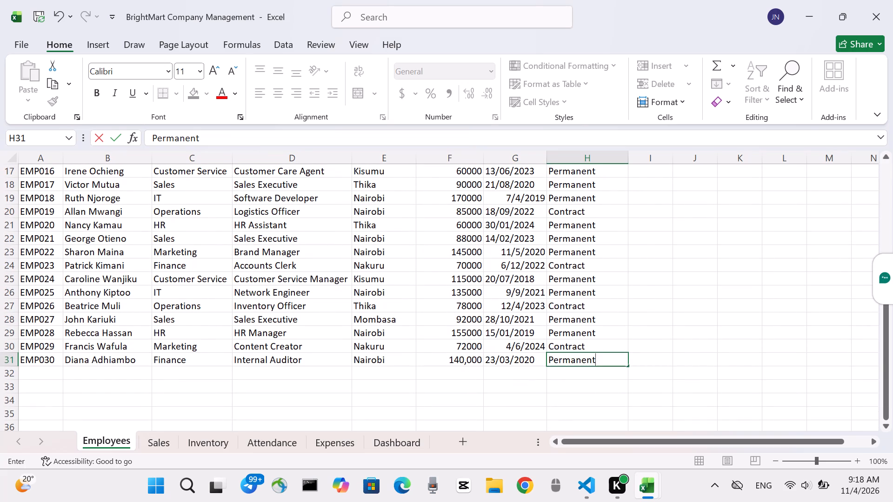
Review the Employees sheet from the header row through EMP030, committing the last employment type entry.
scroll(601, 333, up, 1)
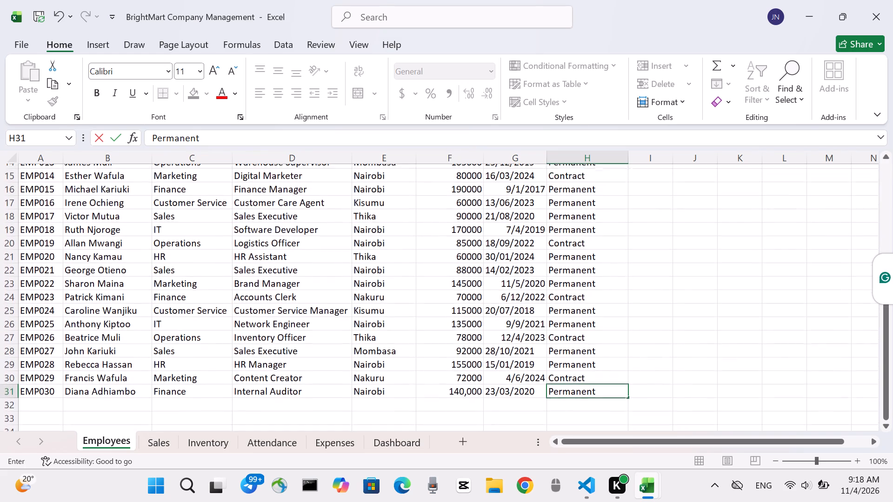
scroll(601, 333, up, 4)
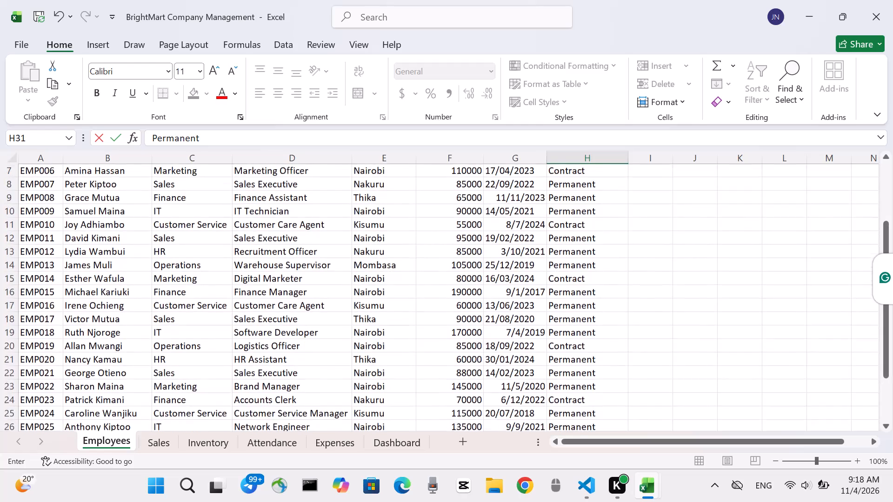
scroll(601, 333, up, 2)
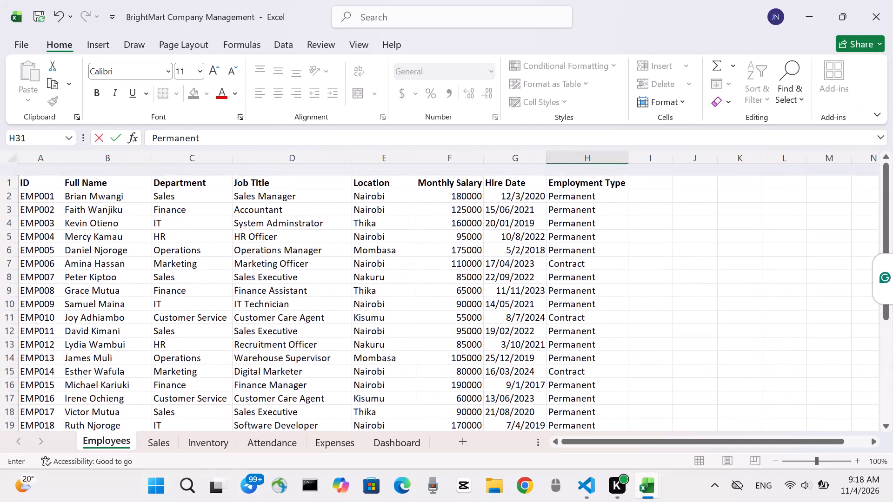
scroll(601, 333, up, 1)
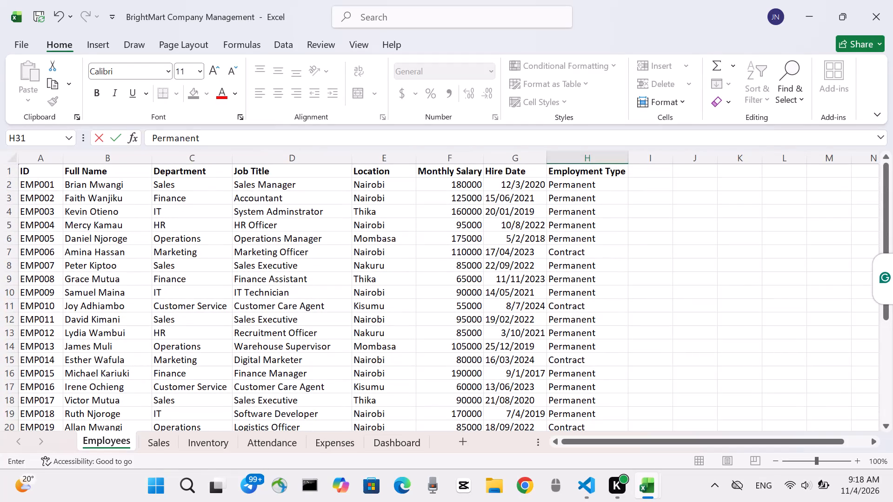
scroll(479, 268, down, 1)
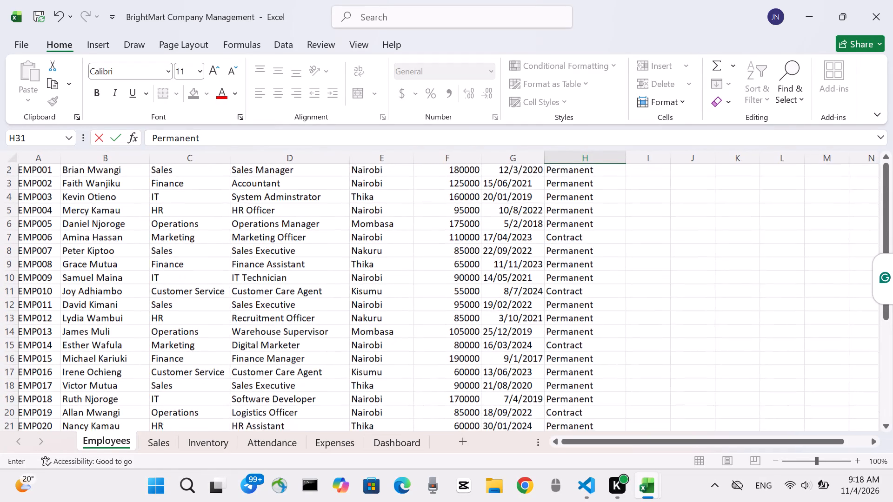
scroll(479, 268, down, 3)
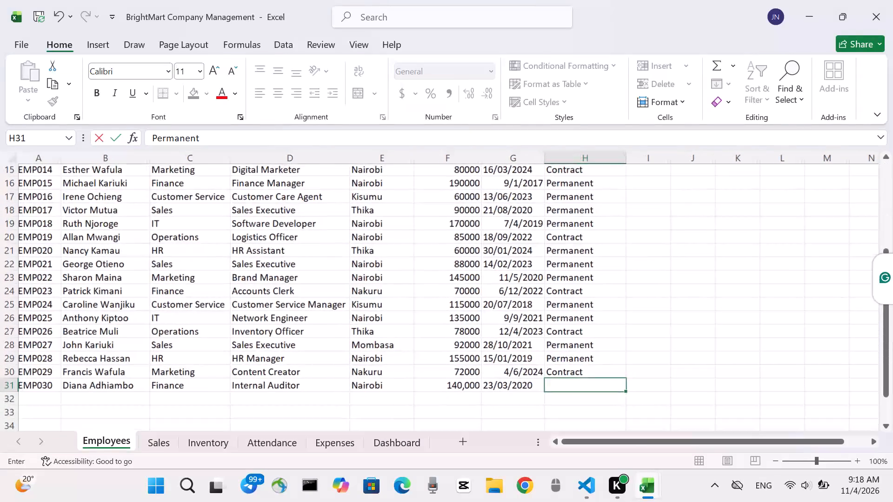
scroll(479, 268, down, 1)
scroll(479, 268, right, 1)
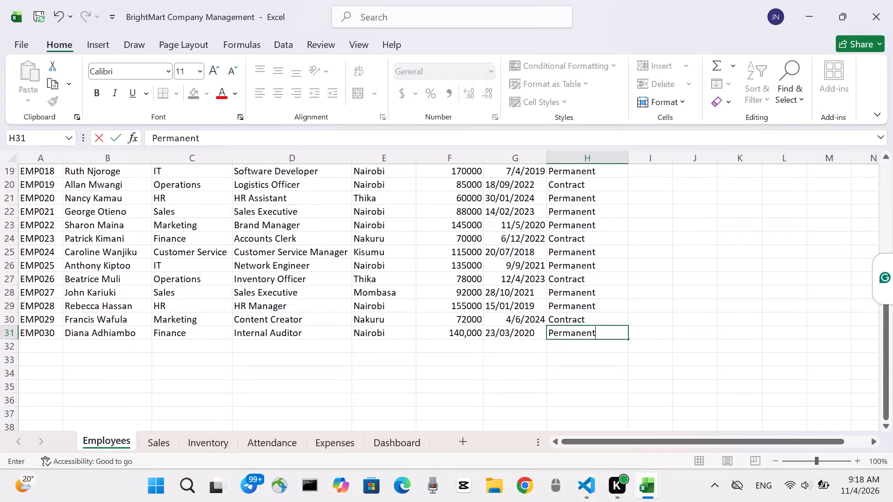
click(48, 352)
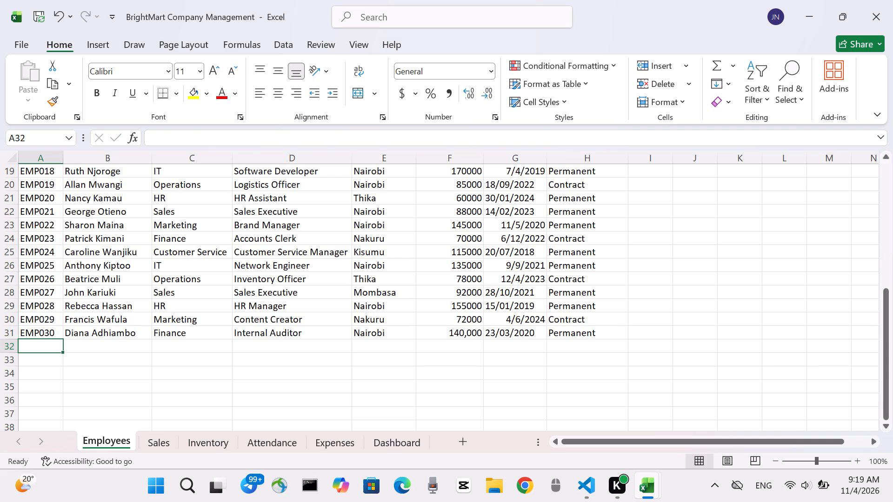
scroll(178, 269, up, 6)
scroll(178, 269, down, 1)
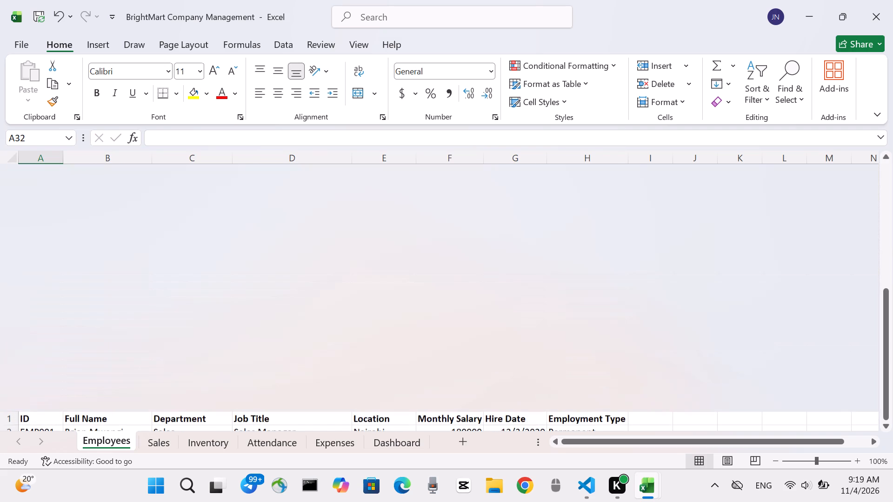
scroll(178, 269, down, 7)
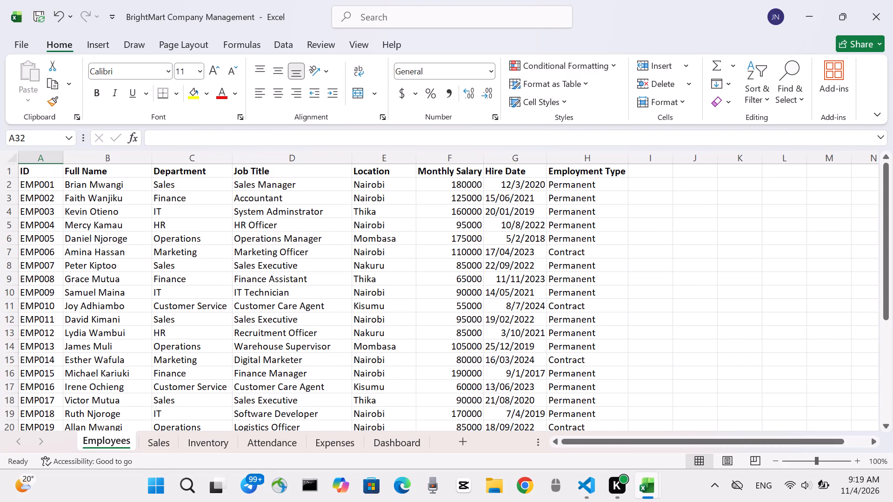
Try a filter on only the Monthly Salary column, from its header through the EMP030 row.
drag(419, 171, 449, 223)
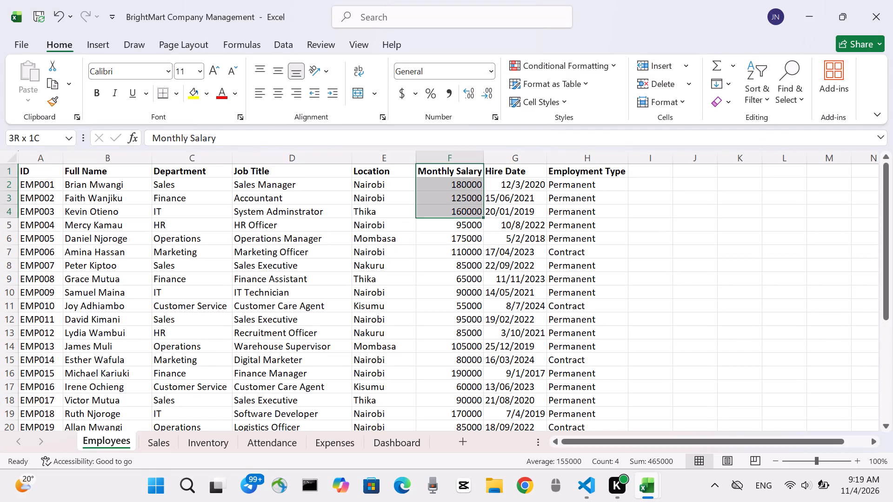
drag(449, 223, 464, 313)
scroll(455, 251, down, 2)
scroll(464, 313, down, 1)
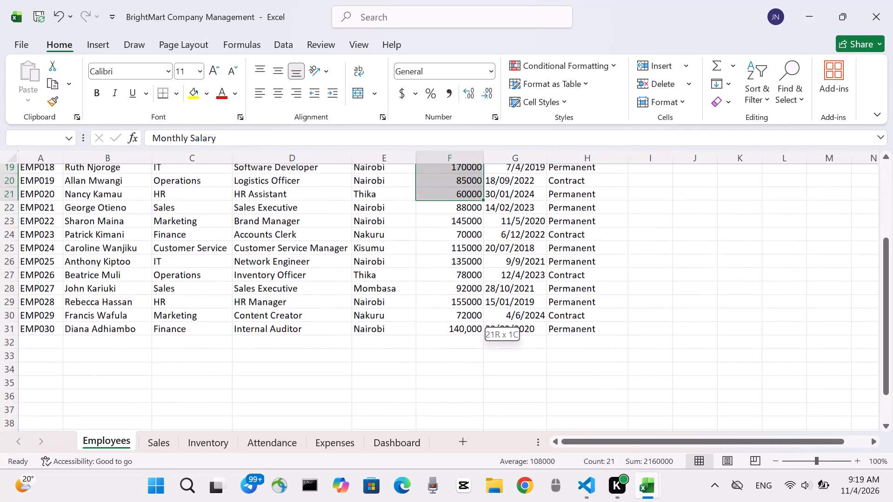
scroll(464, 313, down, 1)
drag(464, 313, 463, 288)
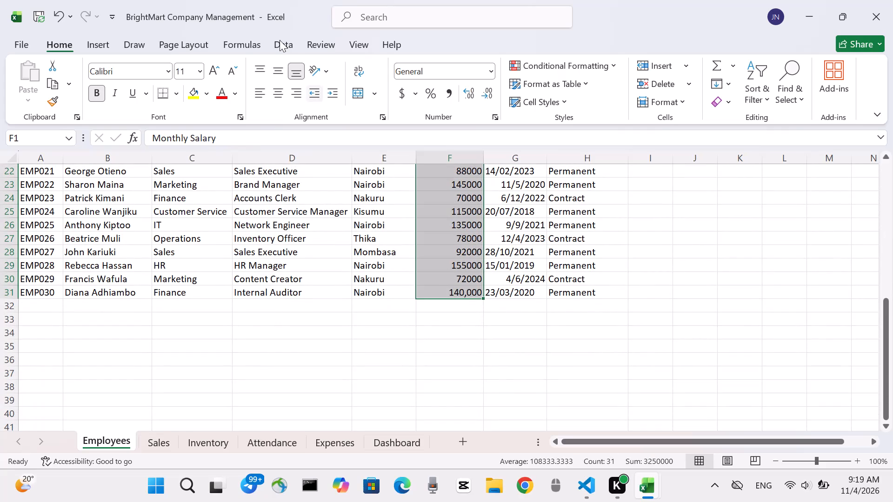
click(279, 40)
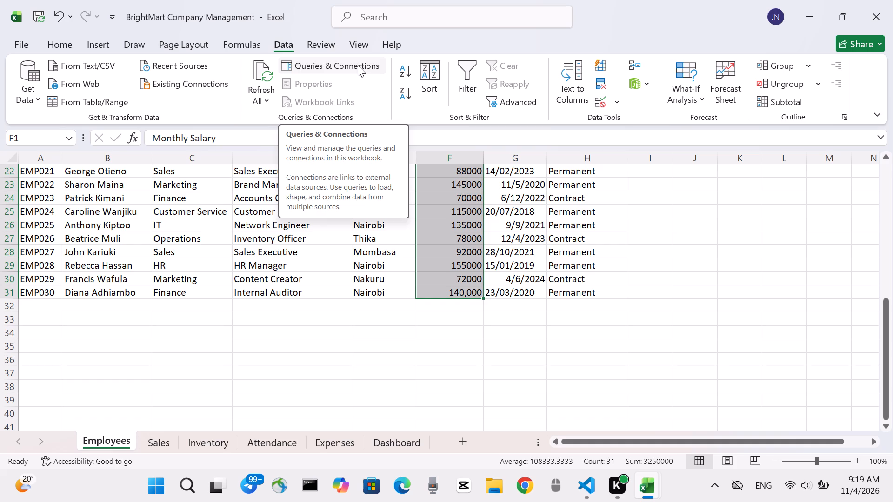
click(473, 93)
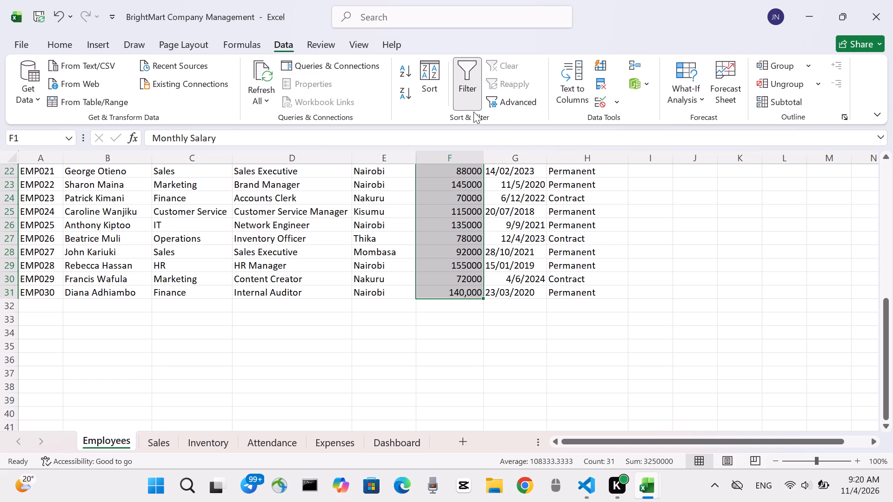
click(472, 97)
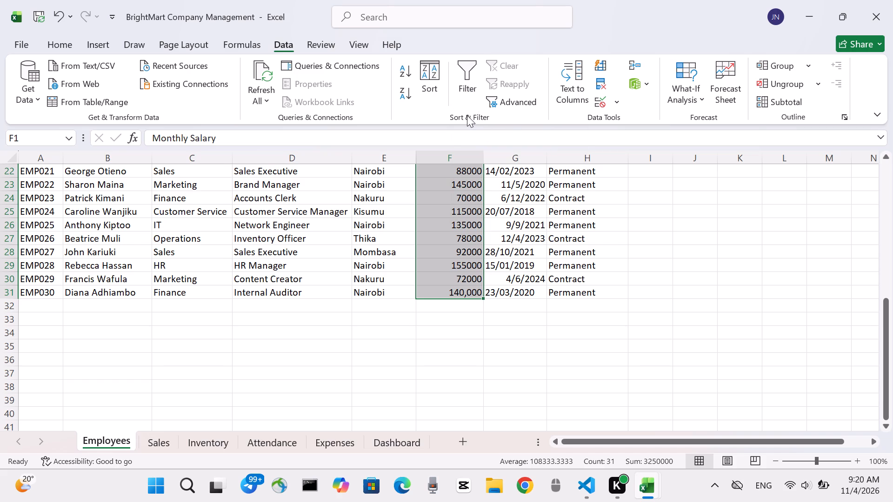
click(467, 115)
Turn on filtering for the whole employee table, starting from a single cell in the Monthly Salary column.
click(433, 178)
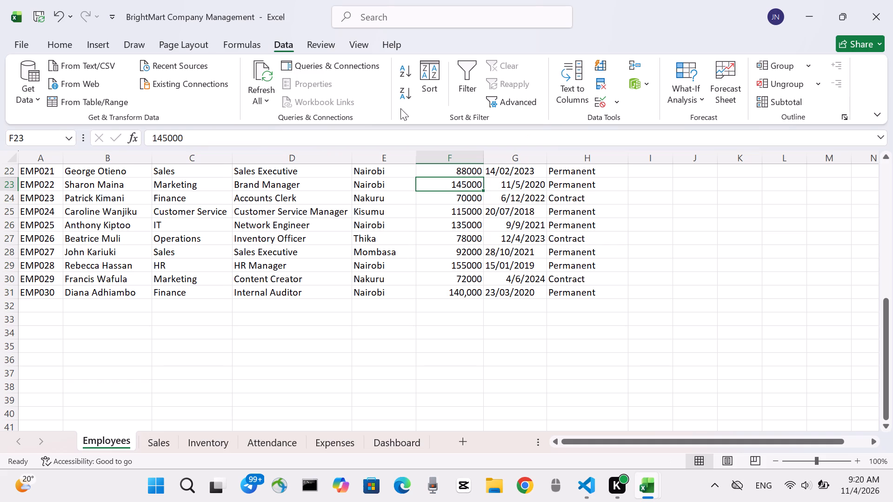
click(466, 74)
Sort the employee table by Monthly Salary on cell values, ordered Largest to Smallest.
click(434, 68)
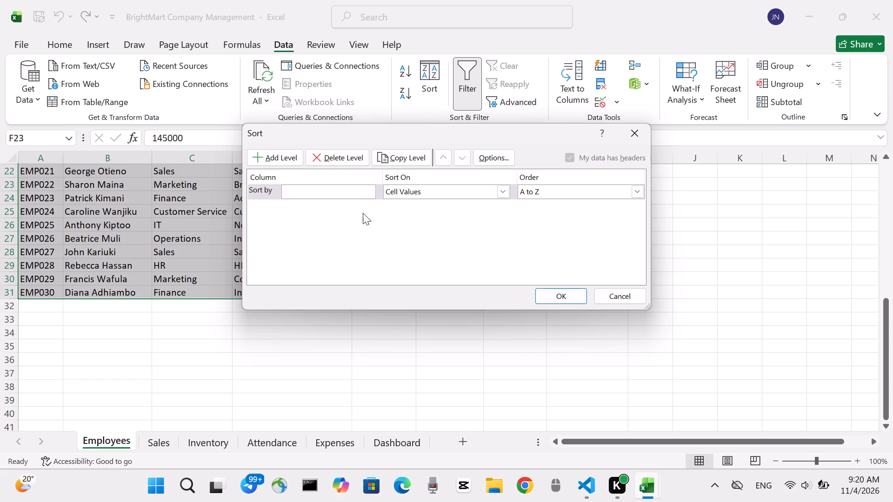
click(368, 192)
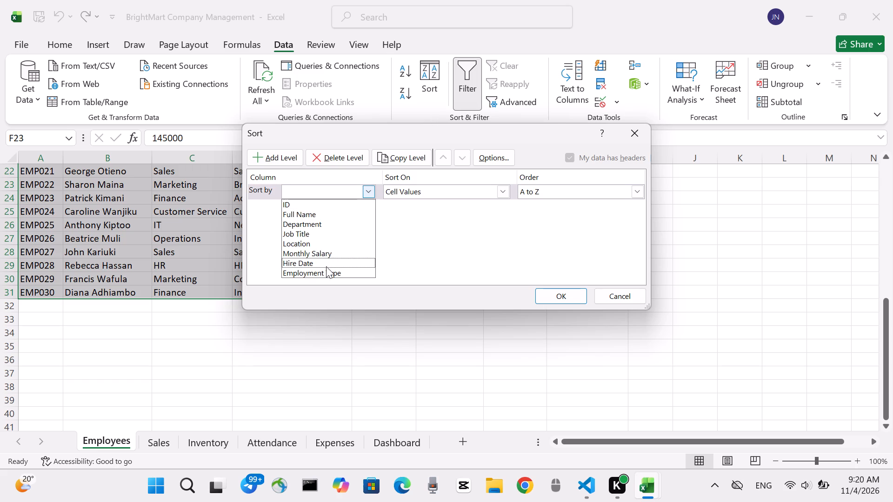
click(326, 255)
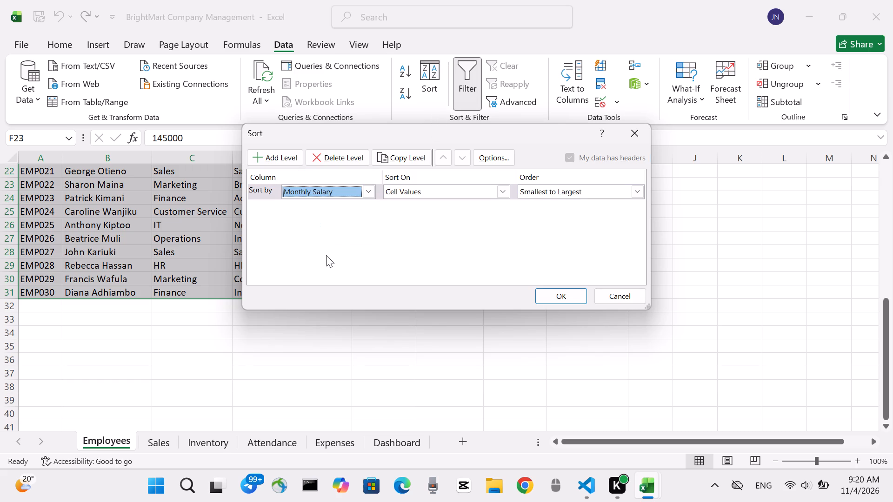
click(558, 190)
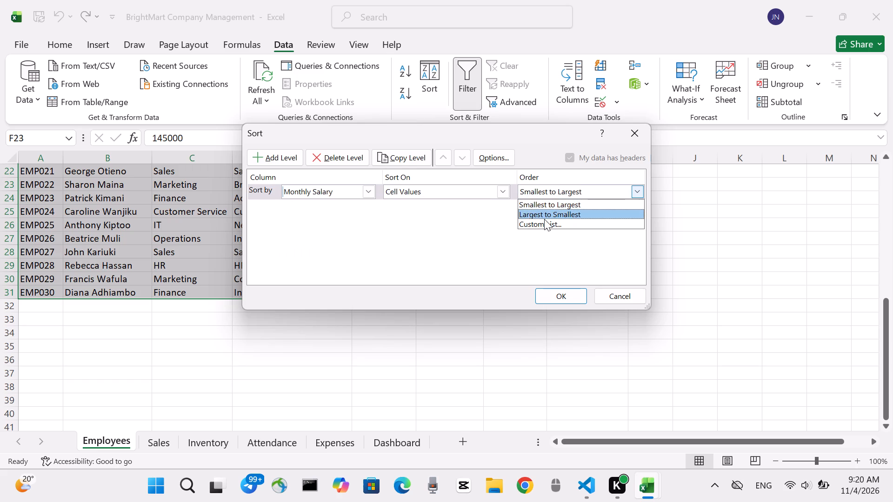
click(544, 219)
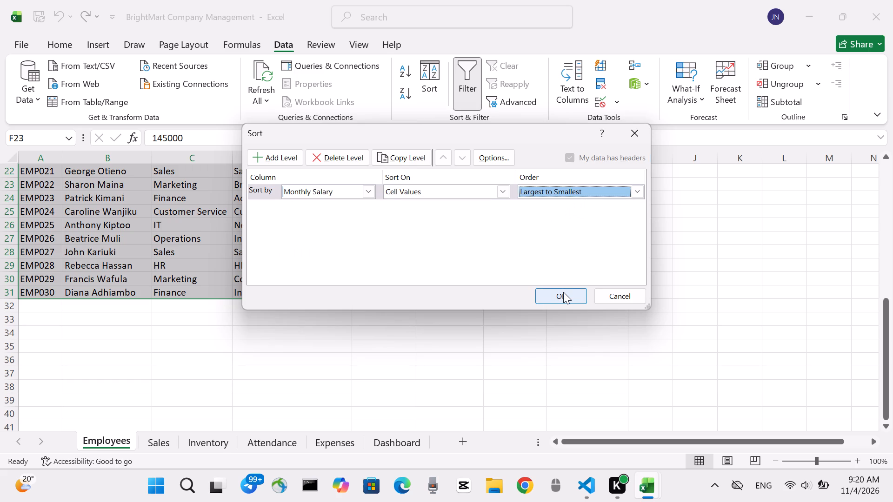
click(563, 292)
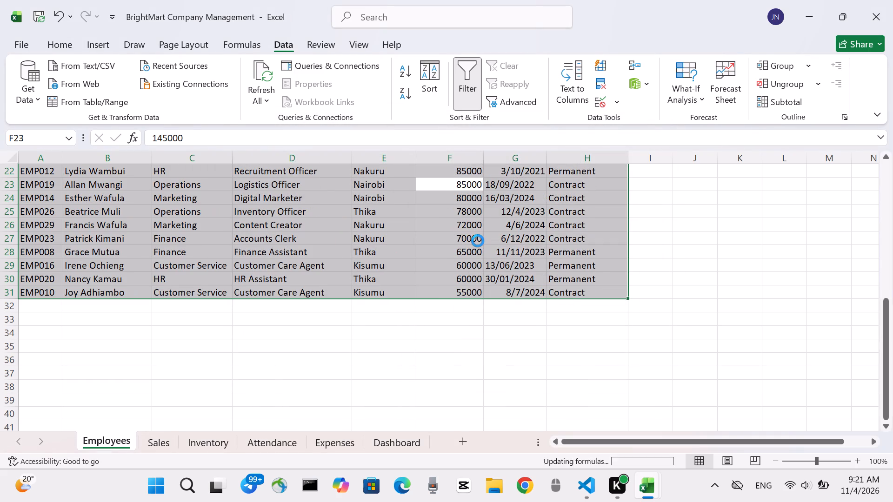
Review the sorted employee table from the header row to its last record, checking the Monthly Salary order.
scroll(478, 241, up, 3)
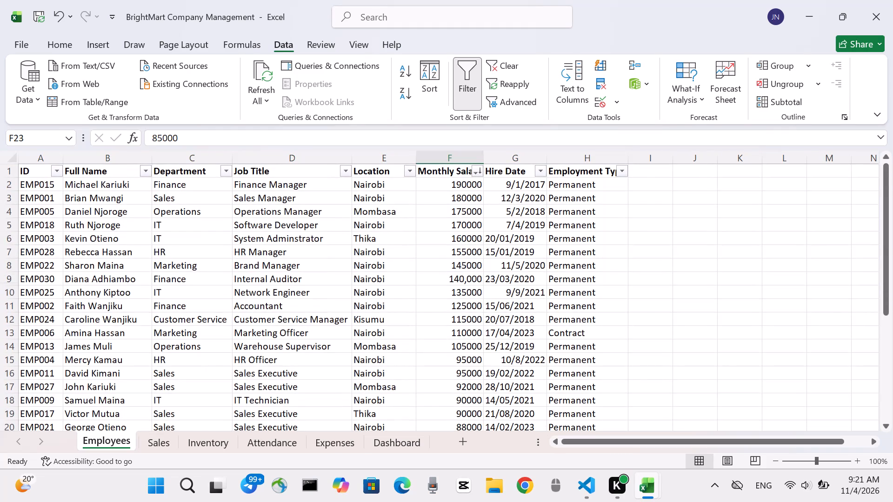
scroll(478, 241, up, 1)
scroll(478, 241, down, 1)
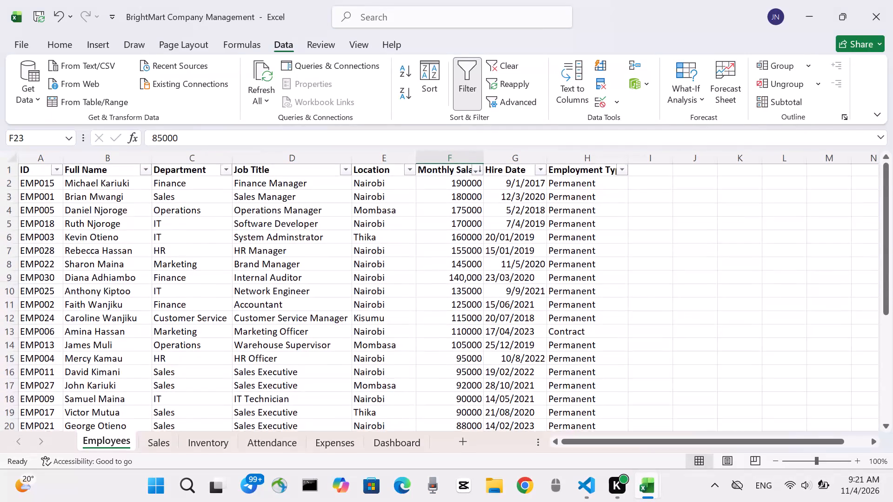
scroll(478, 241, down, 1)
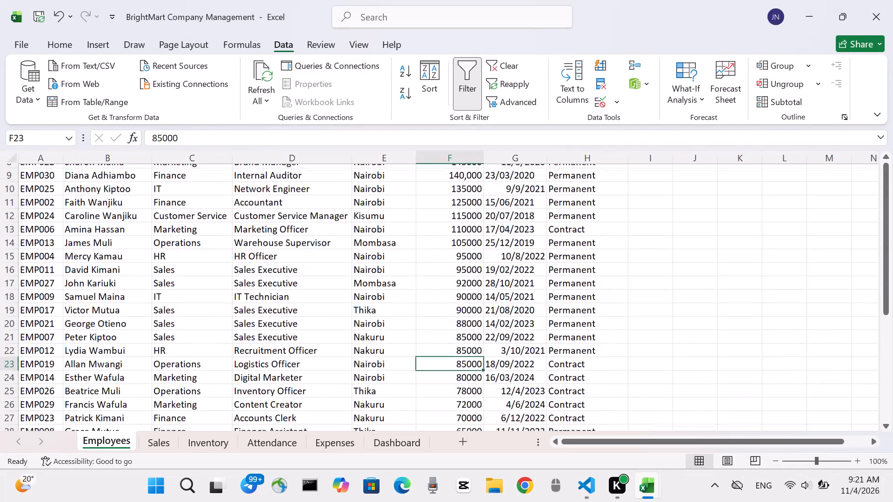
scroll(478, 241, down, 2)
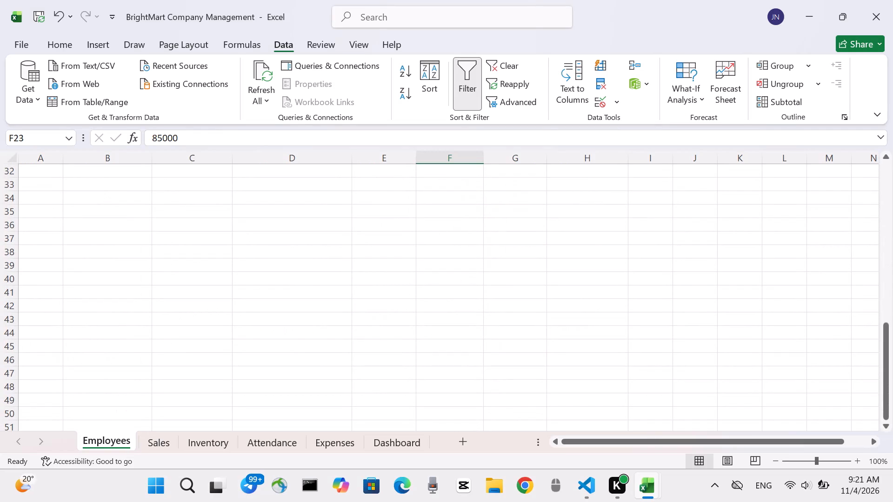
scroll(478, 241, up, 3)
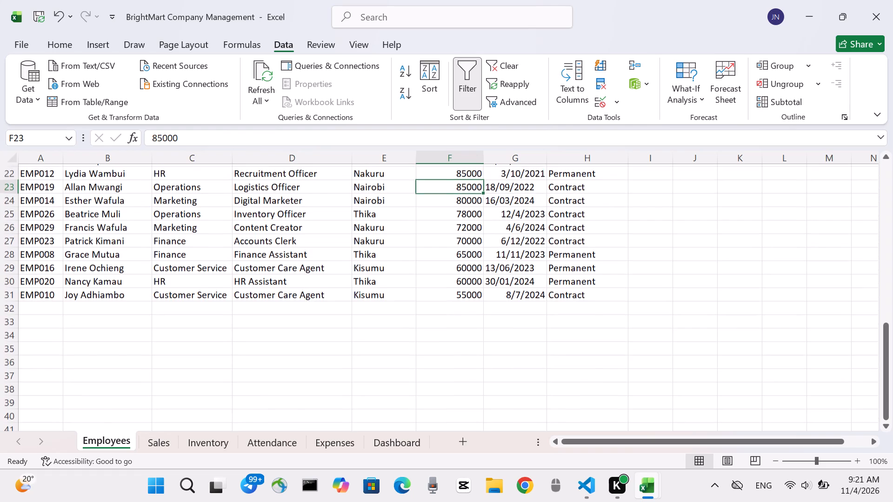
scroll(478, 241, up, 1)
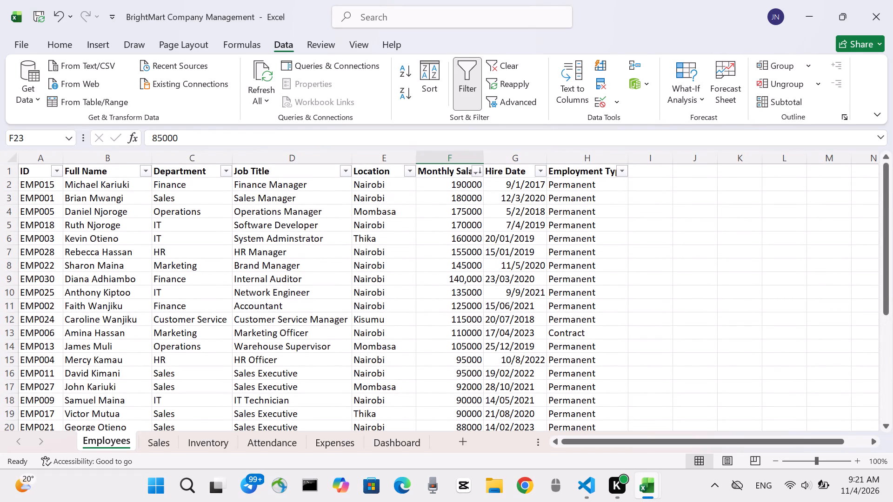
click(280, 241)
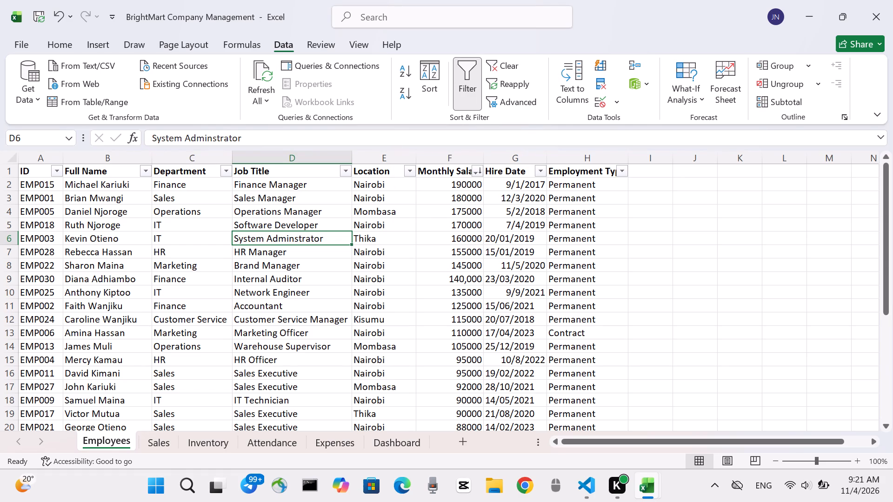
Sort the employee names in the Full Name column, B2 through B31, from A to Z.
drag(64, 184, 129, 283)
scroll(129, 283, down, 2)
drag(129, 283, 127, 295)
scroll(133, 357, down, 3)
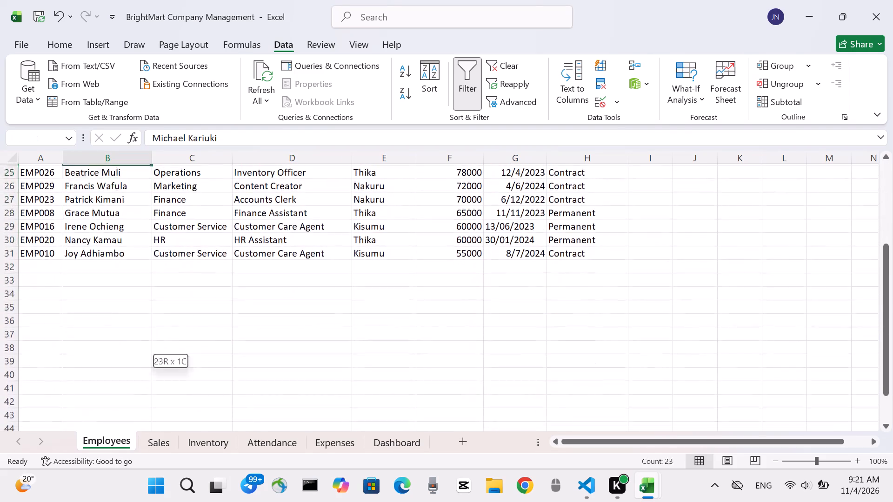
drag(127, 295, 126, 250)
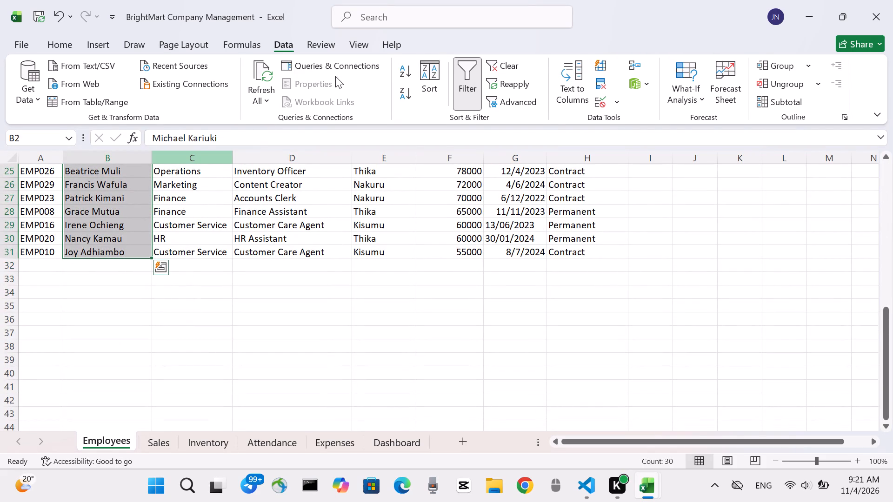
click(402, 65)
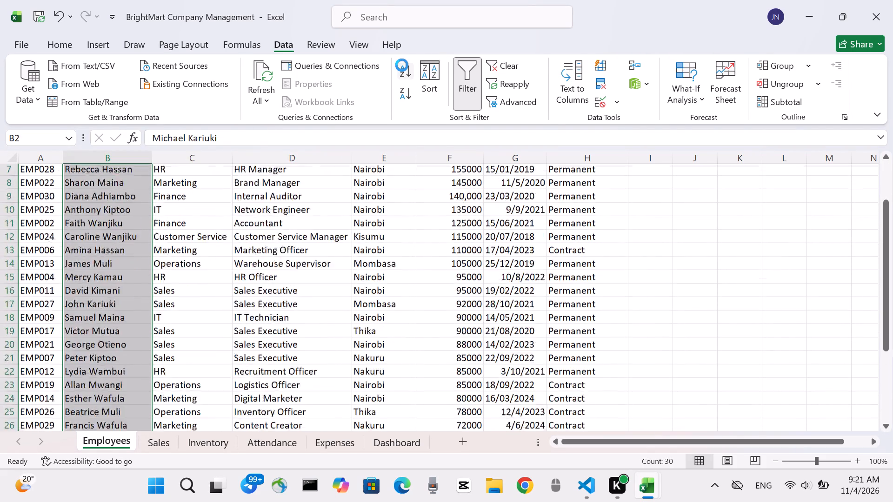
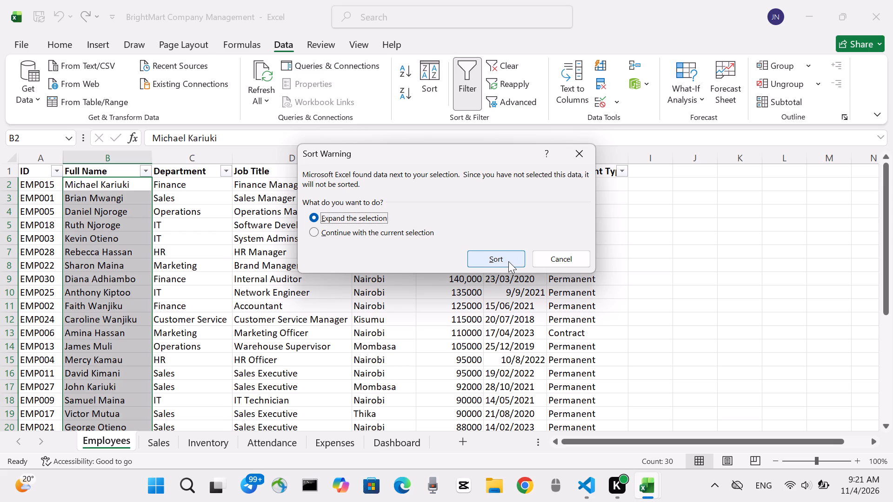
Dismiss the single-column sort and sort the whole employee table by Full Name on cell values, A to Z.
scroll(508, 261, down, 3)
click(580, 154)
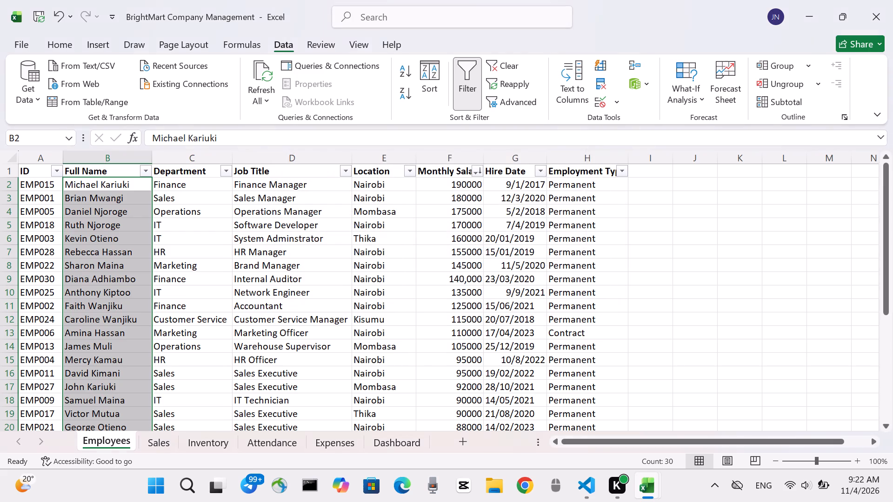
click(86, 234)
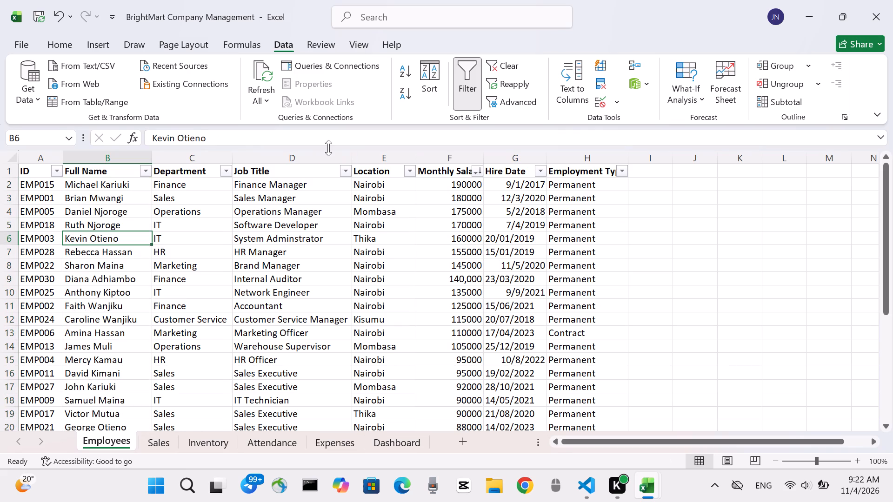
click(433, 71)
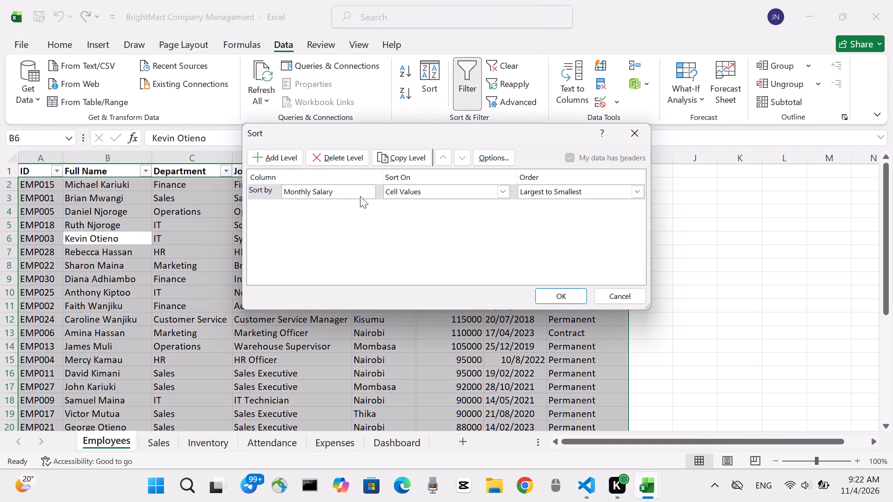
click(369, 195)
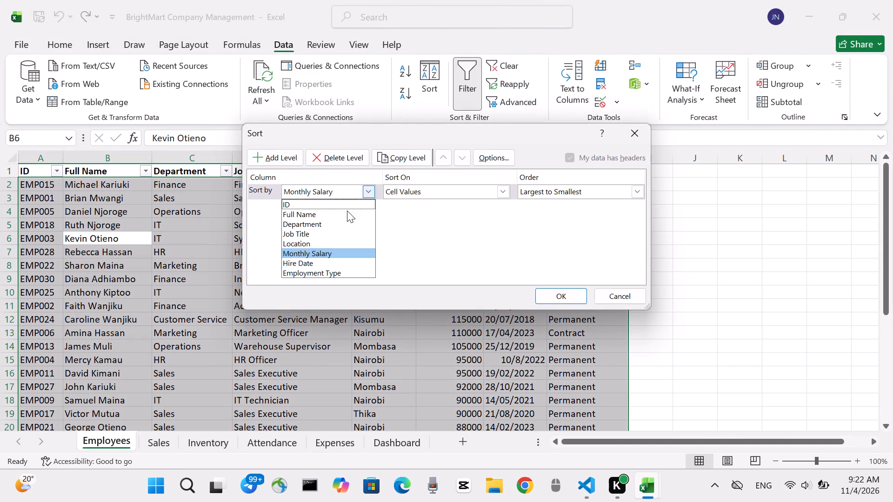
click(324, 215)
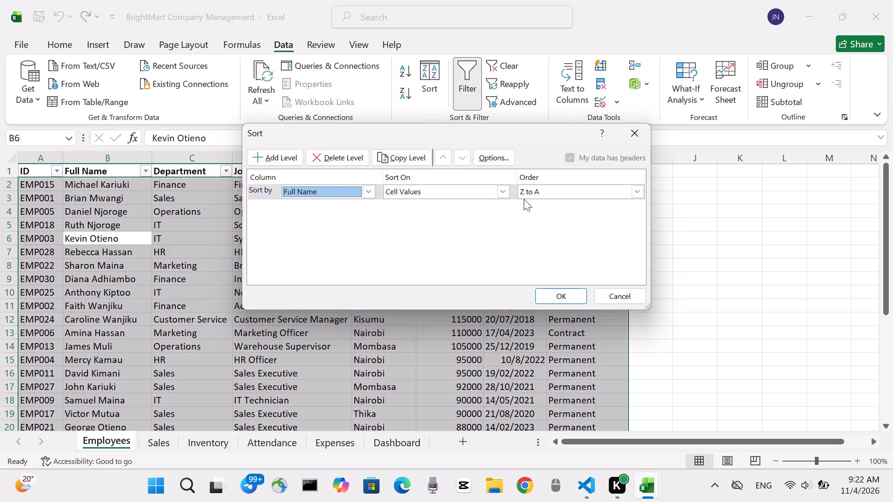
click(536, 192)
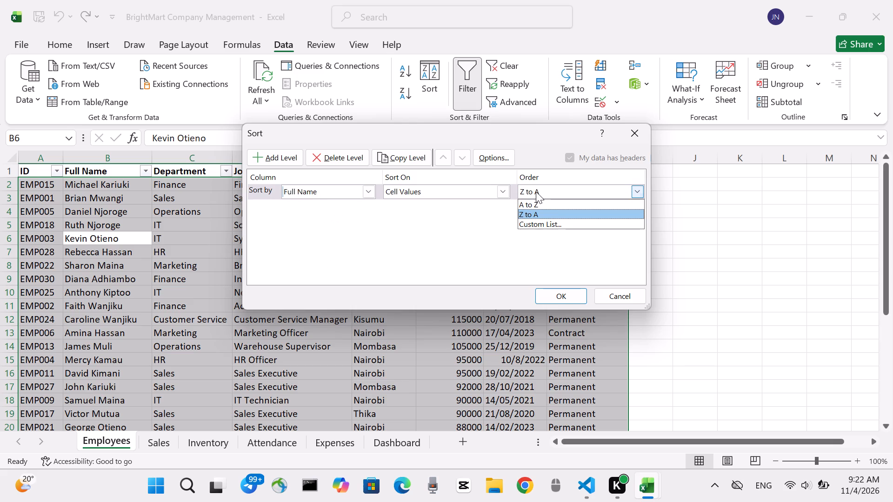
click(536, 202)
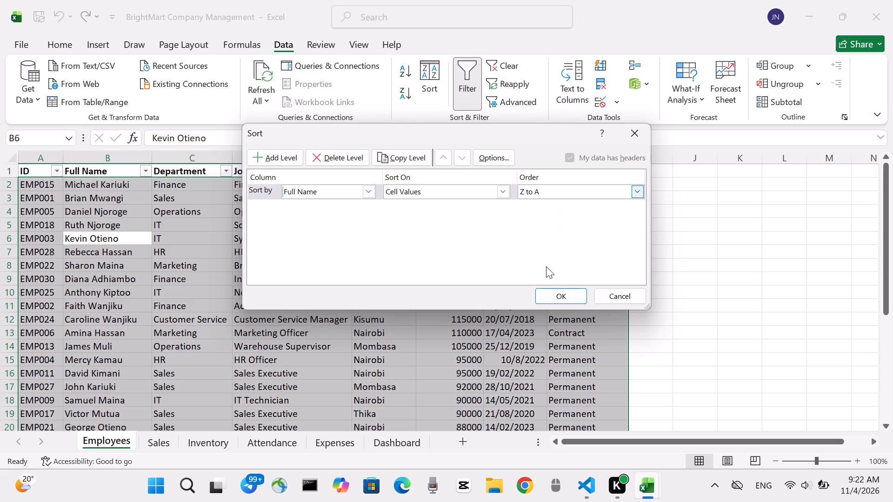
click(555, 291)
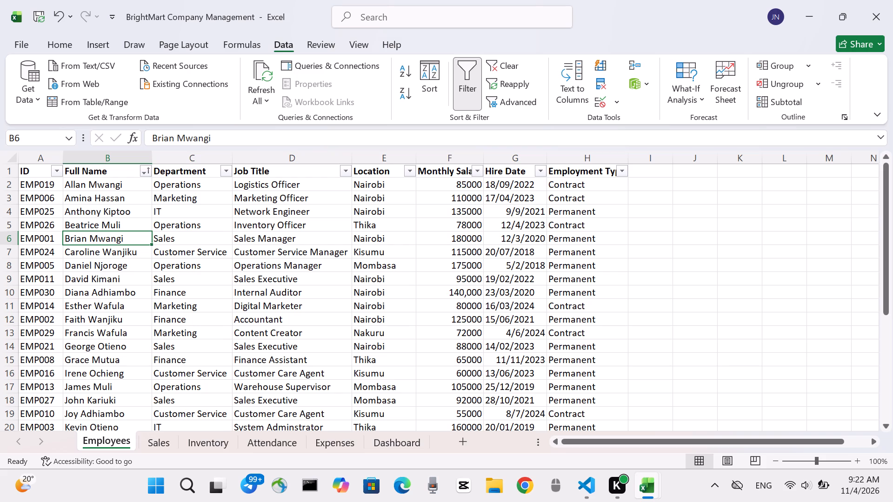
scroll(173, 253, down, 1)
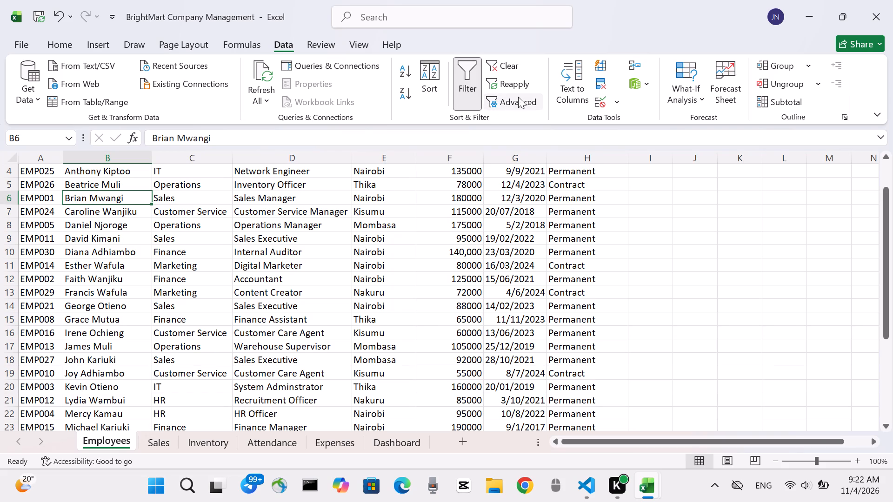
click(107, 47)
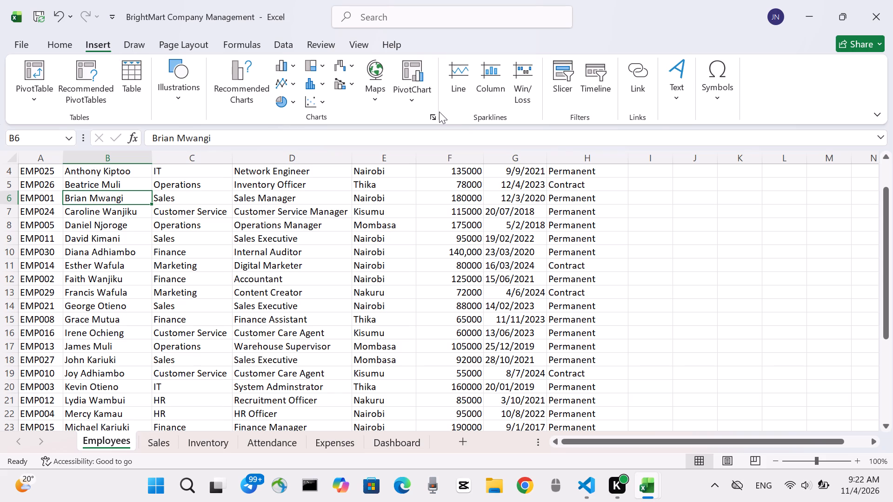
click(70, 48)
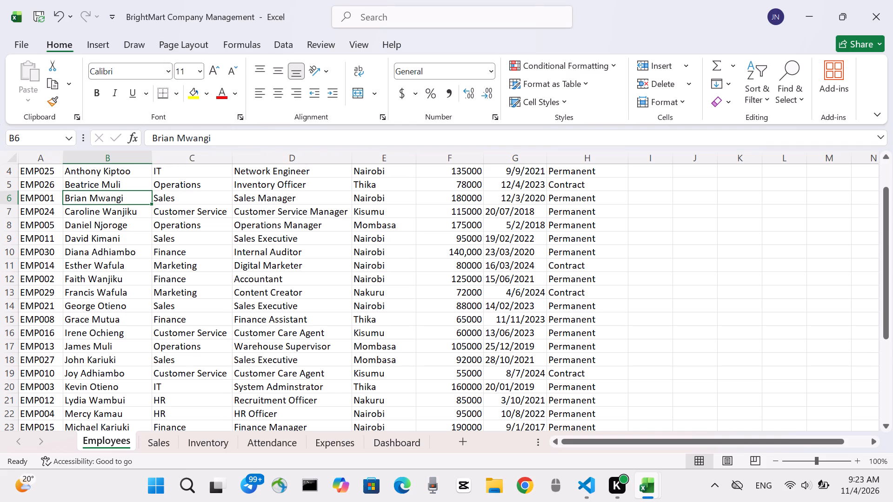
Filter the Location column of the employee table to show only Nairobi.
scroll(340, 204, up, 1)
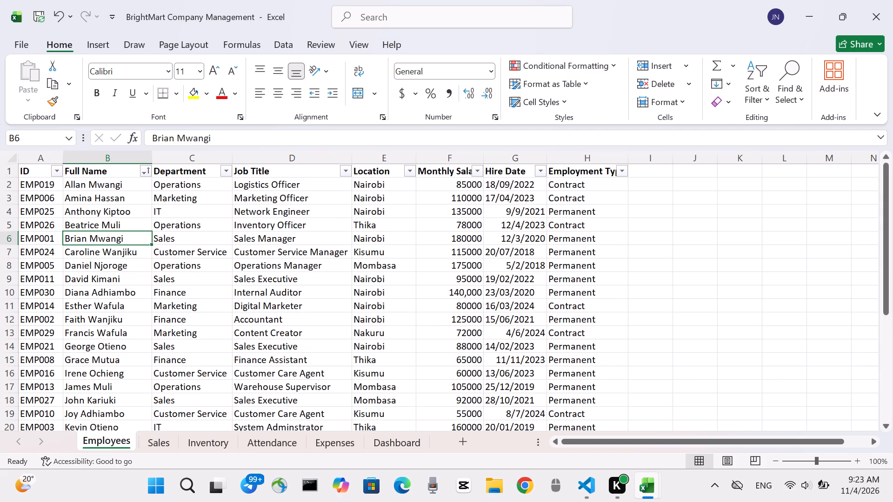
click(357, 184)
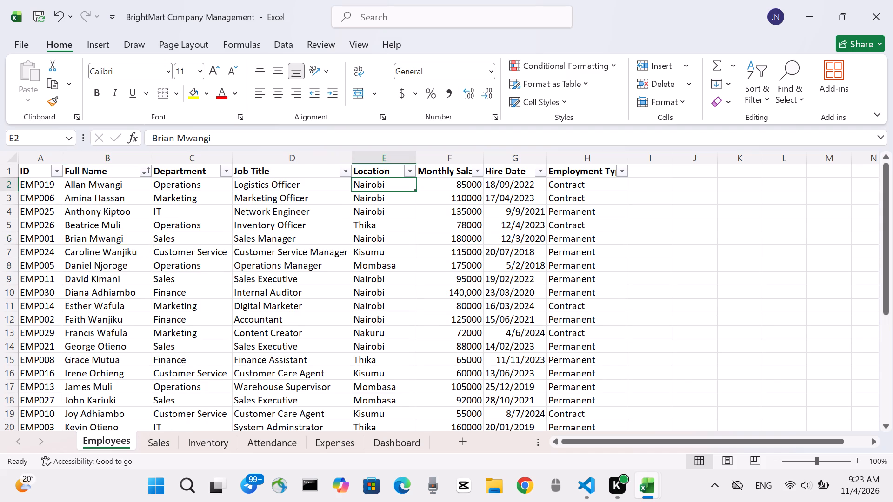
click(378, 172)
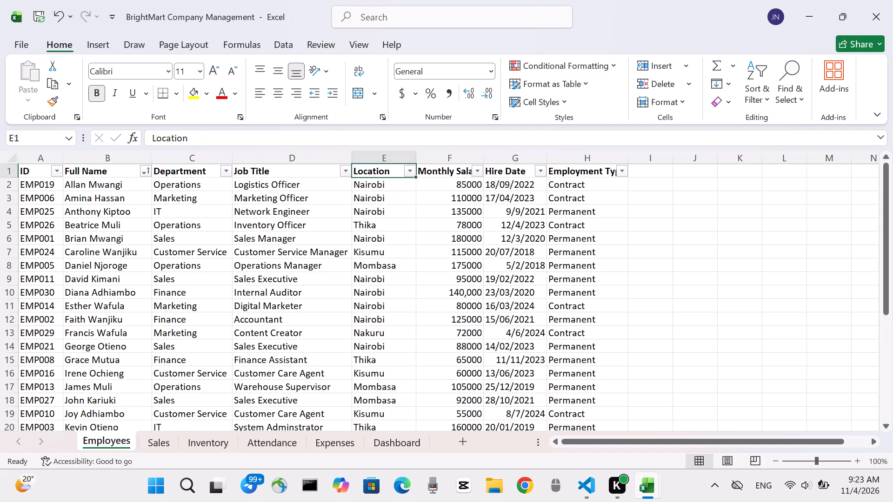
click(410, 170)
scroll(411, 210, up, 1)
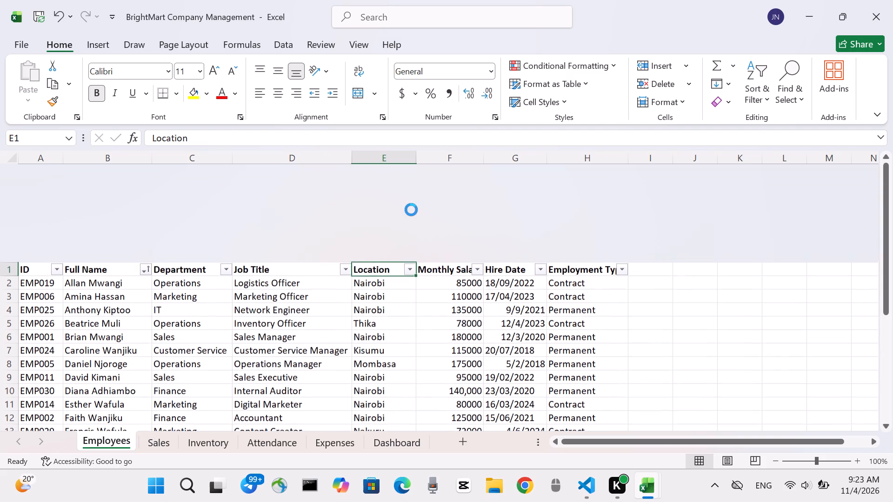
scroll(411, 210, down, 2)
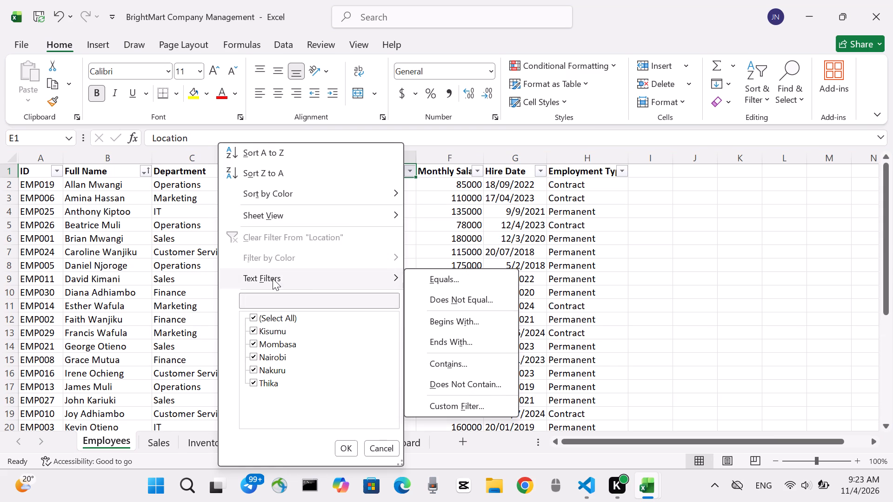
click(253, 315)
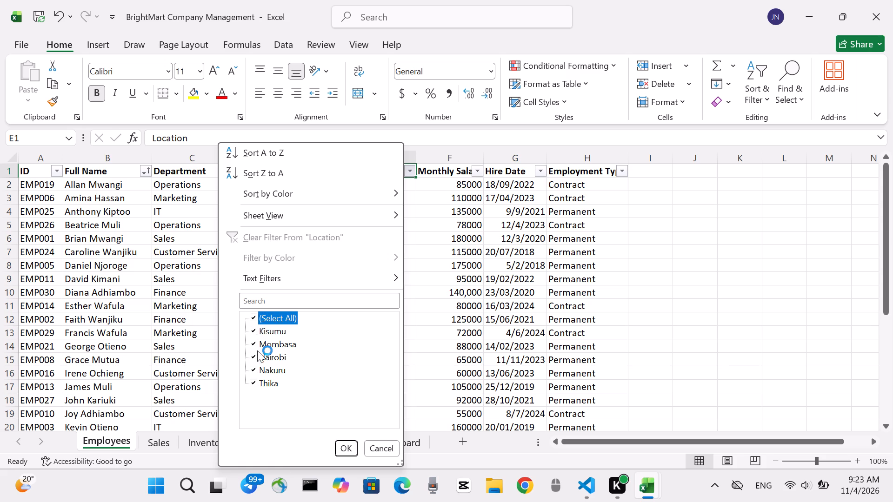
click(256, 355)
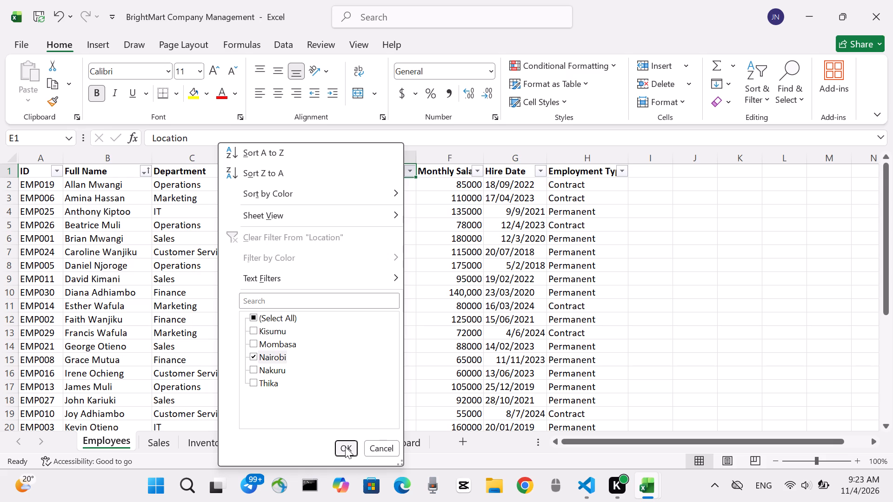
click(345, 447)
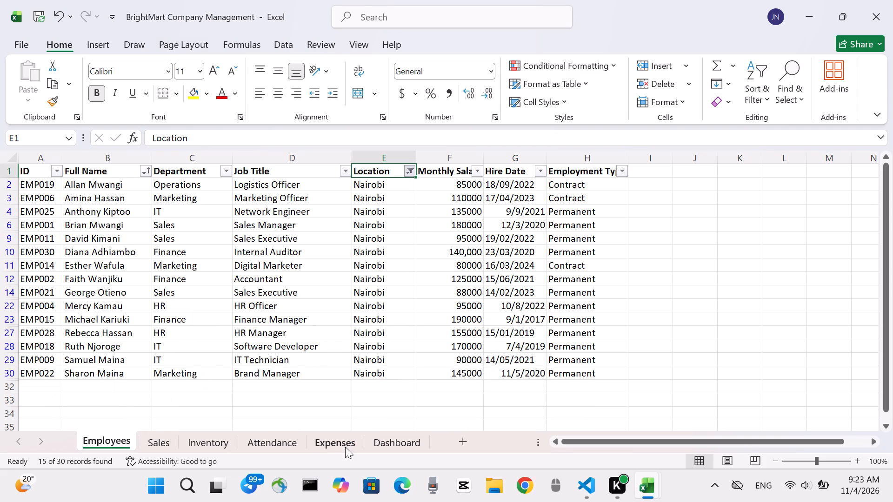
Review the filtered Nairobi employee records from the header row to the last visible record.
scroll(299, 291, up, 1)
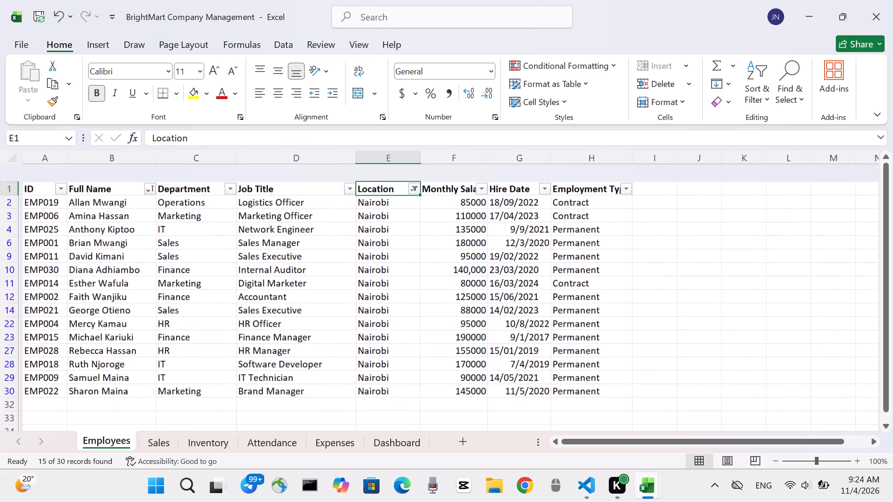
scroll(299, 291, up, 1)
scroll(299, 291, down, 2)
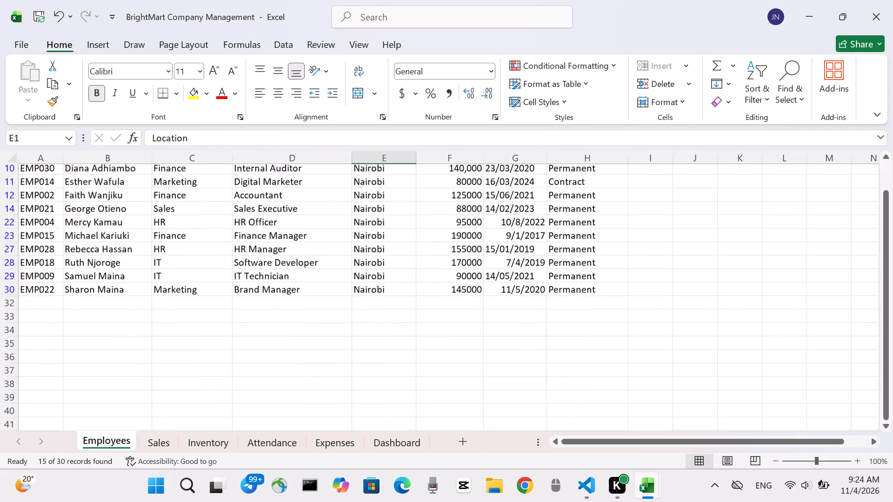
scroll(299, 291, down, 1)
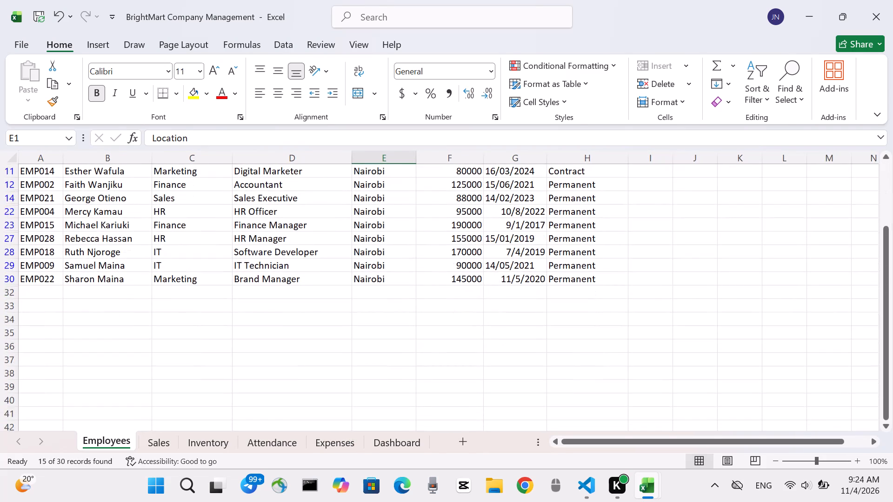
scroll(404, 213, up, 2)
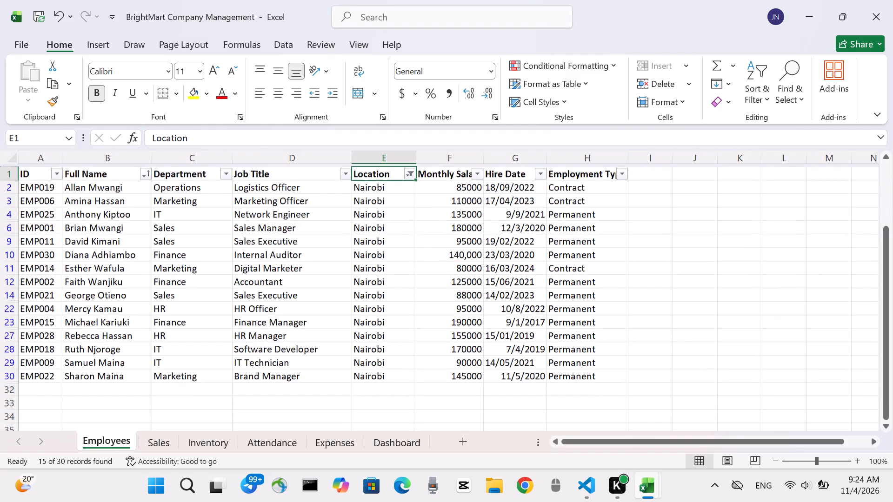
scroll(404, 213, up, 1)
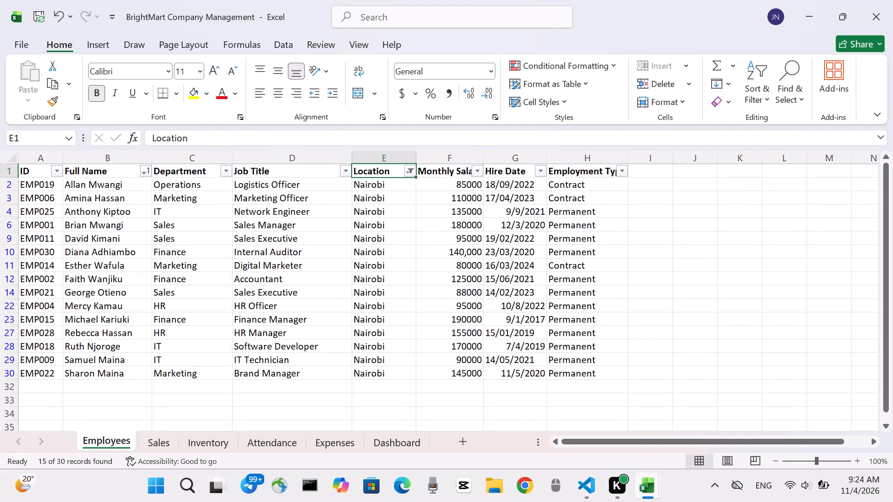
Add a number filter on the Monthly Salary column showing only rows where the salary is greater than 100000.
click(478, 171)
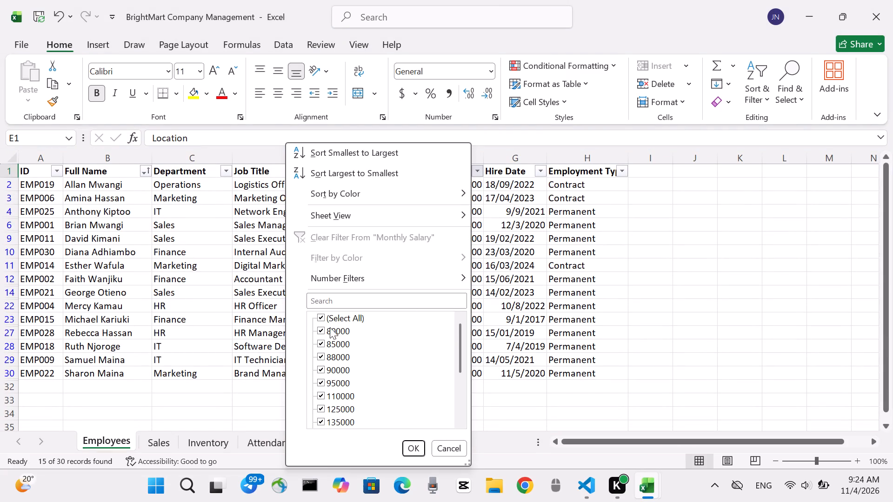
click(321, 313)
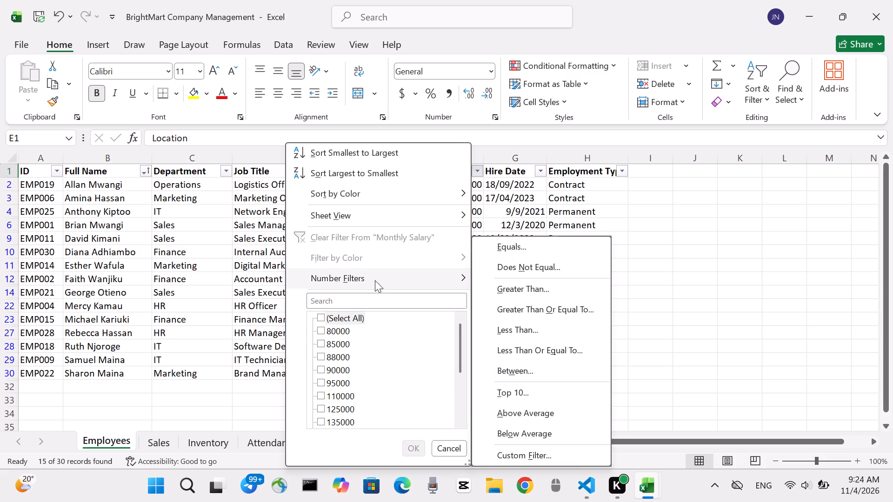
click(503, 286)
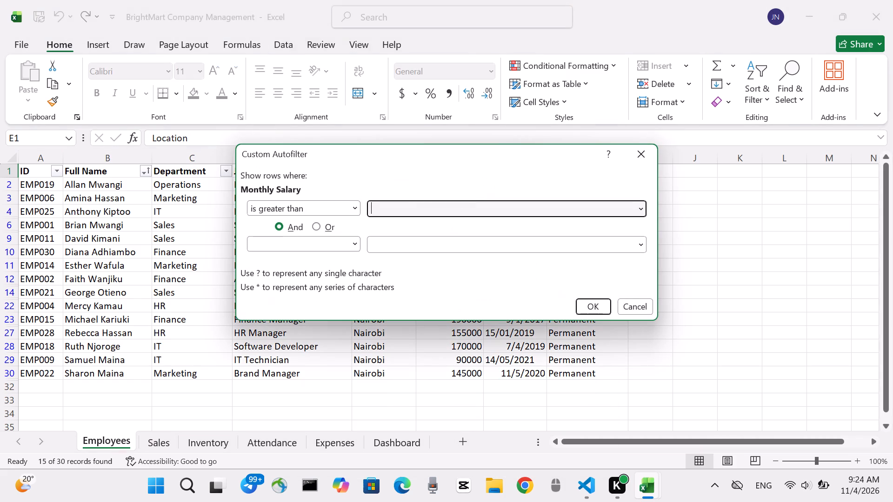
key(1)
text(0000)
key(0)
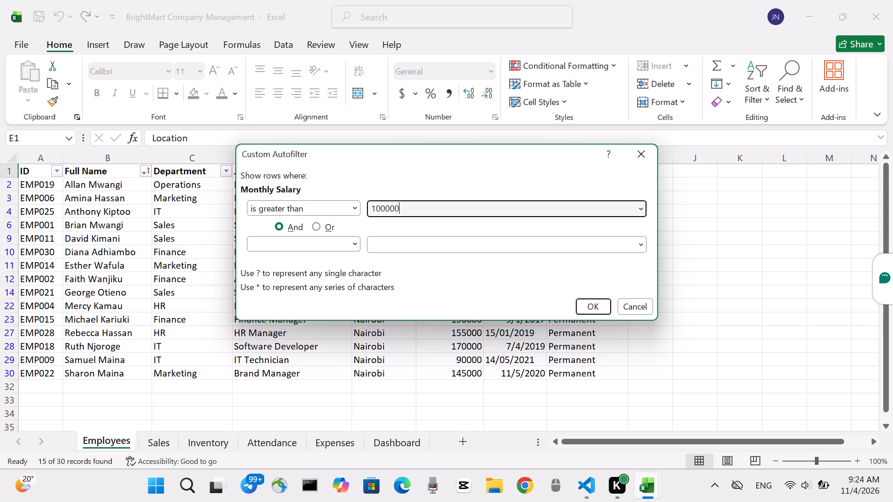
click(585, 304)
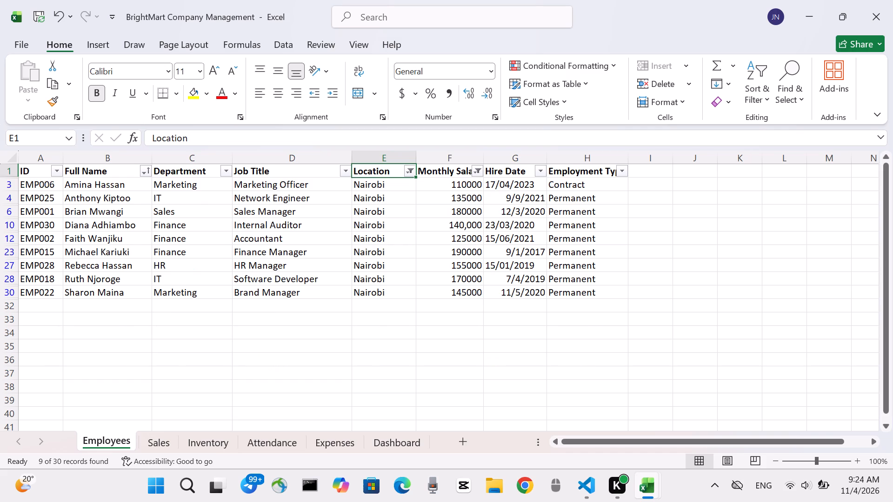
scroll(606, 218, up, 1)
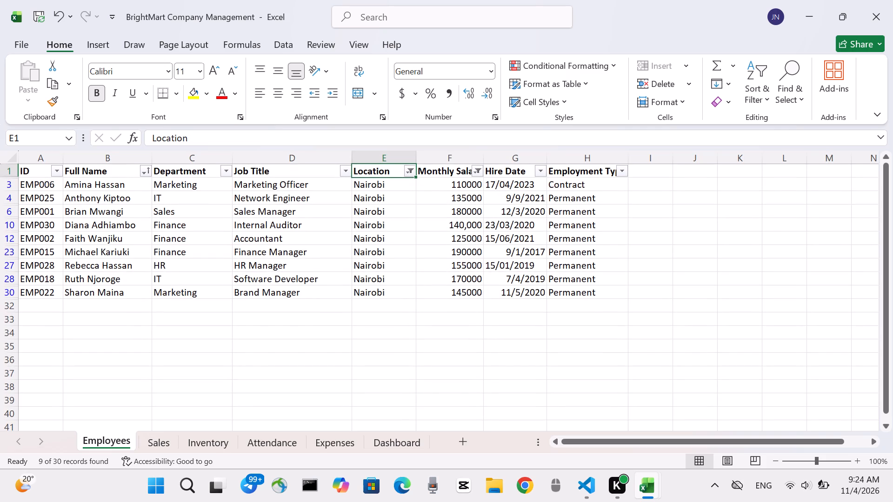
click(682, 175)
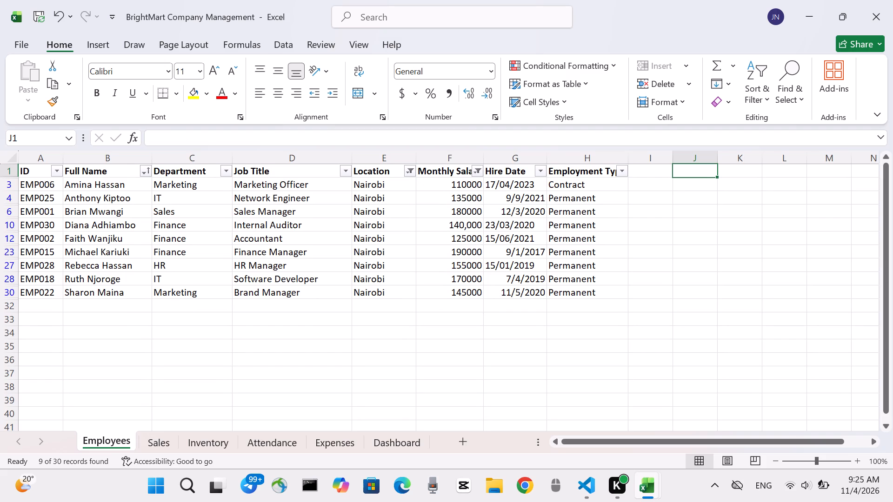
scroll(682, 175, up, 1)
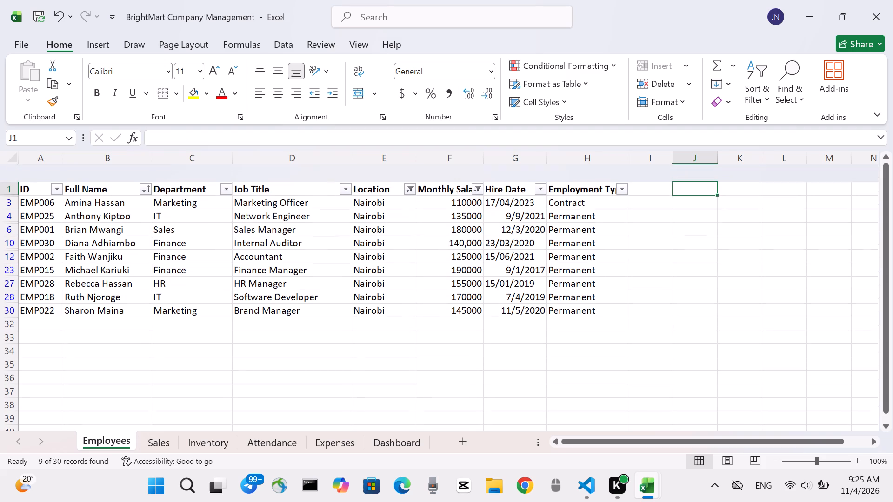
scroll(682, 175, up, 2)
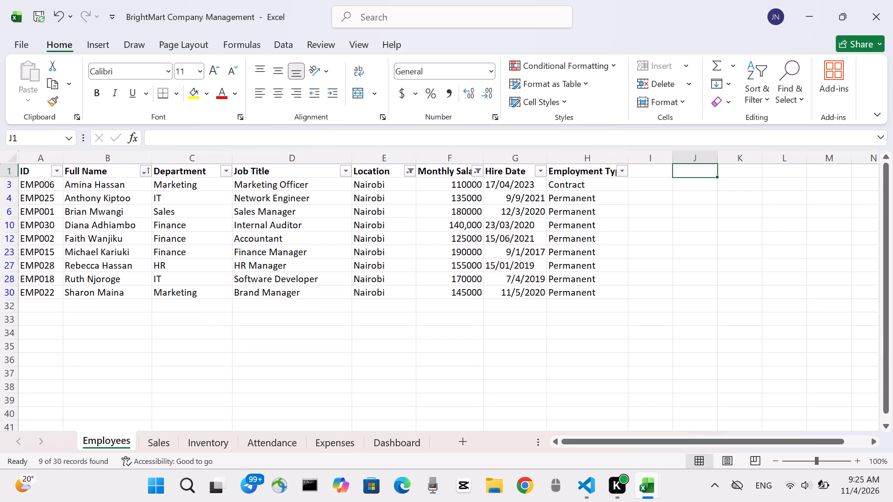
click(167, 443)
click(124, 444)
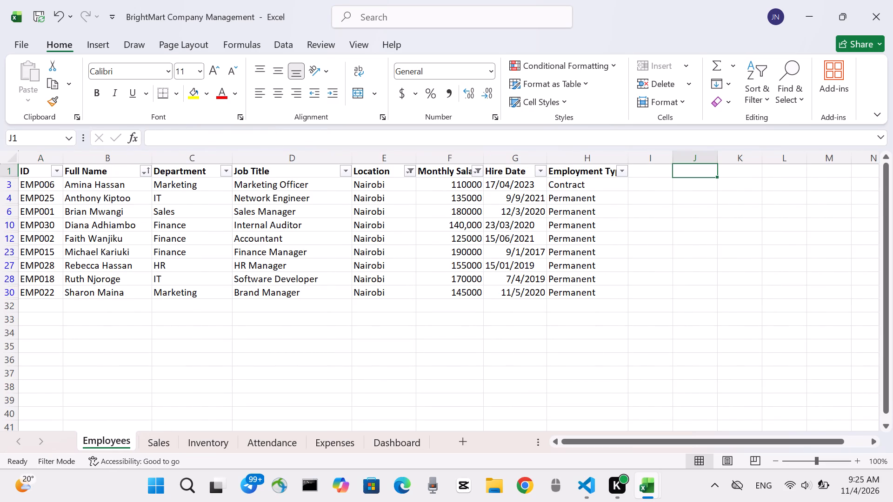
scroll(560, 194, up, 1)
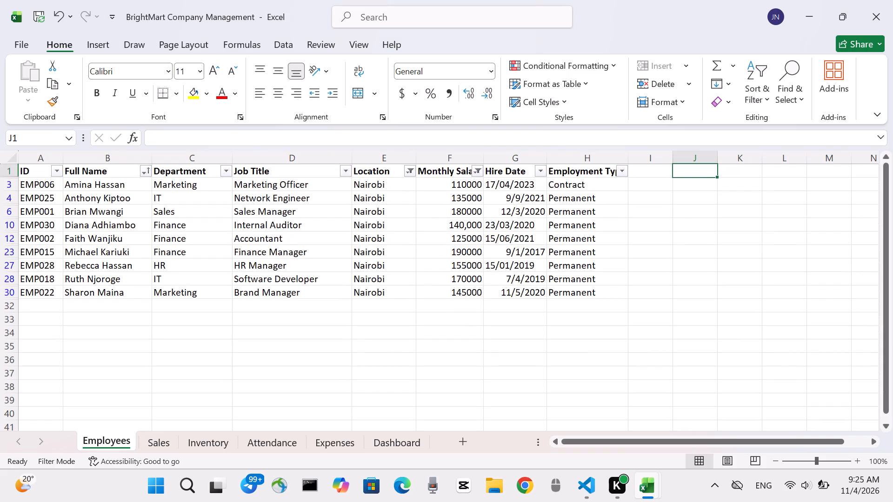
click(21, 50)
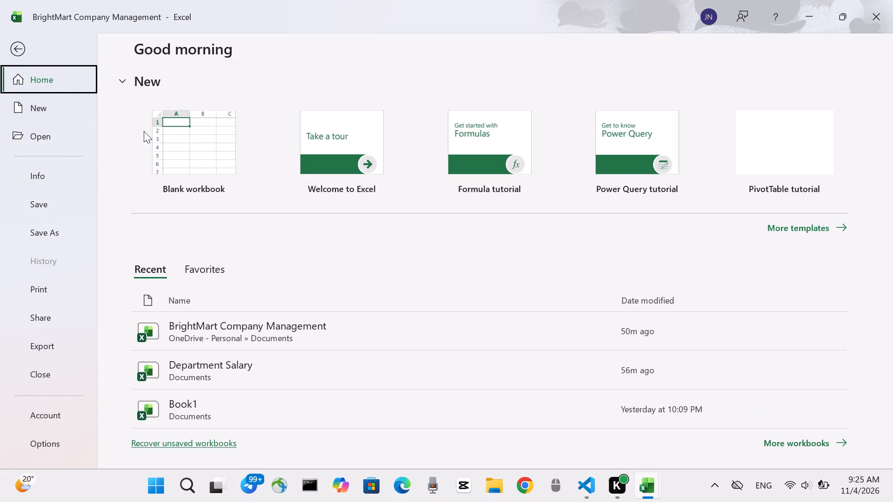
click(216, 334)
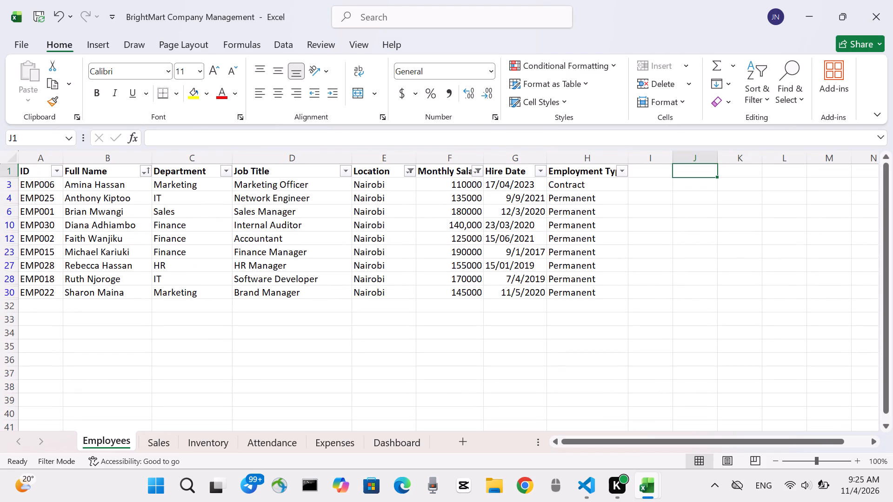
Review the filtered Nairobi employee records with salaries above 100000, from the header row to the last visible record.
scroll(176, 233, down, 2)
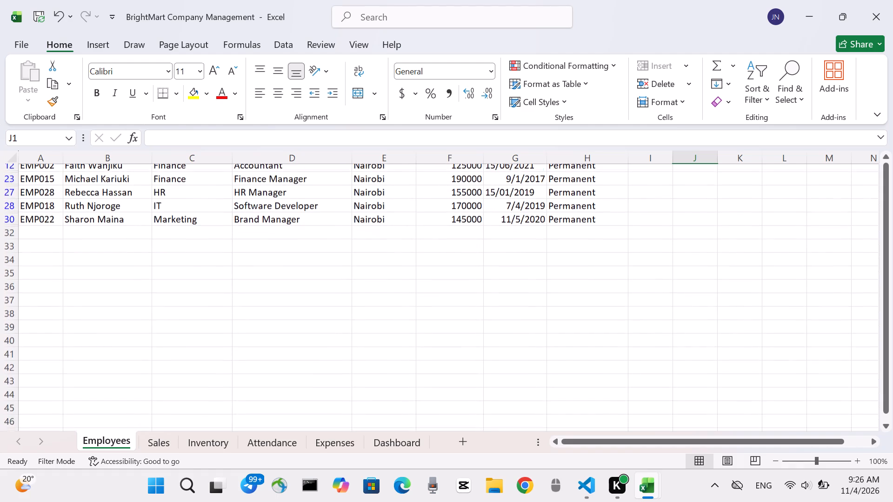
scroll(176, 233, down, 1)
scroll(176, 233, right, 1)
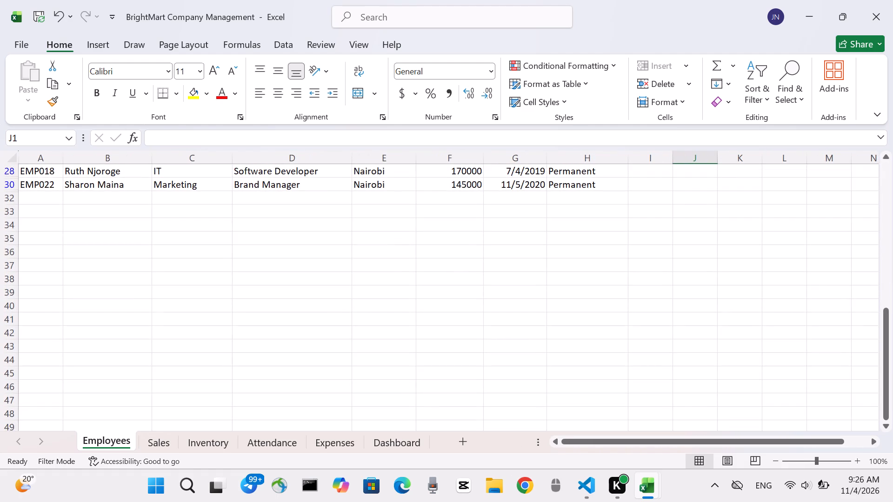
scroll(176, 233, up, 3)
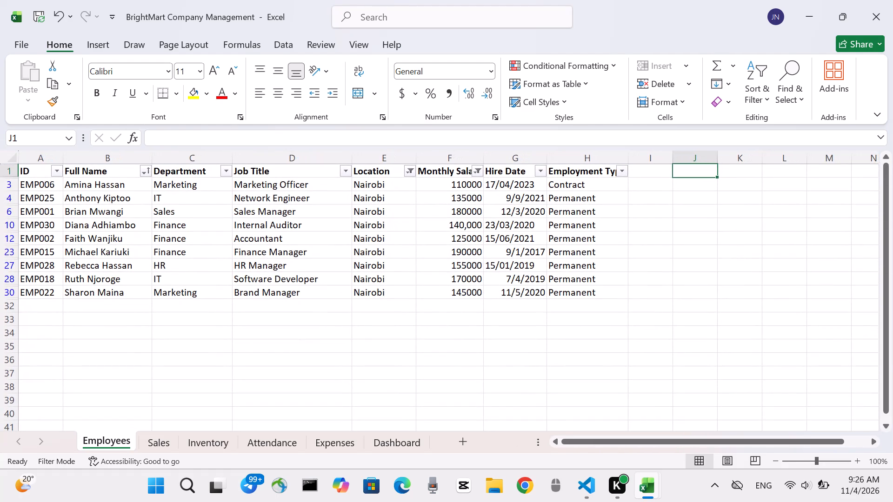
scroll(176, 233, up, 2)
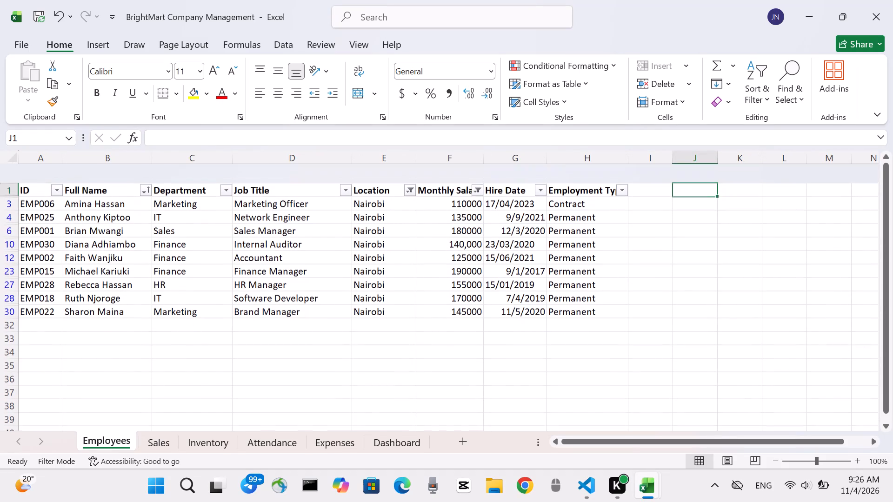
scroll(176, 233, up, 1)
scroll(176, 233, down, 1)
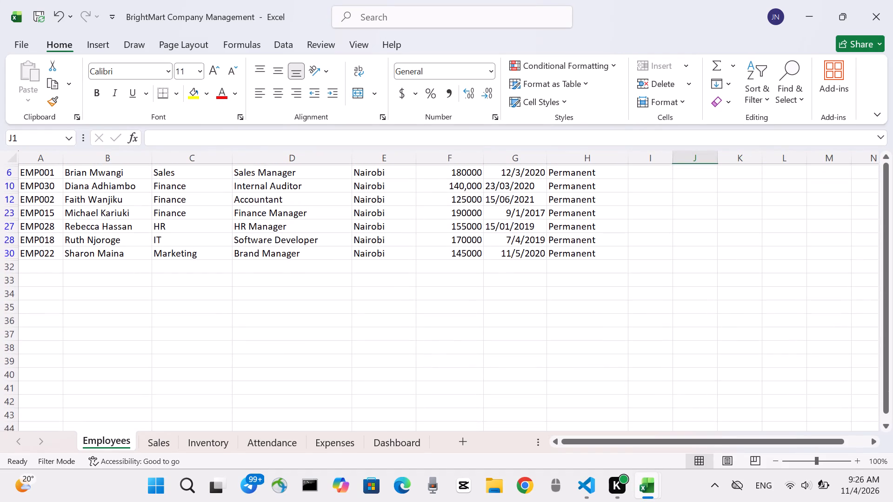
scroll(176, 233, down, 1)
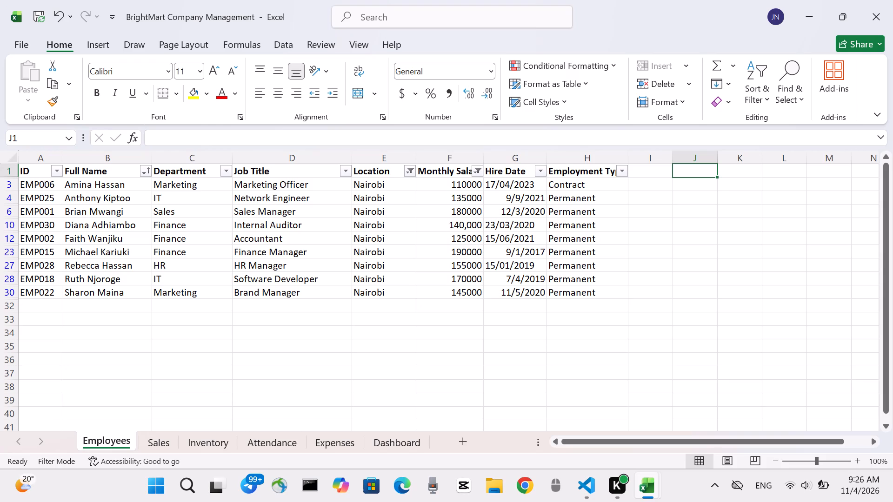
scroll(265, 291, up, 2)
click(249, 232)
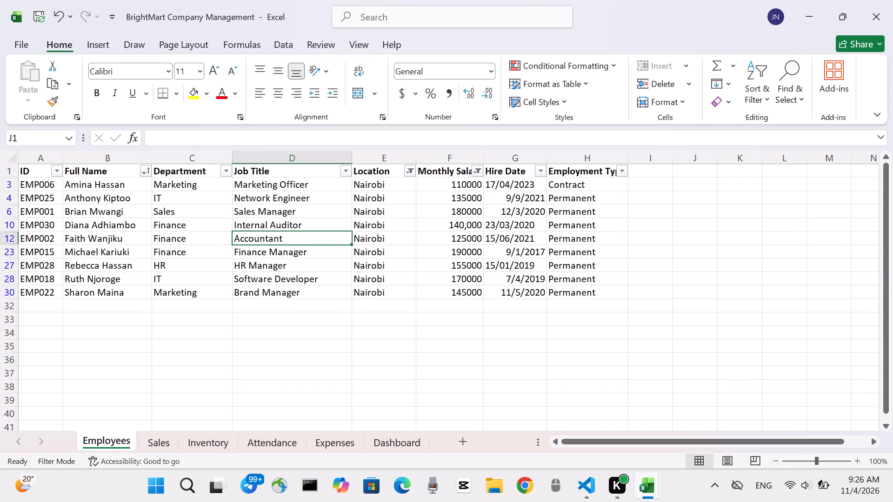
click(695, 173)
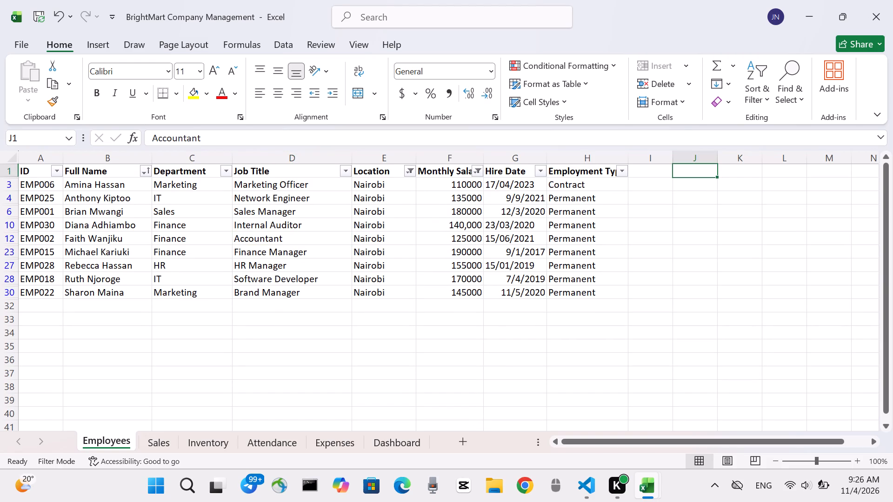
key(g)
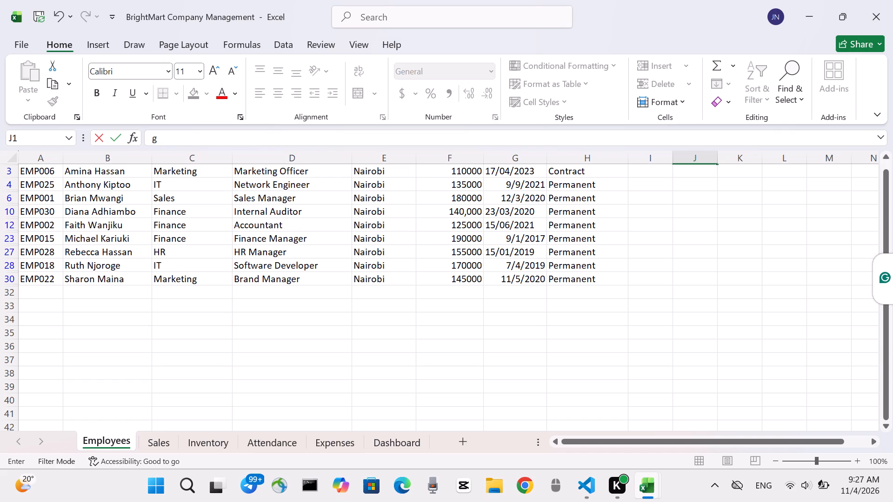
Turn off filtering on the employee table so that every employee record is shown.
click(287, 45)
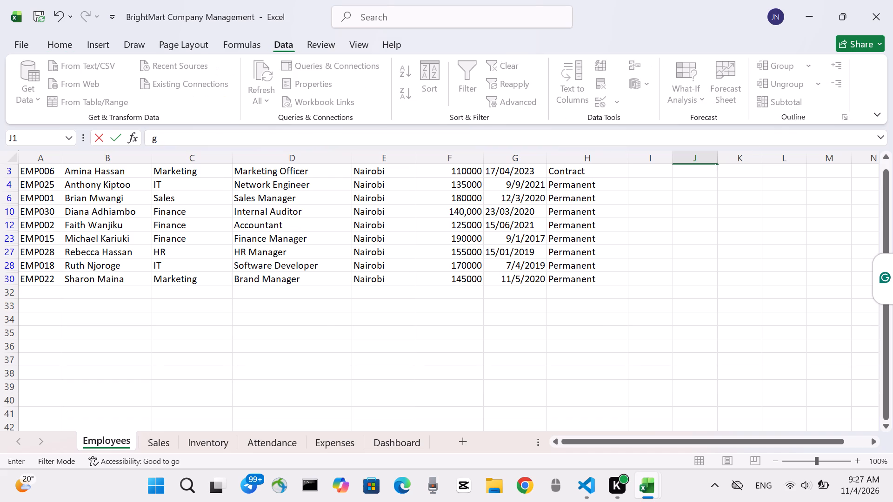
click(309, 209)
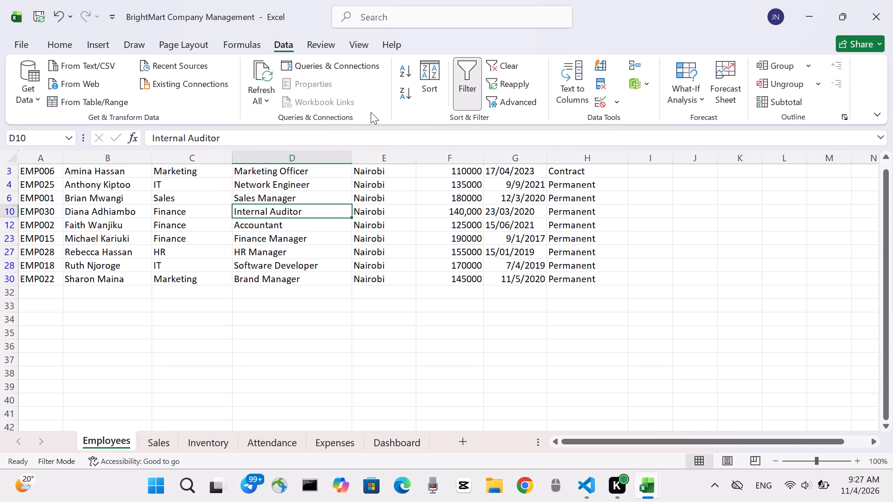
scroll(371, 112, down, 1)
scroll(371, 112, up, 1)
click(472, 70)
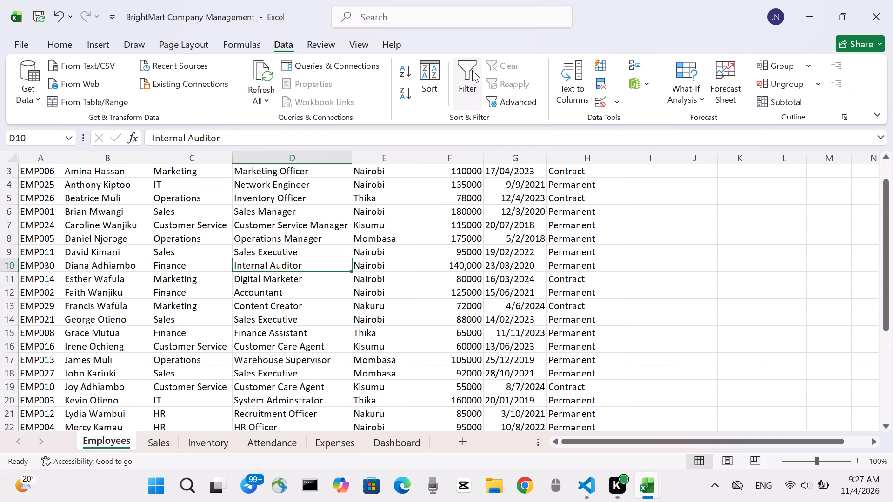
scroll(353, 210, down, 1)
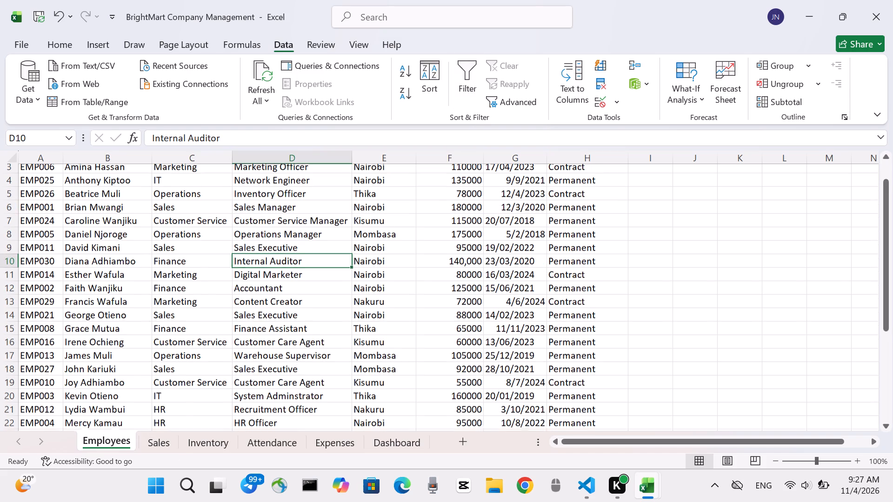
scroll(353, 210, down, 3)
scroll(353, 210, up, 3)
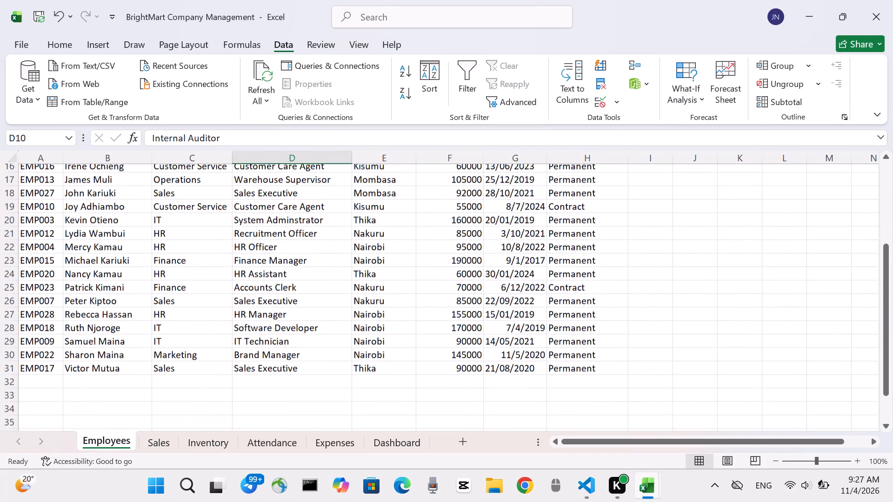
scroll(353, 210, up, 1)
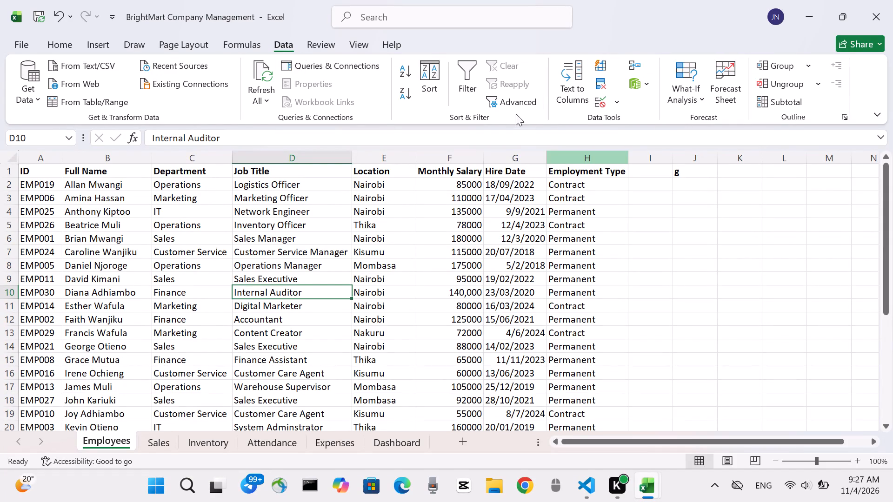
click(472, 66)
click(472, 66)
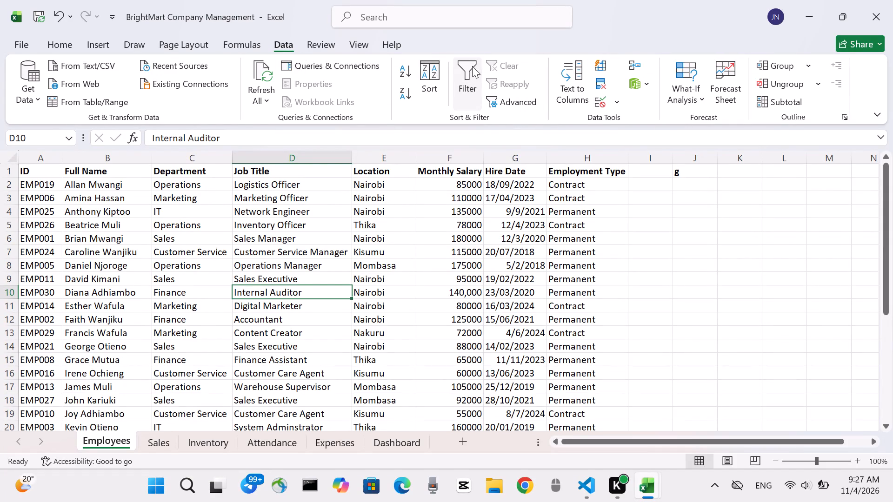
Replace the content of cell J1 with the heading EMPLOYEE ANALYSIS and widen column J to fit it.
click(691, 176)
key(BackSpace)
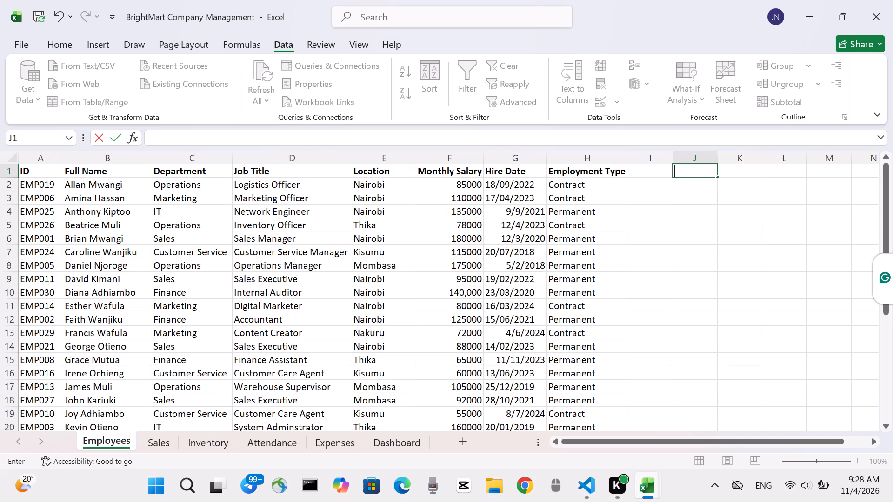
key(e)
text(MPLOYEE ANALYSIS)
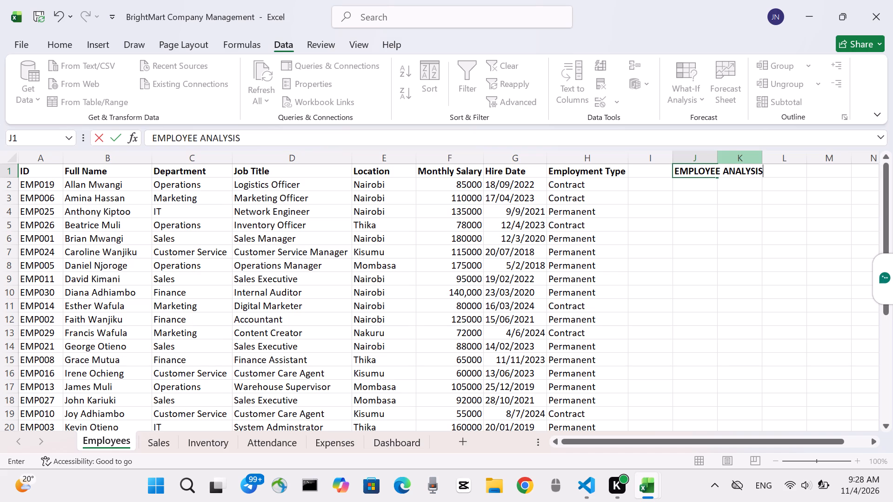
click(719, 157)
drag(719, 157, 753, 161)
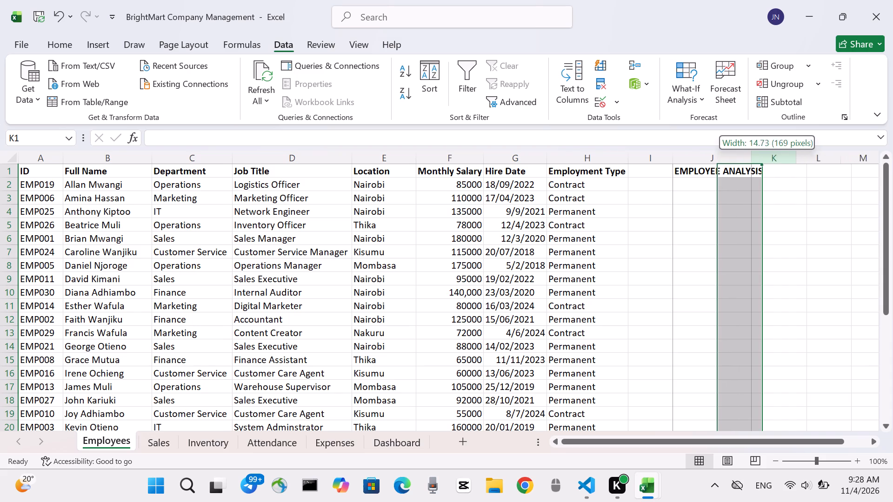
drag(753, 161, 770, 161)
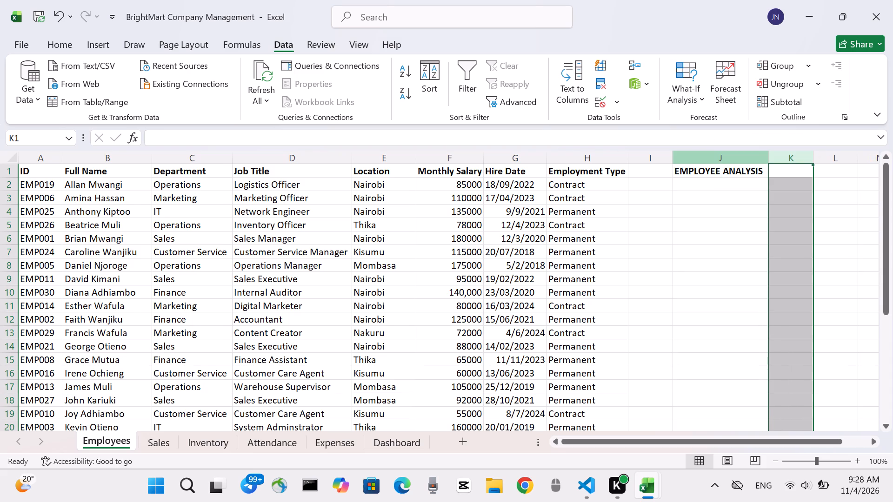
Enter the labels Highest Salary, Lowest Salary and Average Salary in cells J2 to J4 under the EMPLOYEE ANALYSIS heading.
click(711, 191)
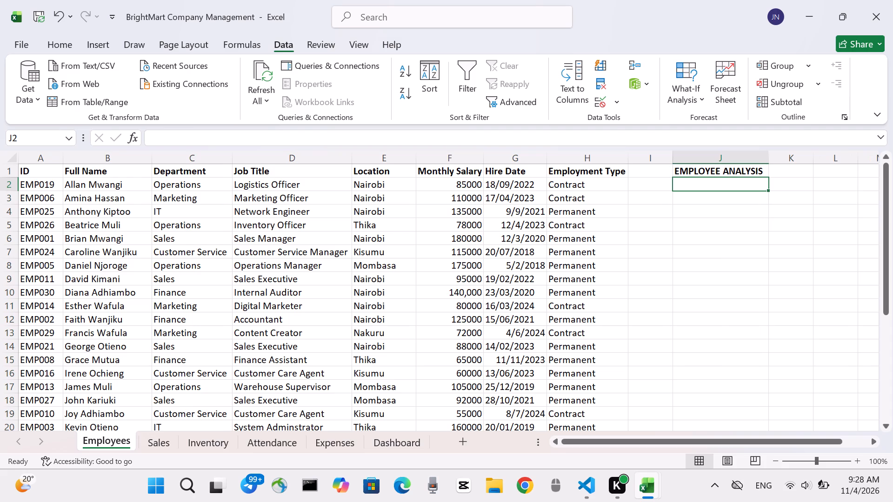
key(h)
text(ighest)
key(space)
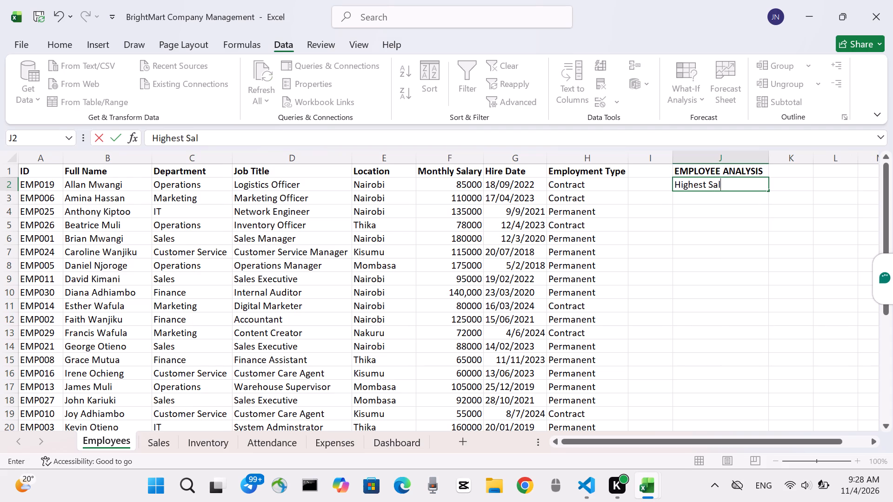
key(Down)
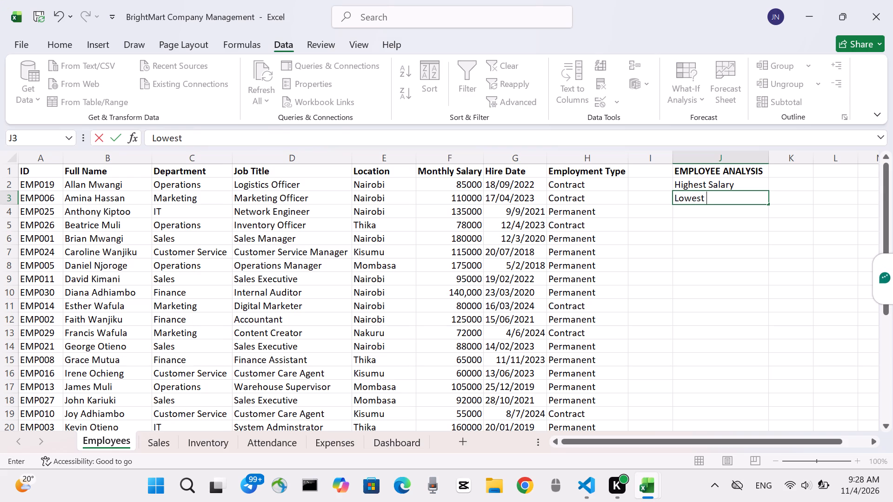
key(s)
text(alary)
key(Down)
key(Left)
key(Right)
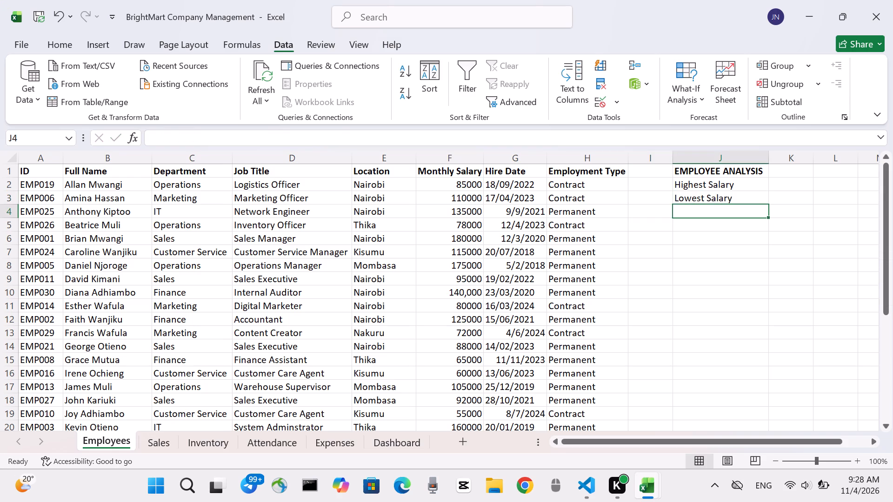
key(a)
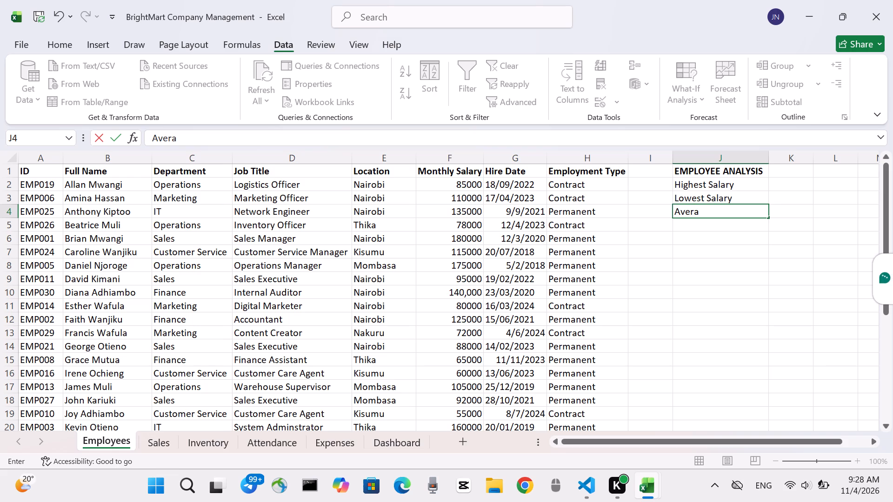
text(e)
key(space)
key(s)
key(Down)
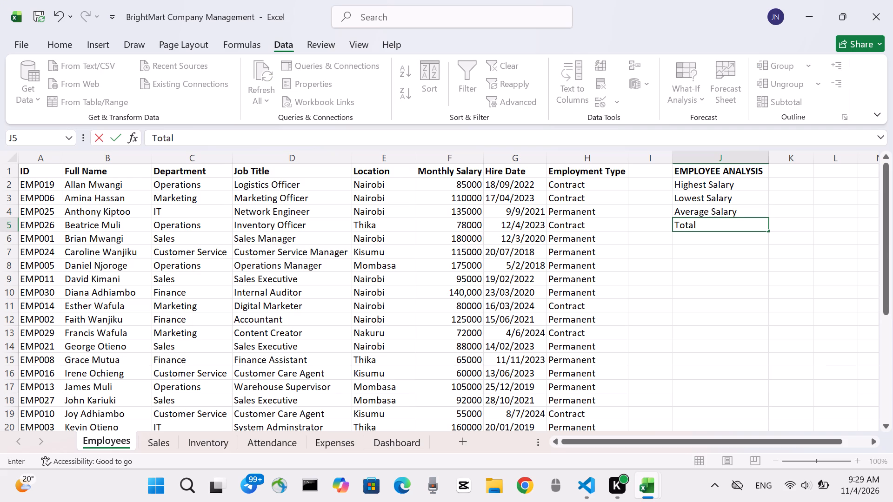
Enter the labels Total Salary, Employee Count and Sales Department Count in cells J5 to J7, below Average Salary.
key(s)
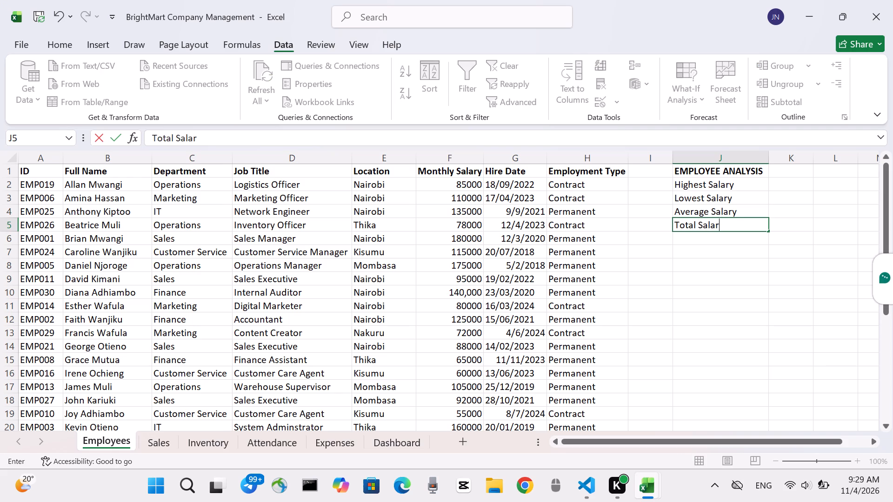
key(Down)
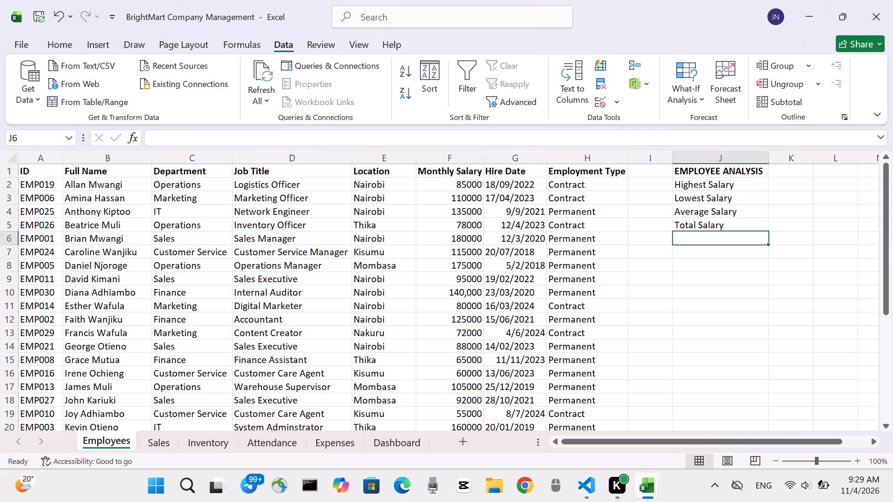
key(e)
text(mployee)
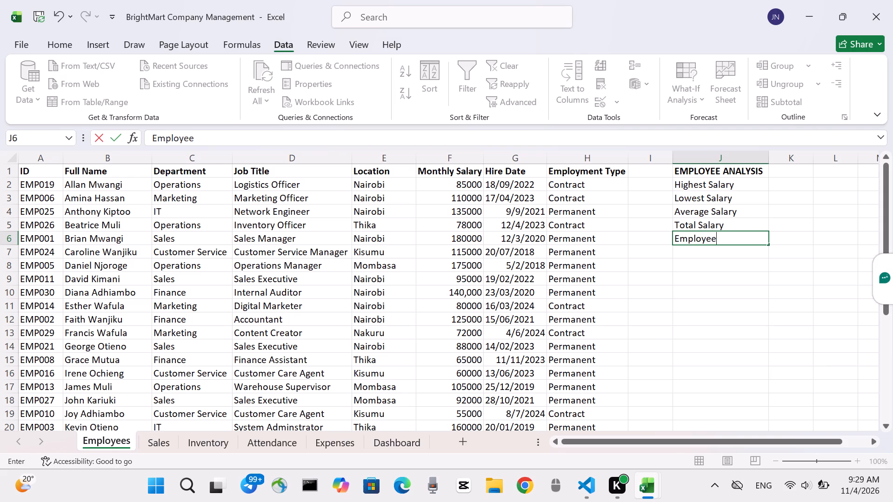
key(space)
text(ount)
key(Down)
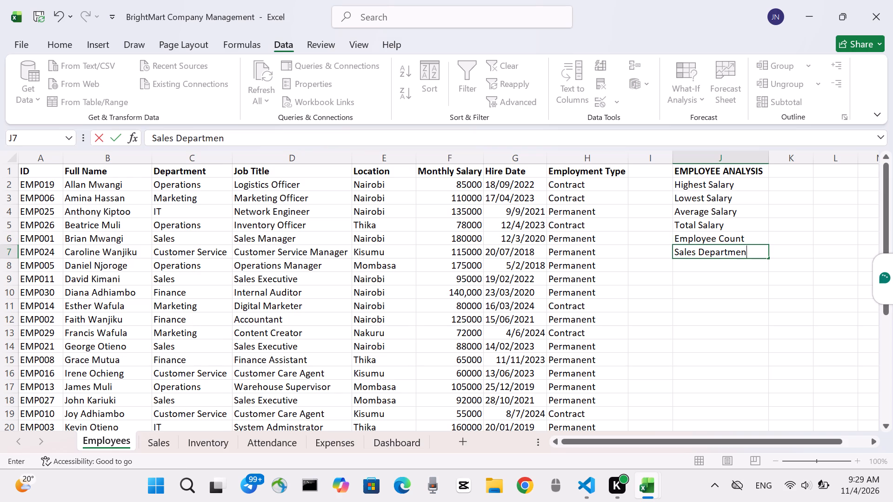
text(ount)
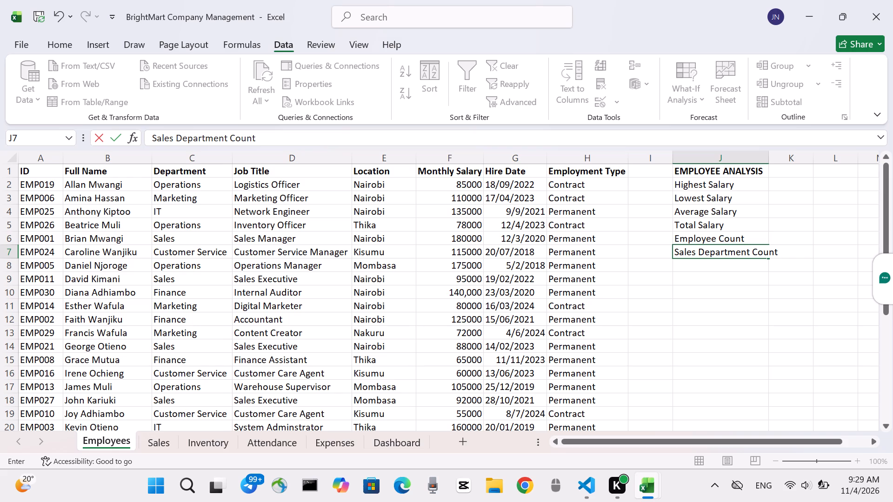
Widen column J to fit the Sales Department Count label, and widen the empty column K beside it.
click(770, 162)
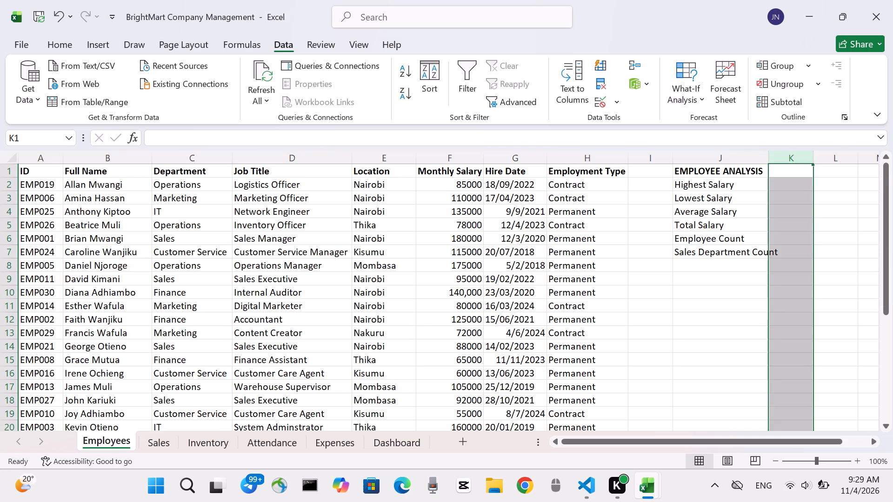
drag(769, 161, 780, 164)
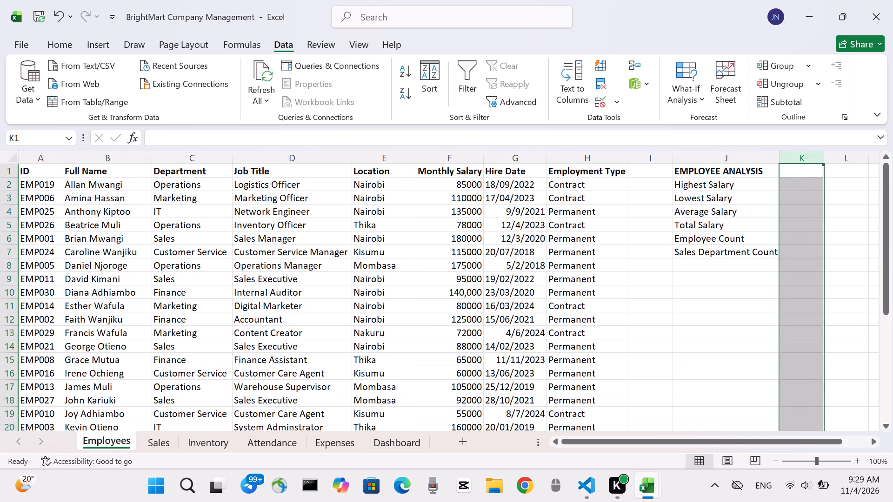
click(712, 289)
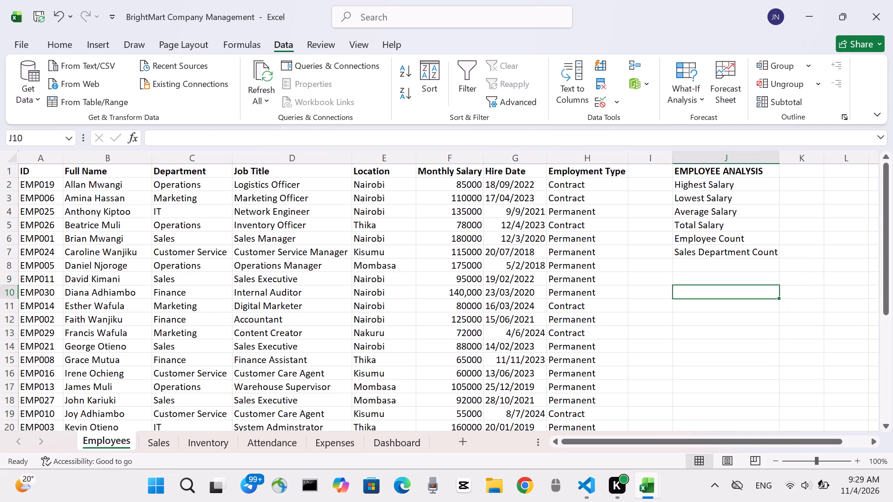
click(801, 187)
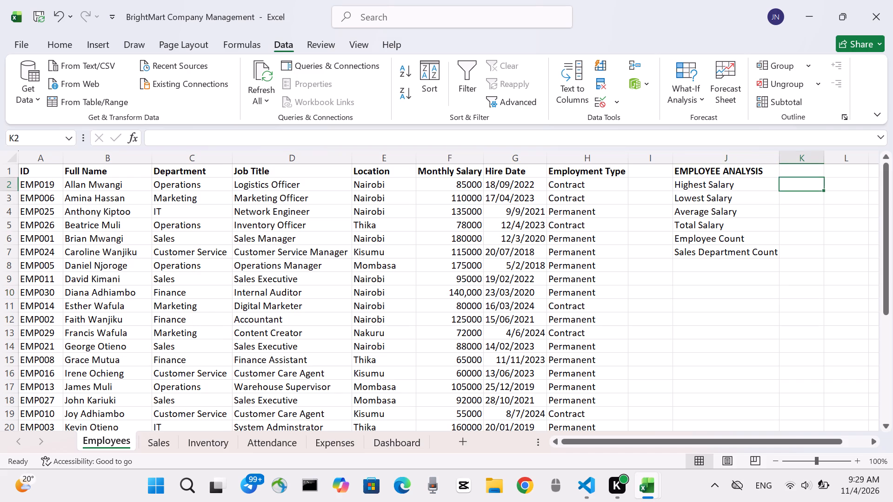
drag(825, 158, 849, 156)
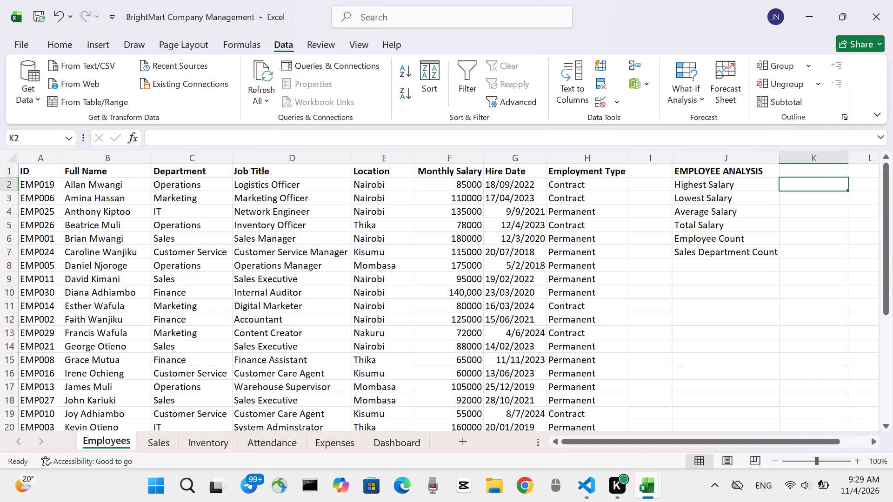
Calculate the highest salary in cell K2 with the formula =MAX(F2:F31).
click(814, 185)
key(equal)
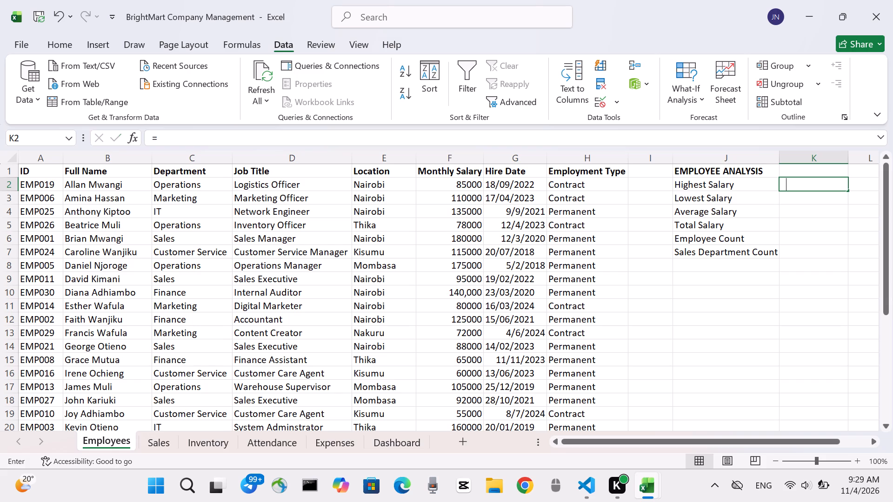
text(MAX)
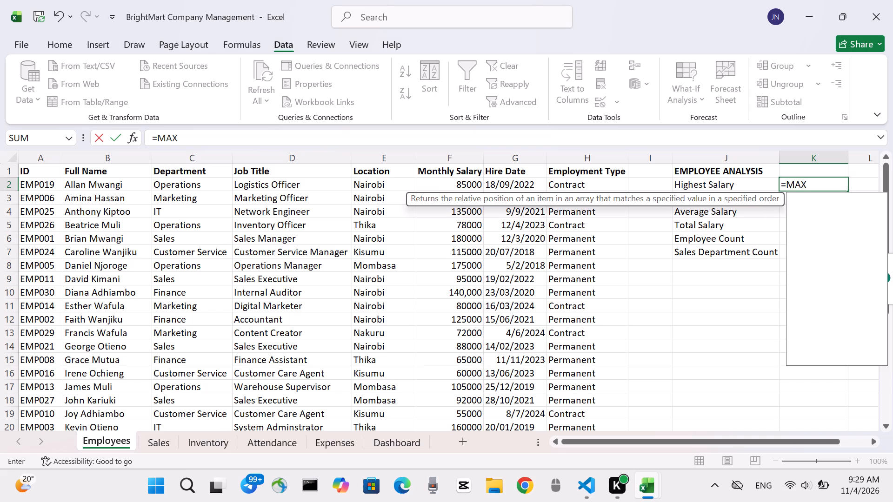
key(shift+parenleft)
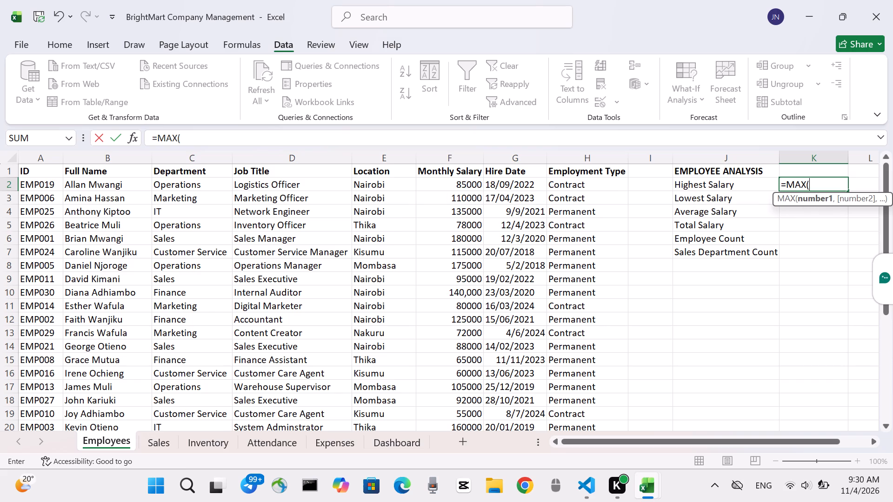
text(F2)
key(shift+quotedbl)
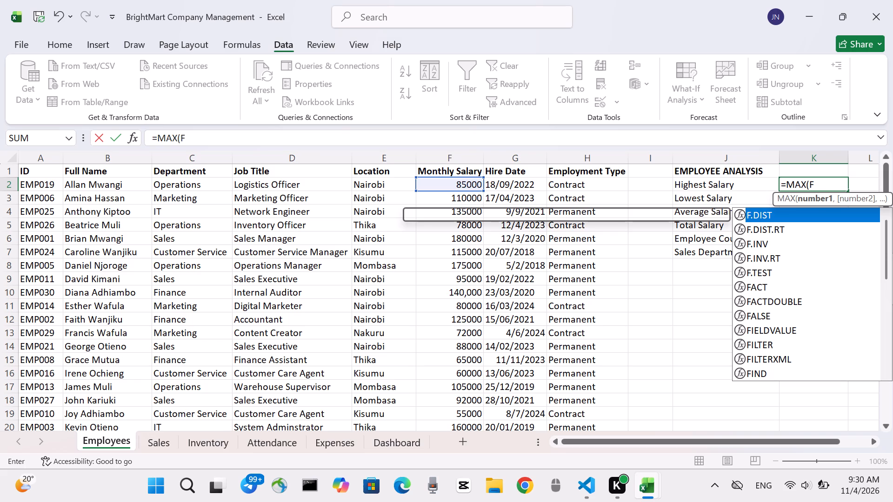
key(BackSpace)
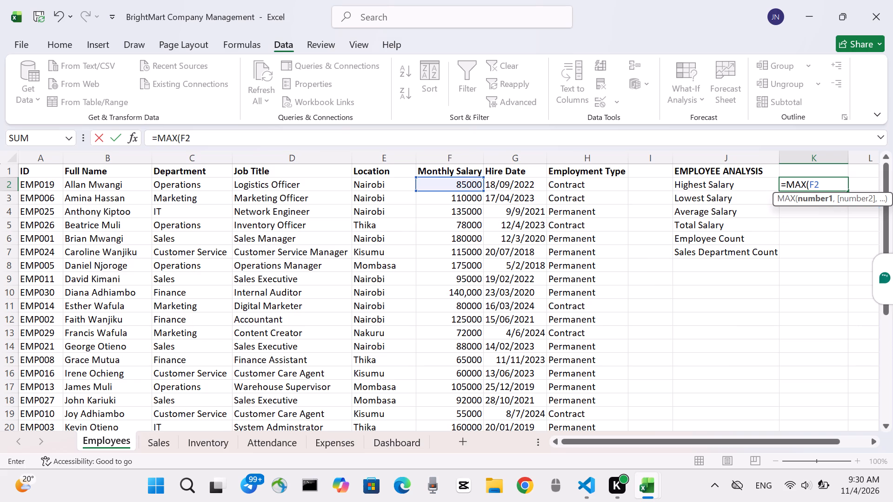
key(shift+colon)
text(F31)
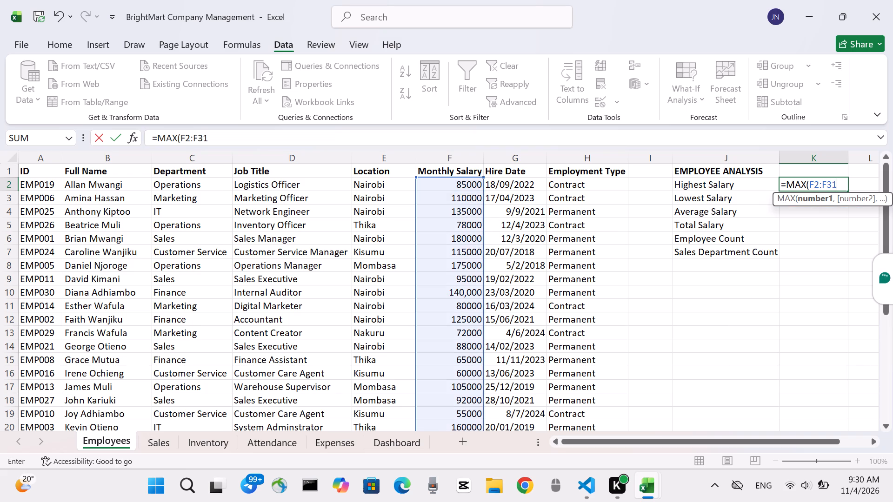
key(shift+parenright)
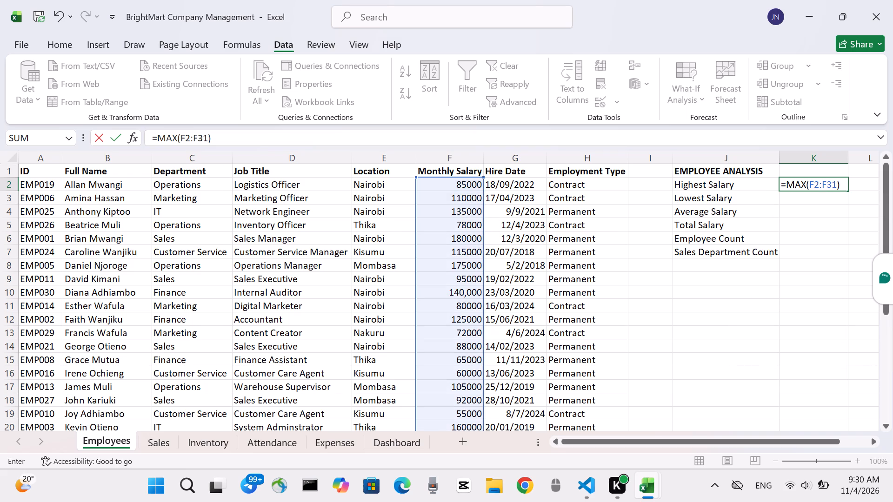
key(Down)
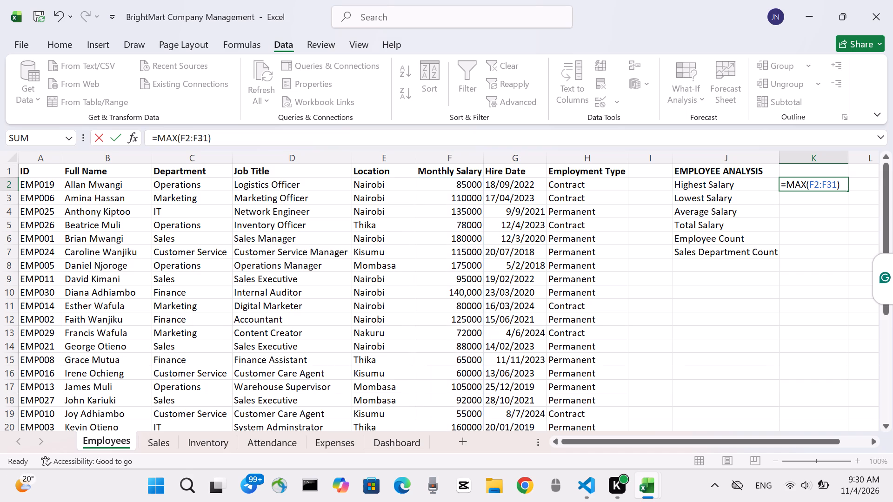
Calculate the lowest salary in cell K3 with the formula =MIN(F2:F31).
click(809, 198)
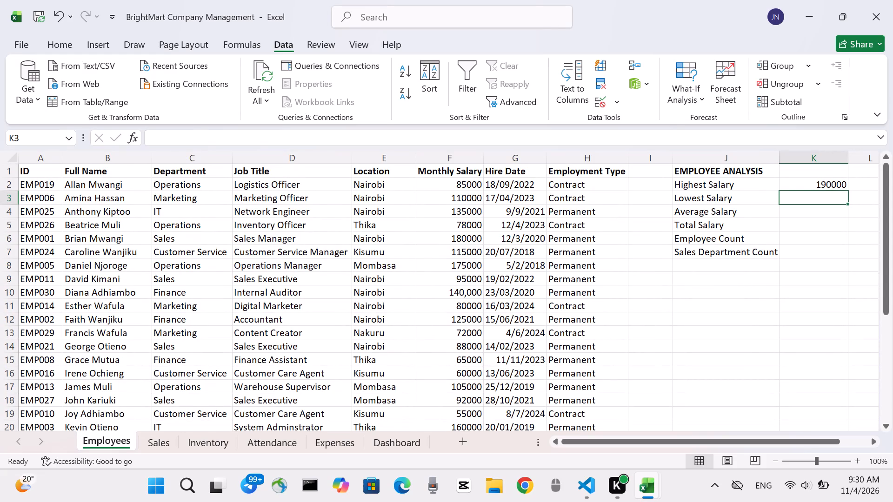
key(equal)
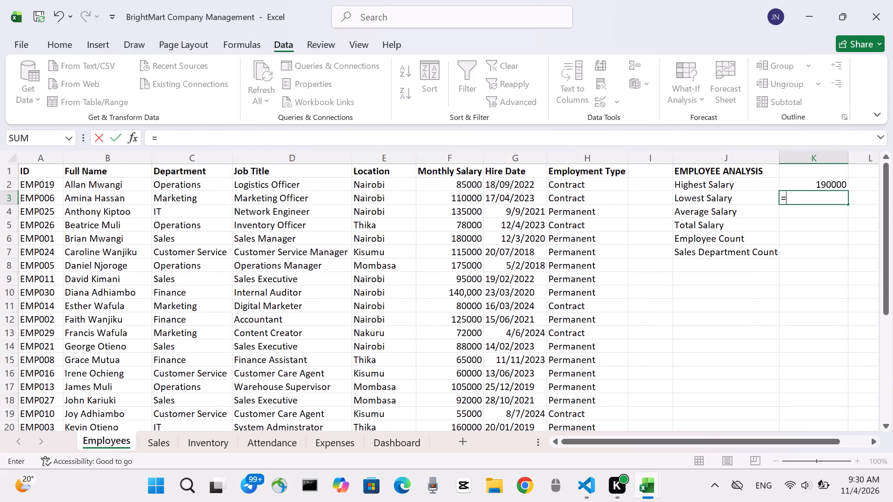
text(MIN)
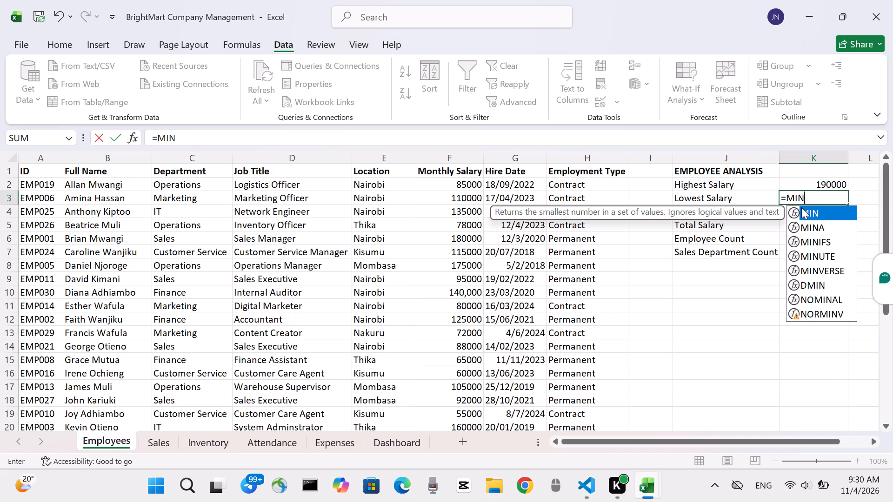
key(shift+parenleft)
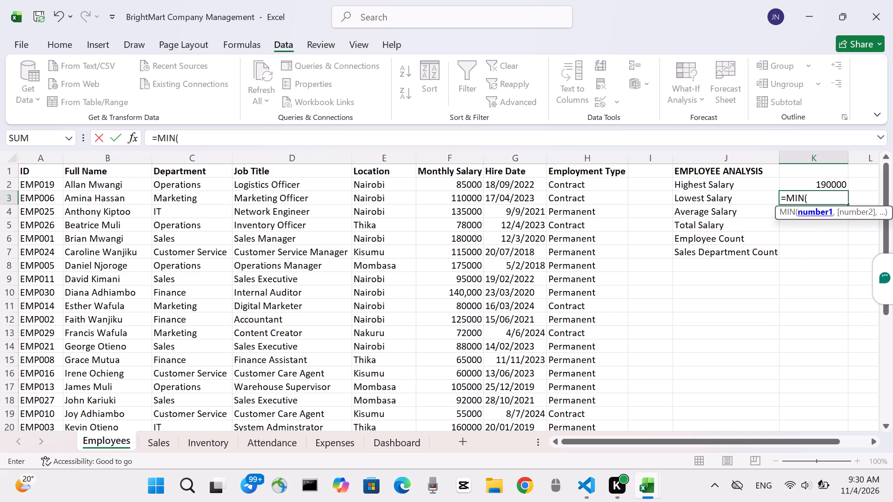
text(F2)
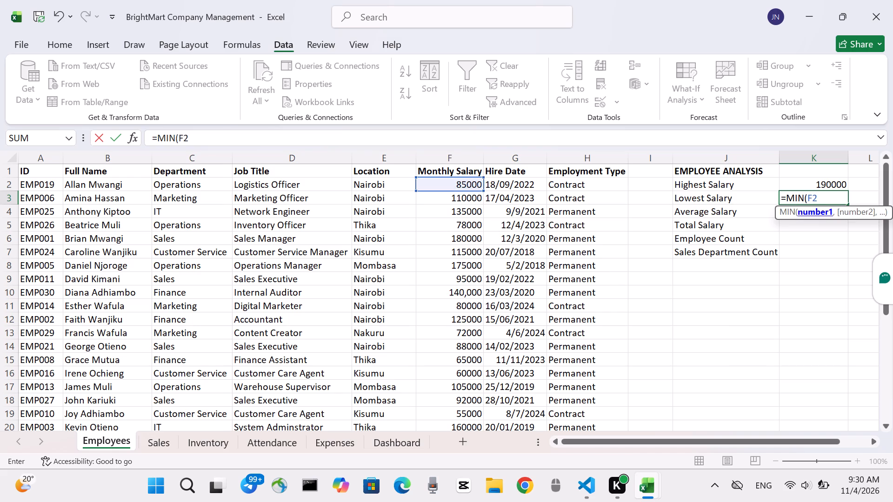
key(shift+colon)
text(F31)
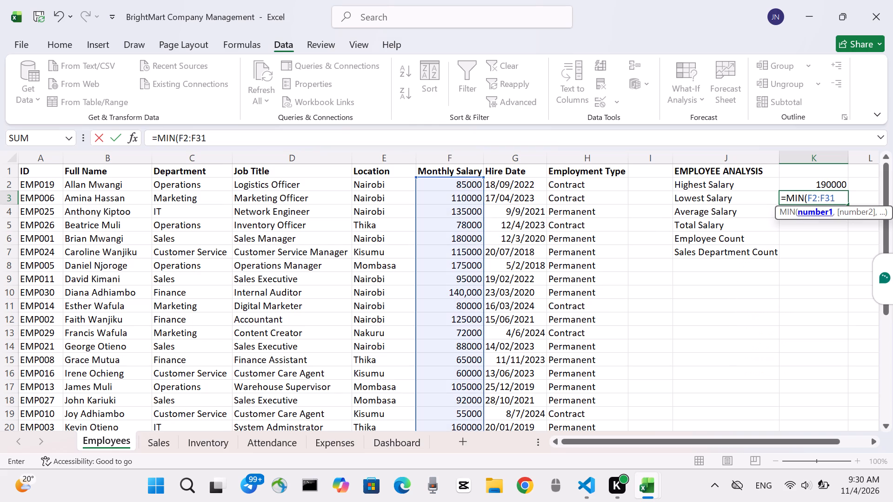
key(shift+parenright)
key(Down)
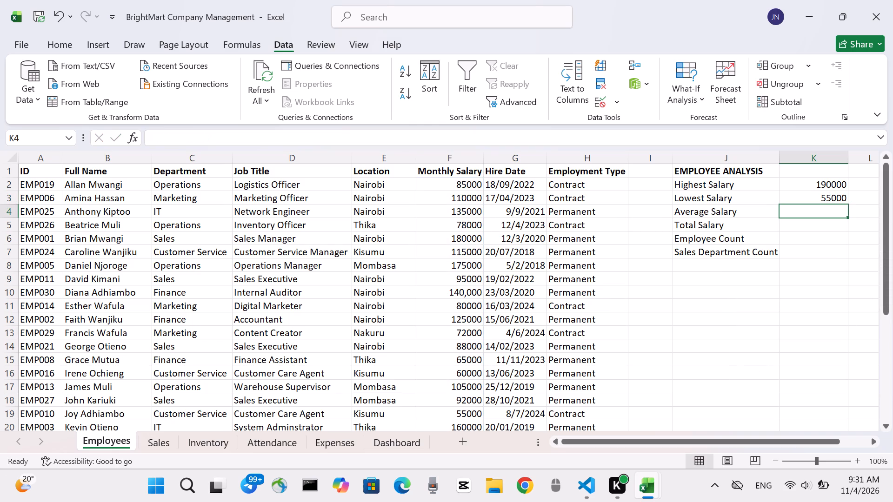
Calculate the average salary in cell K4 with the formula =AVERAGE(F2:F31).
key(equal)
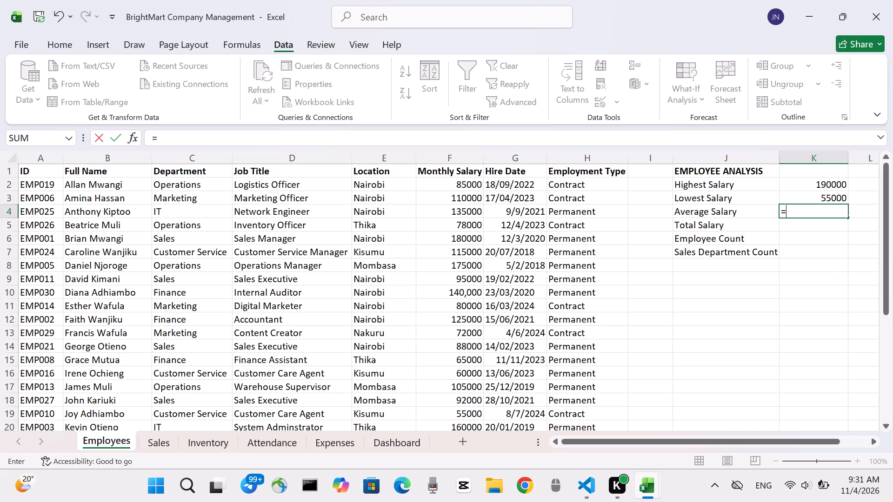
text(MI)
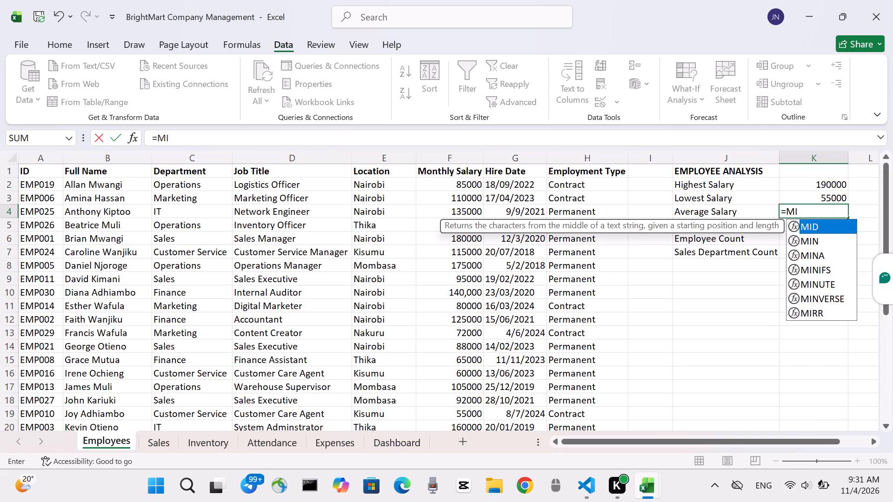
key(BackSpace)
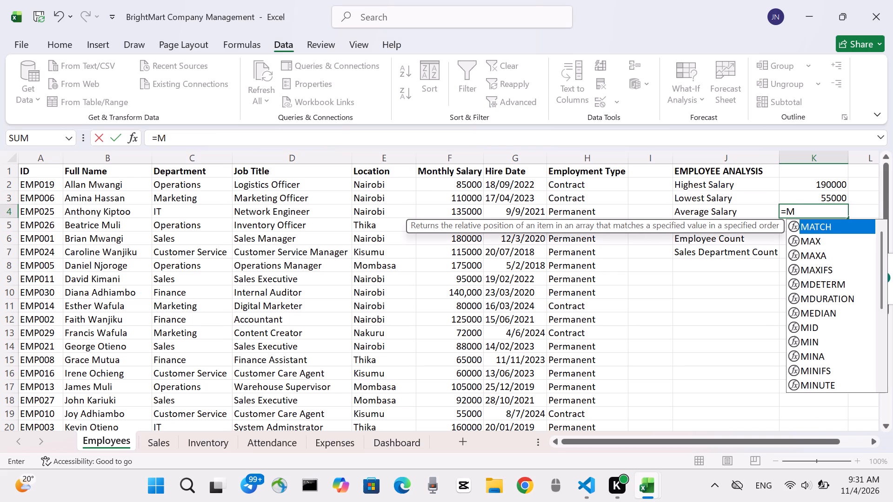
key(BackSpace)
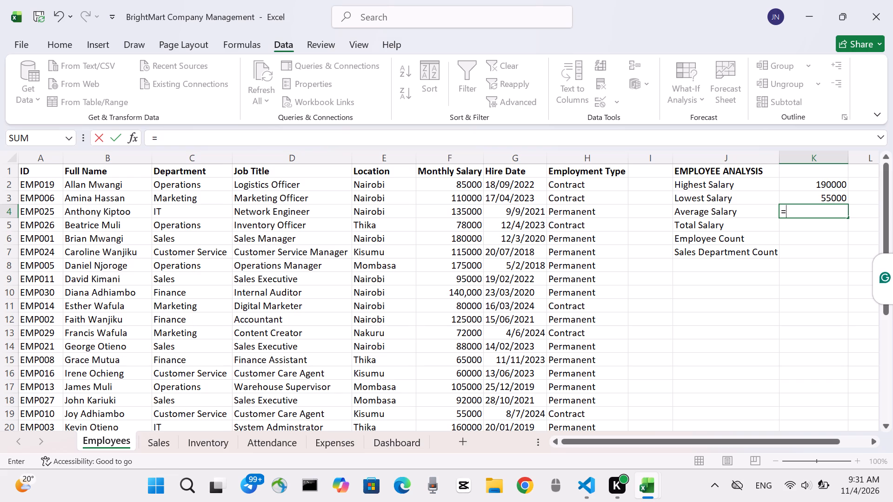
text(AVERA)
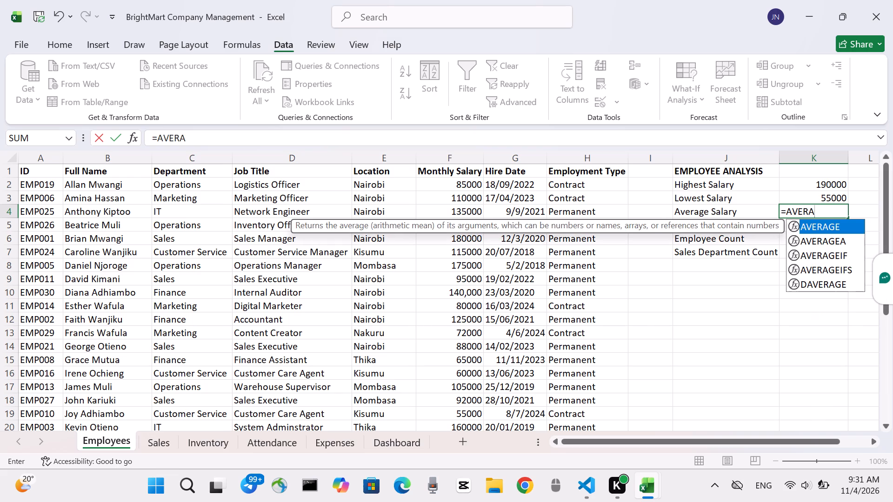
text(GE)
key(shift+parenleft)
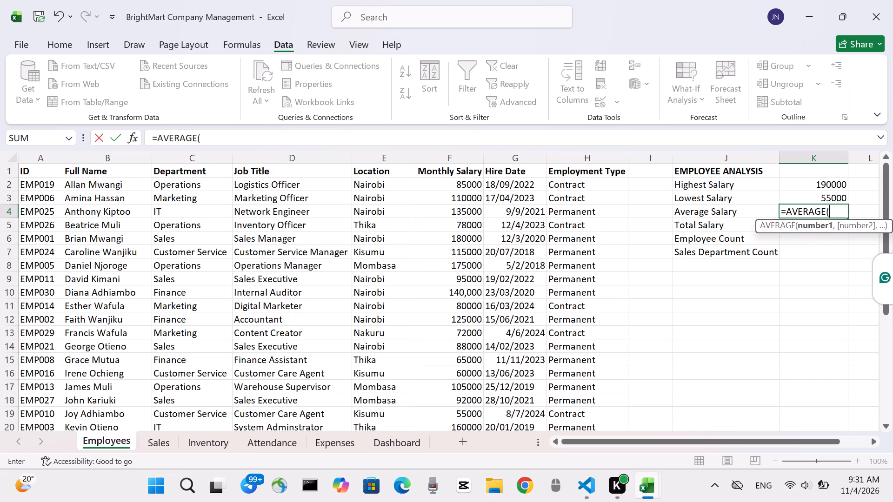
text(K4)
key(shift+colon)
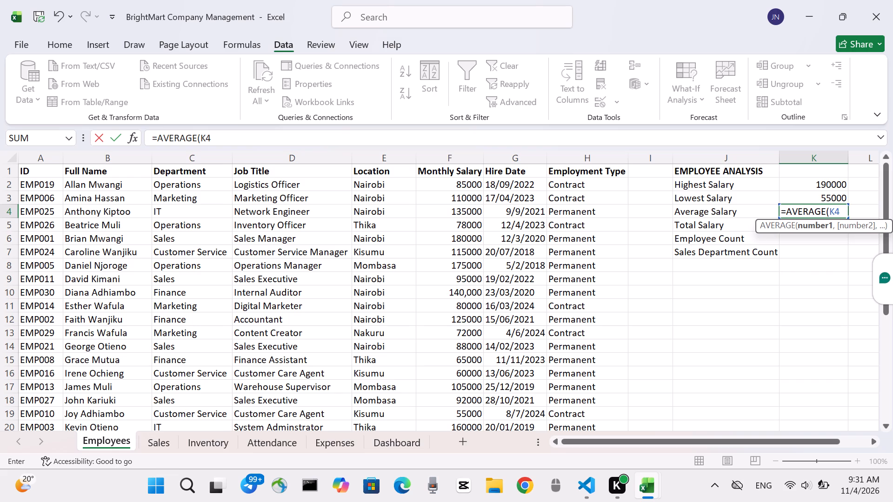
text(K31)
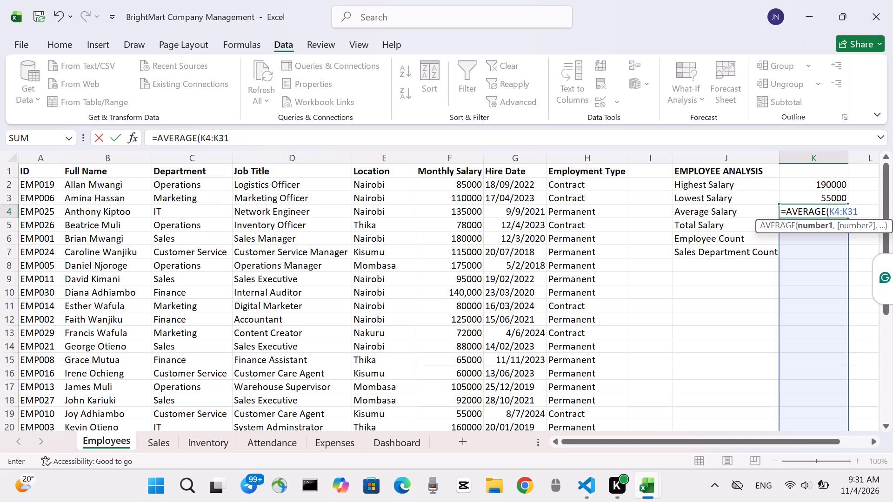
key(BackSpace)
key(BackSpace)
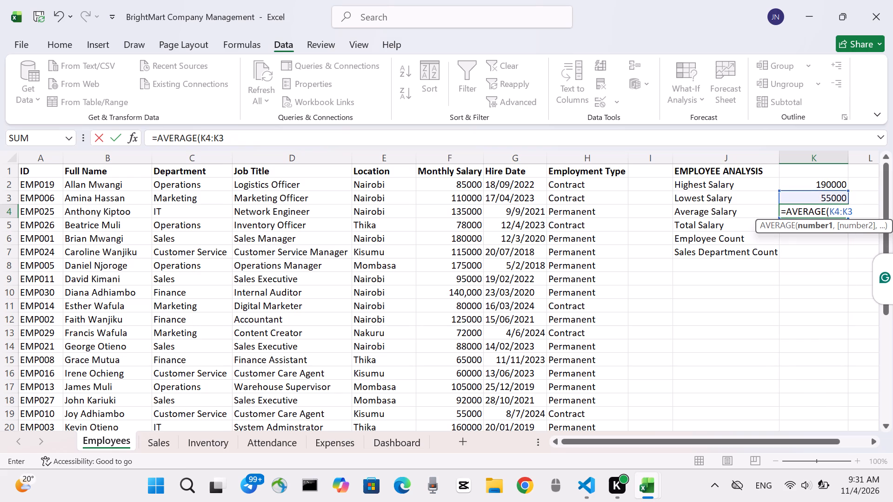
key(BackSpace)
key(BackSpace)
key(BackSpace)
key(BackSpace)
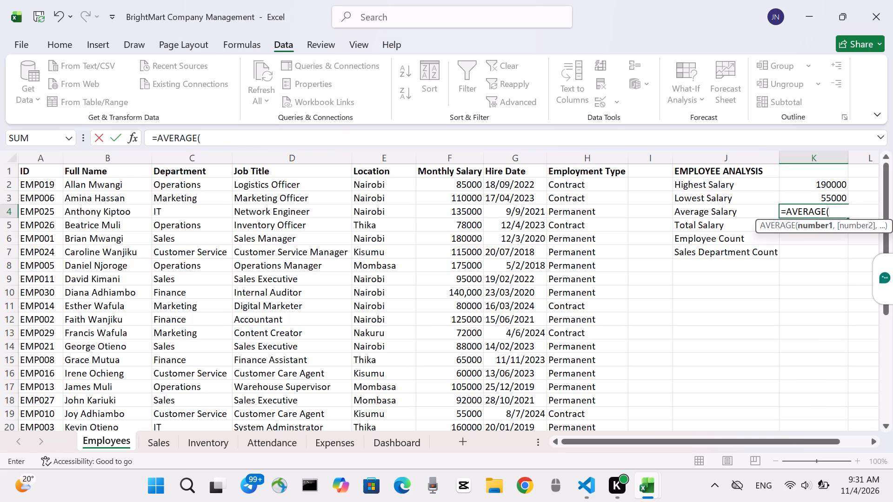
text(F2)
key(shift+colon)
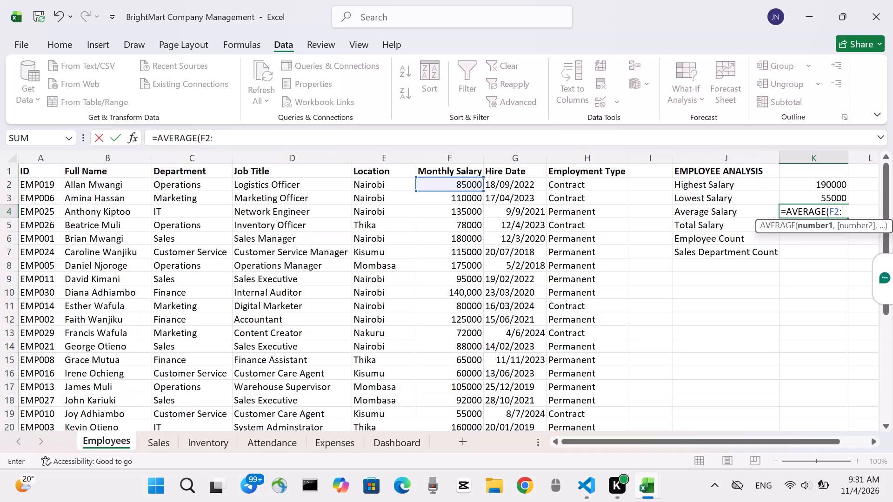
text(#!)
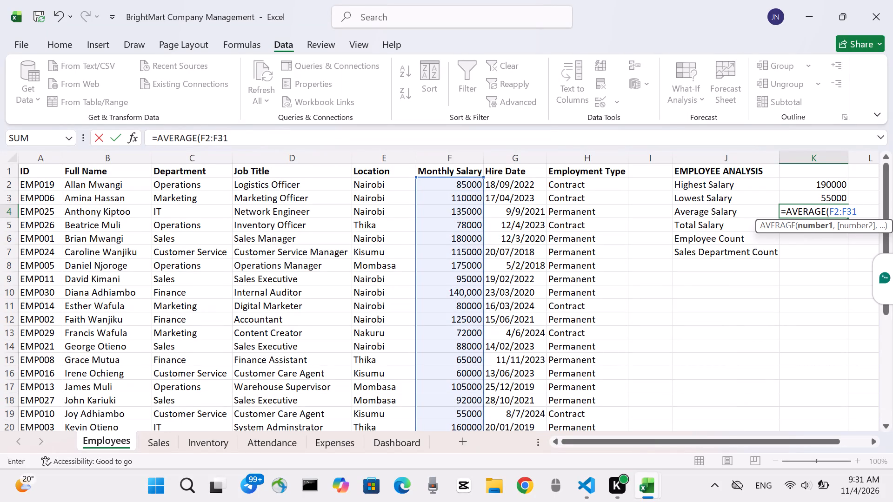
key(shift+parenright)
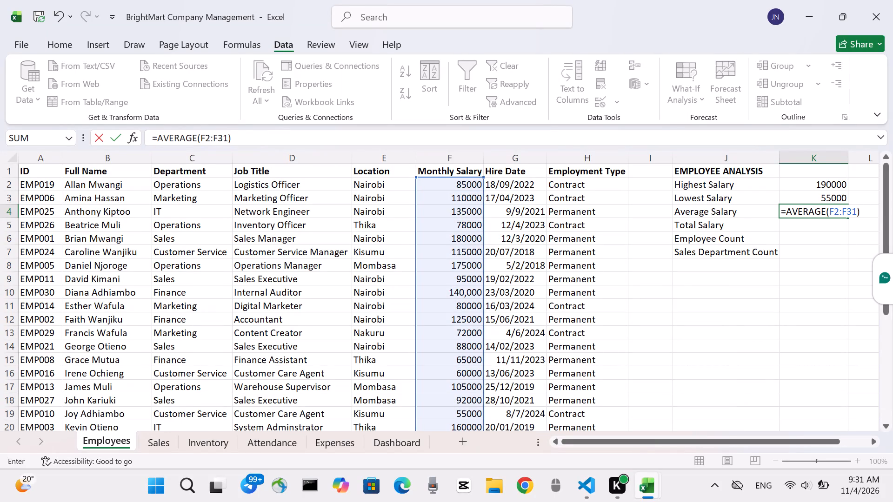
key(Return)
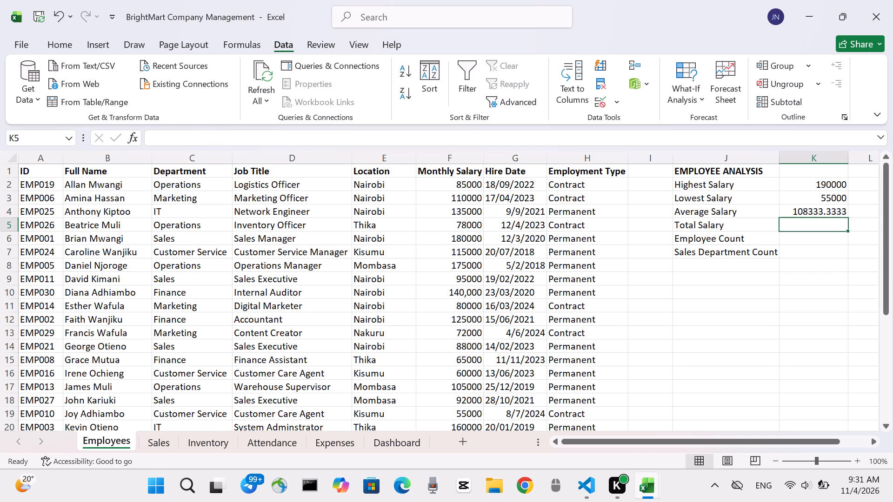
Calculate the total salary in cell K5 with the formula =SUM(F2:F31).
key(minus)
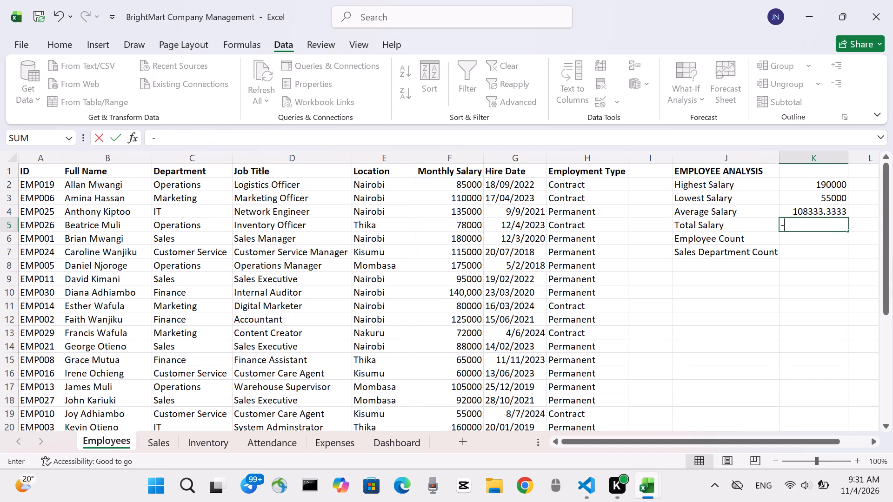
key(BackSpace)
key(equal)
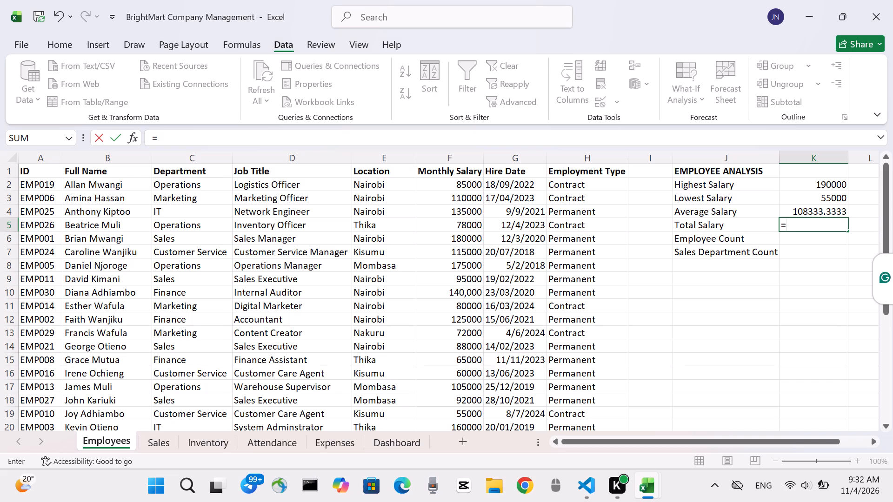
text(SUM)
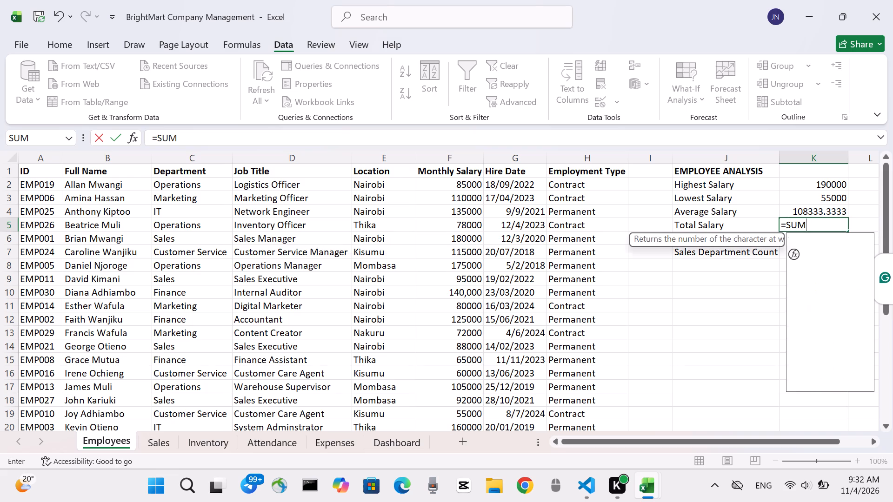
key(shift+parenleft)
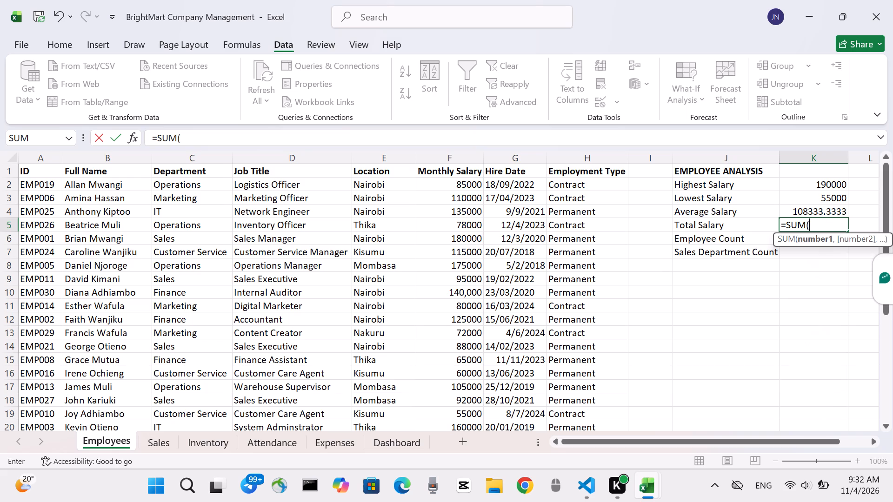
text(F2)
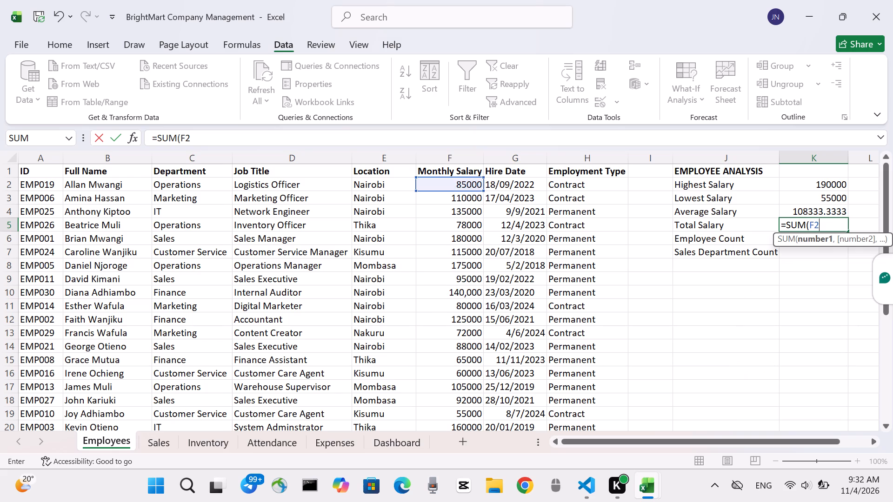
key(shift+colon)
text(F31)
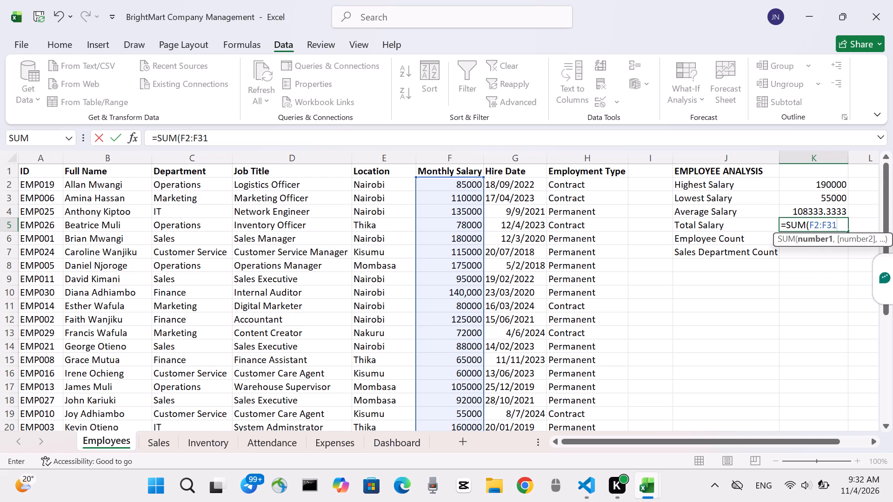
key(shift+parenright)
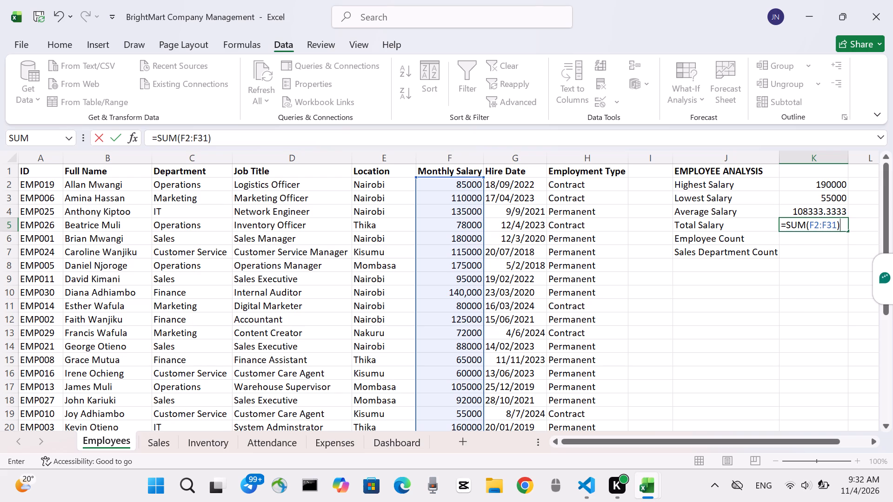
key(Down)
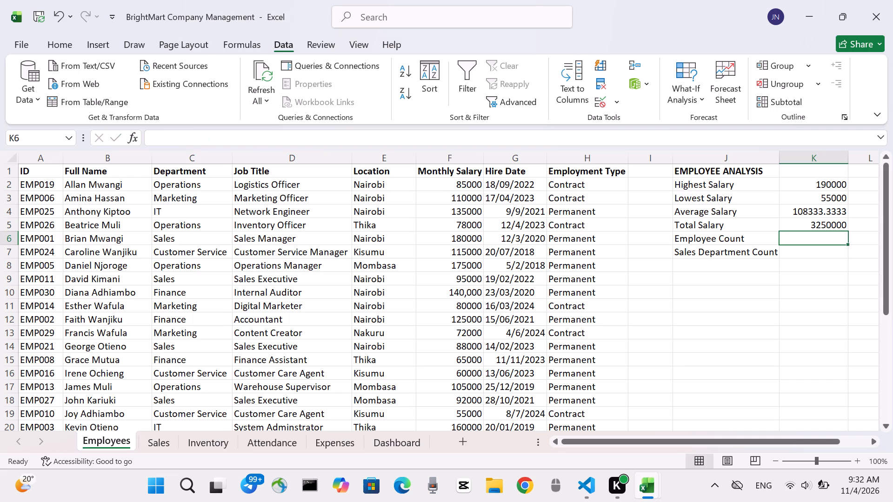
Enter the formula =COUNT(A2:A31) in cell K6 for the Employee Count, and reselect that cell.
key(equal)
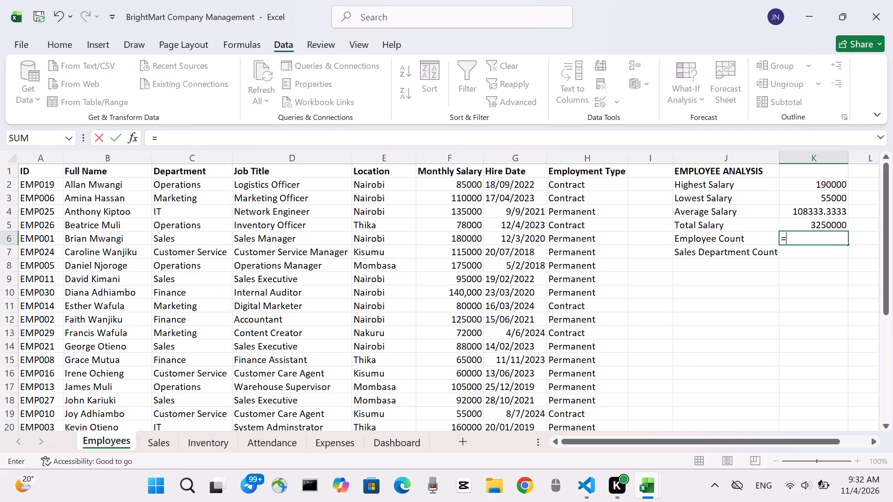
text(COUNT)
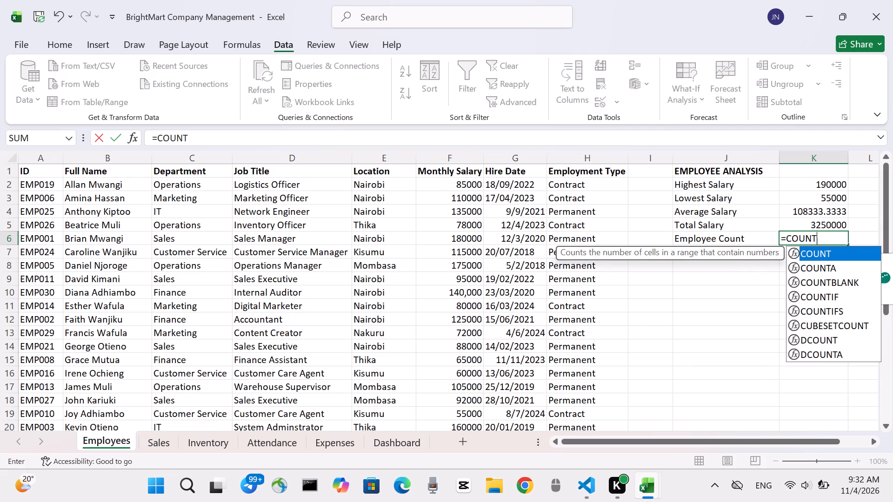
key(shift+parenleft)
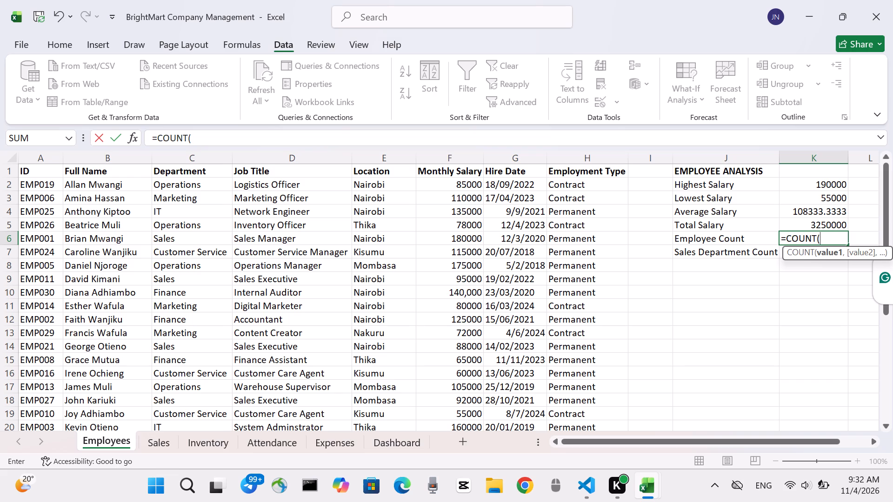
key(a)
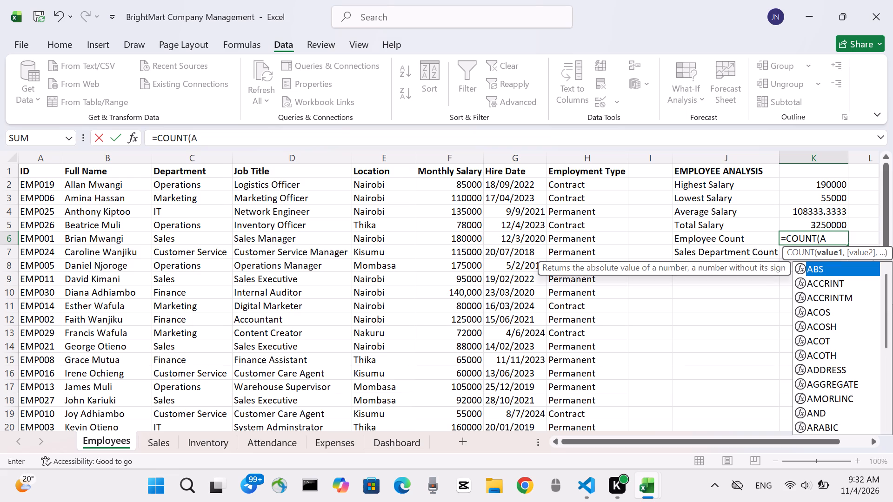
key(2)
key(shift+quotedbl)
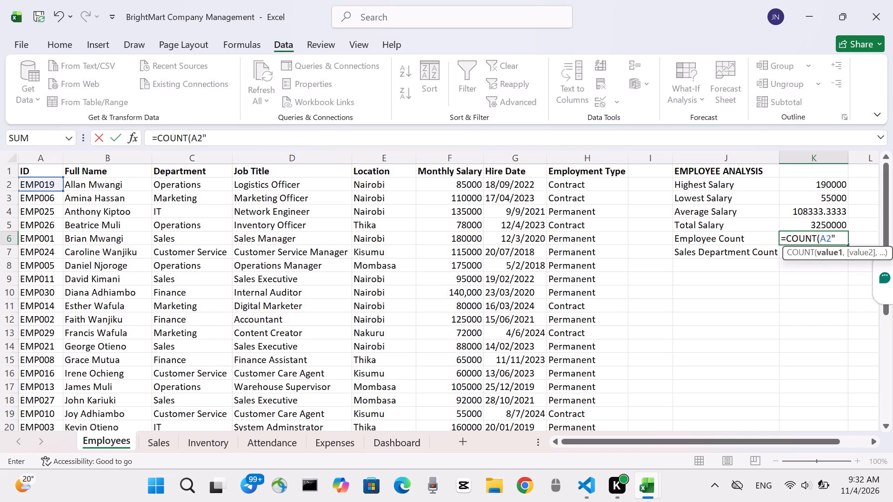
key(BackSpace)
key(shift+colon)
text(A3)
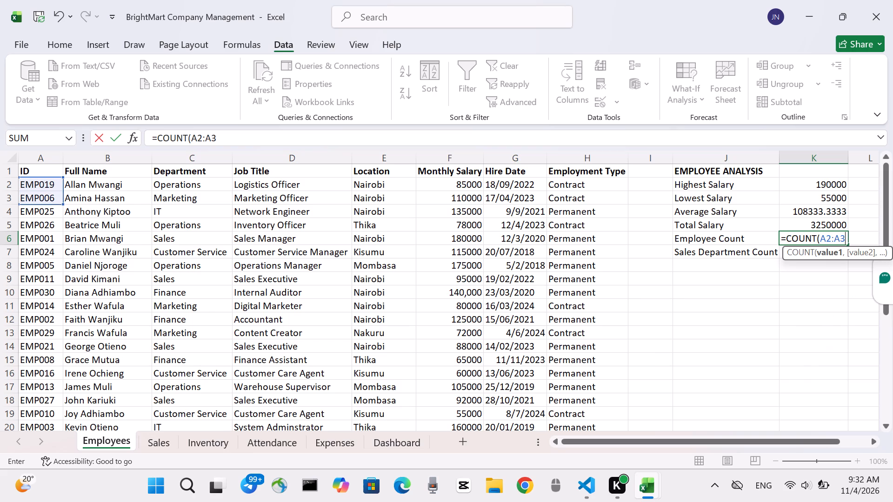
key(1)
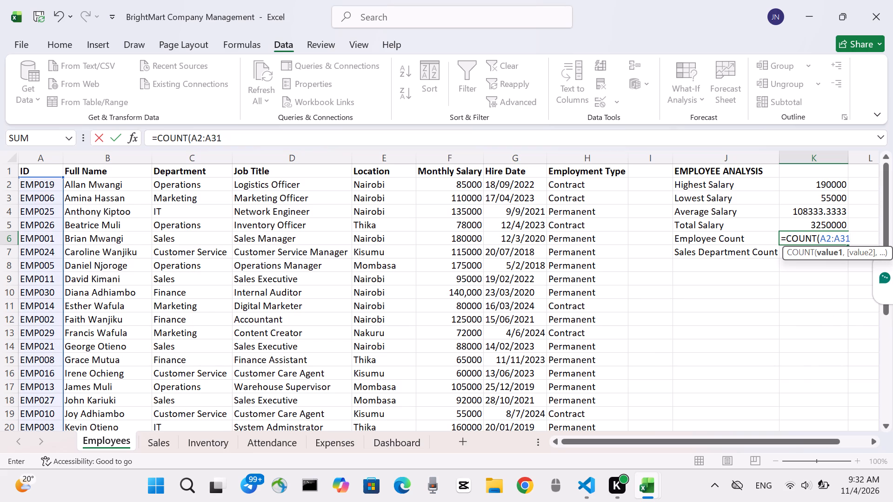
key(shift+parenright)
key(Return)
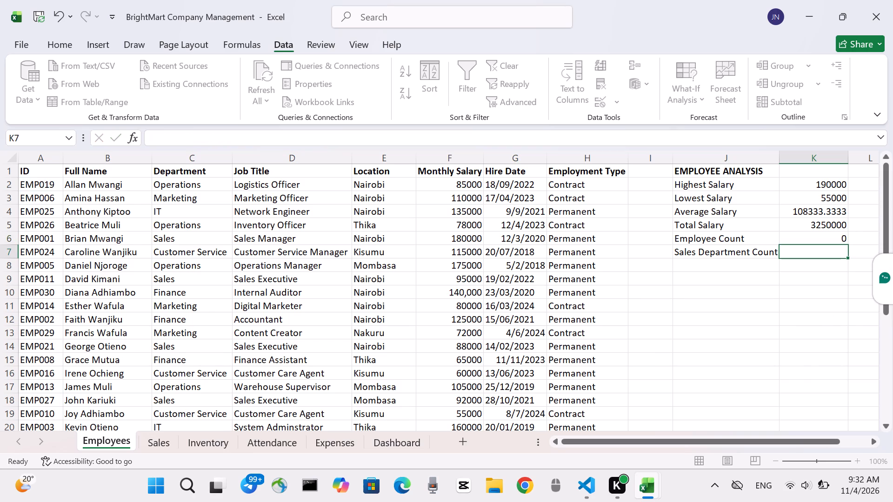
key(Up)
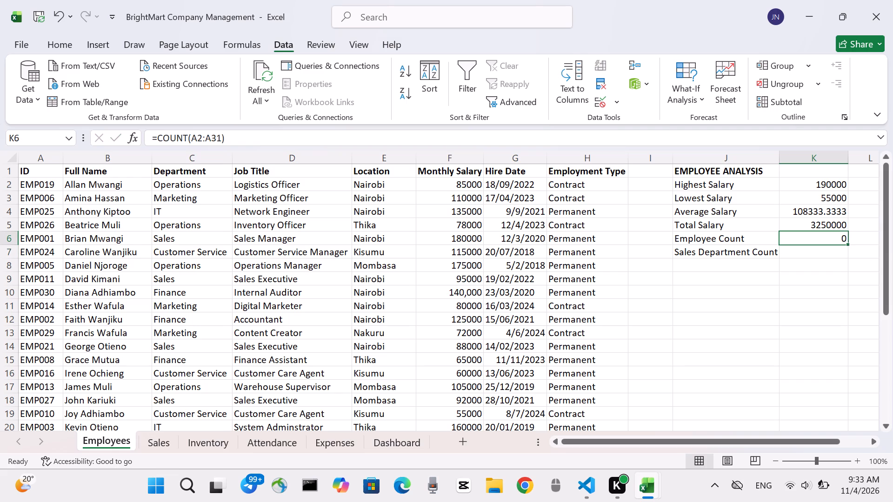
Replace the Employee Count formula in cell K6 with =COUNTA(A2:A31).
key(BackSpace)
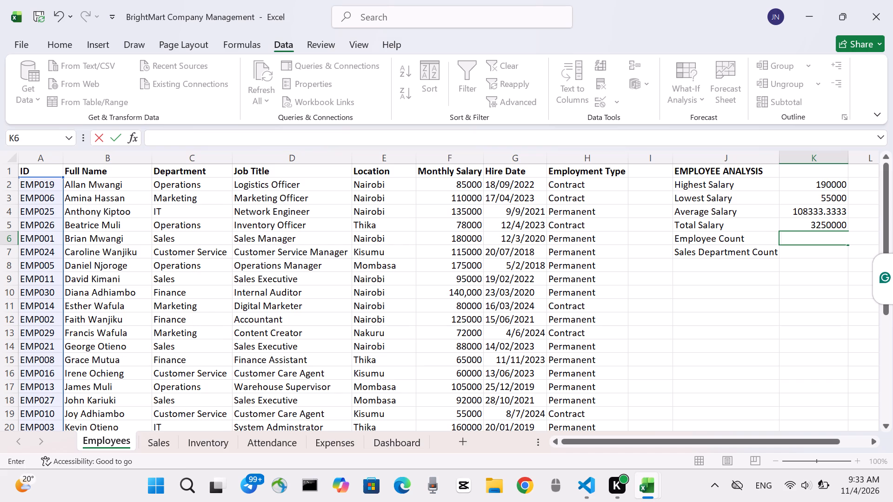
key(minus)
key(BackSpace)
key(equal)
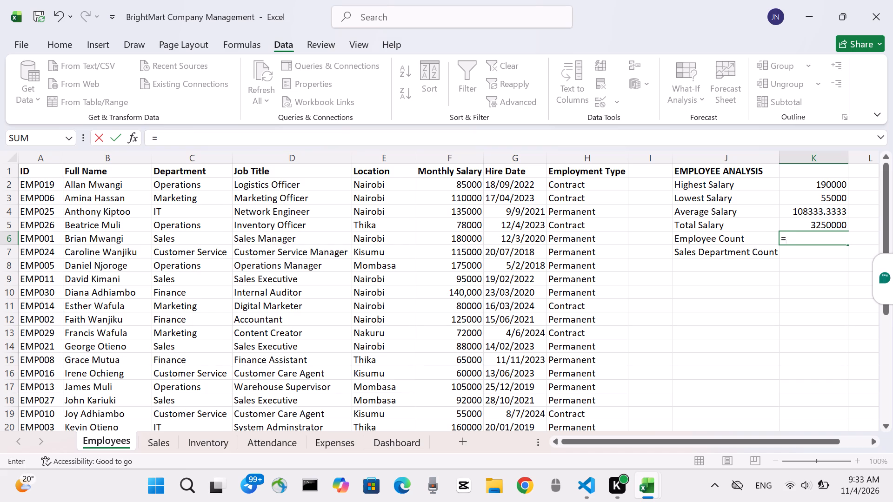
text(CONTA)
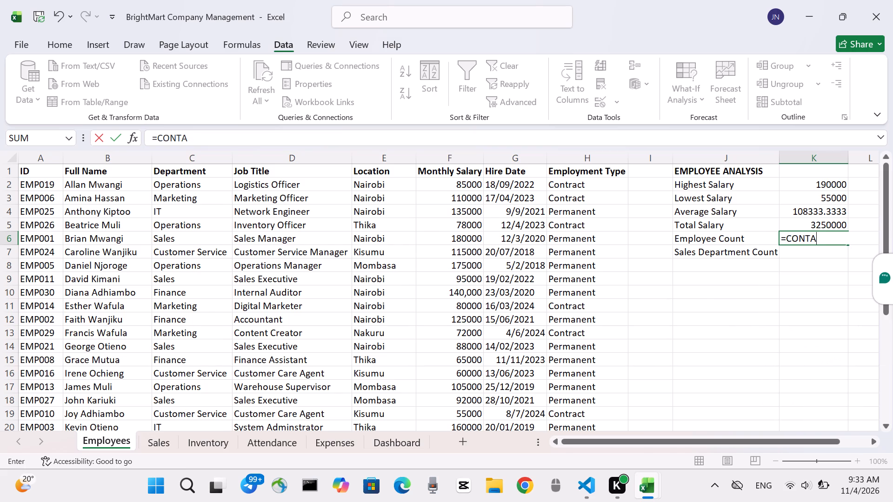
key(BackSpace)
key(BackSpace)
key(BackSpace)
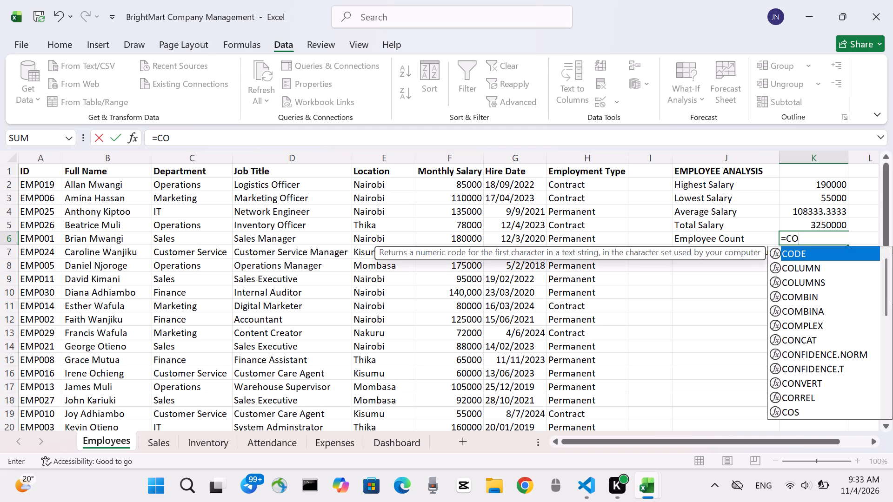
text(UNTA)
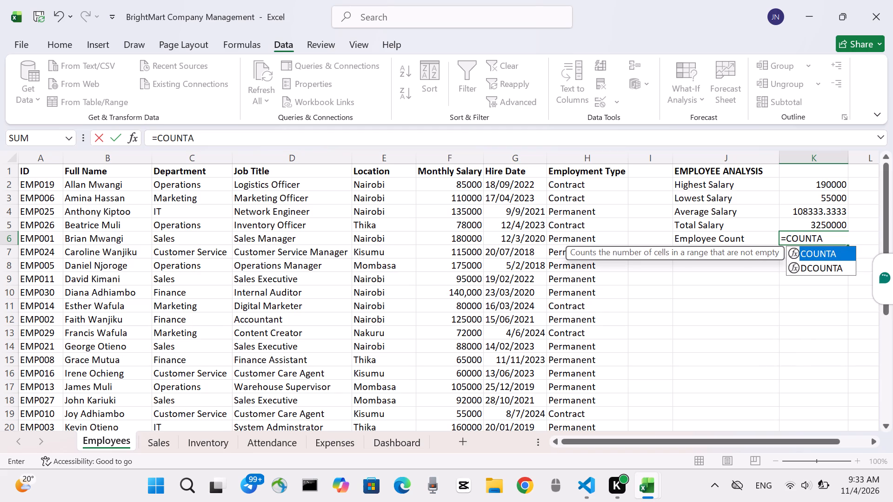
key(shift+parenleft)
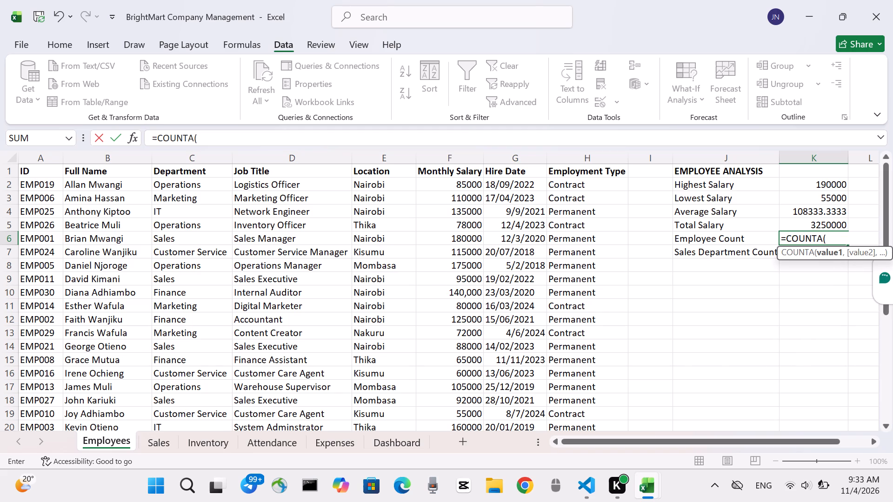
key(a)
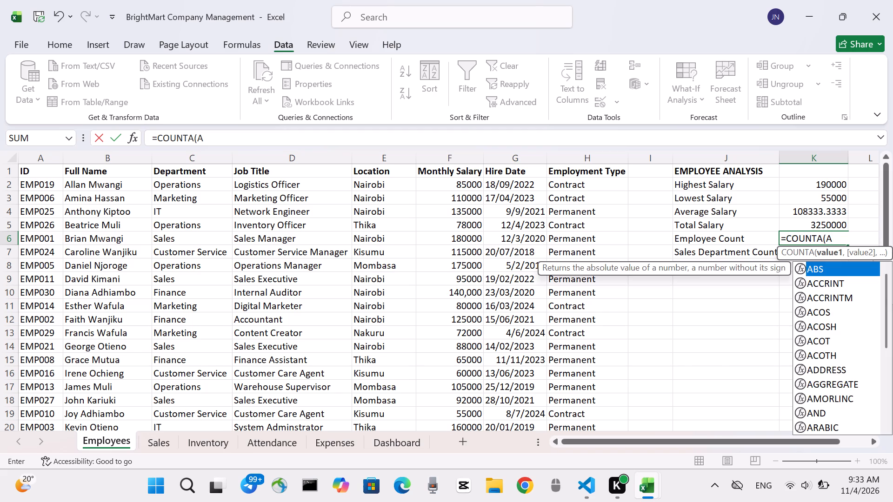
key(2)
key(shift+colon)
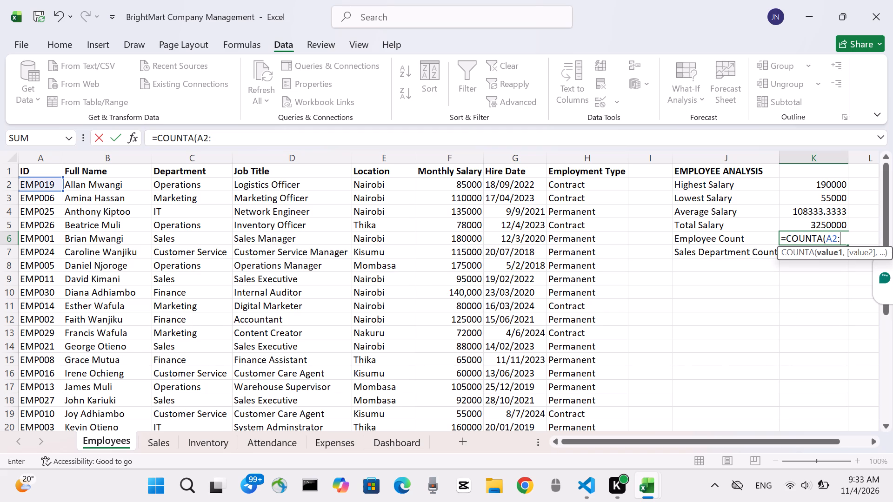
text(A31)
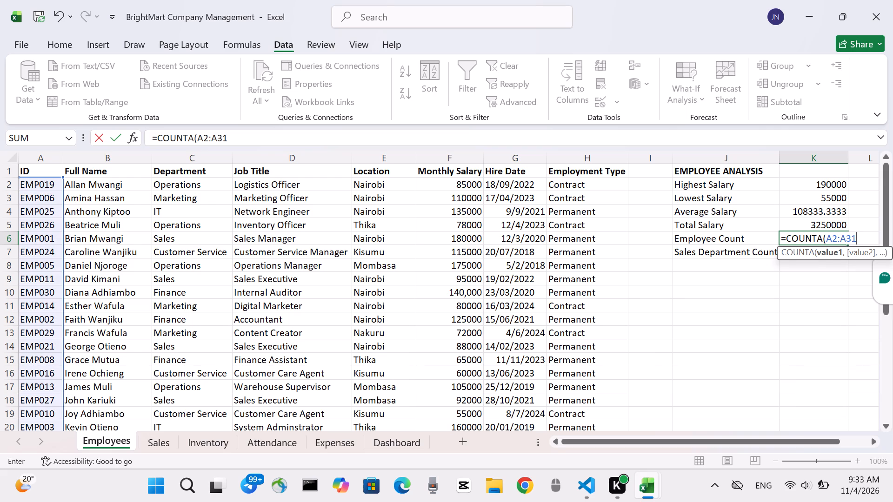
key(shift+parenright)
key(Return)
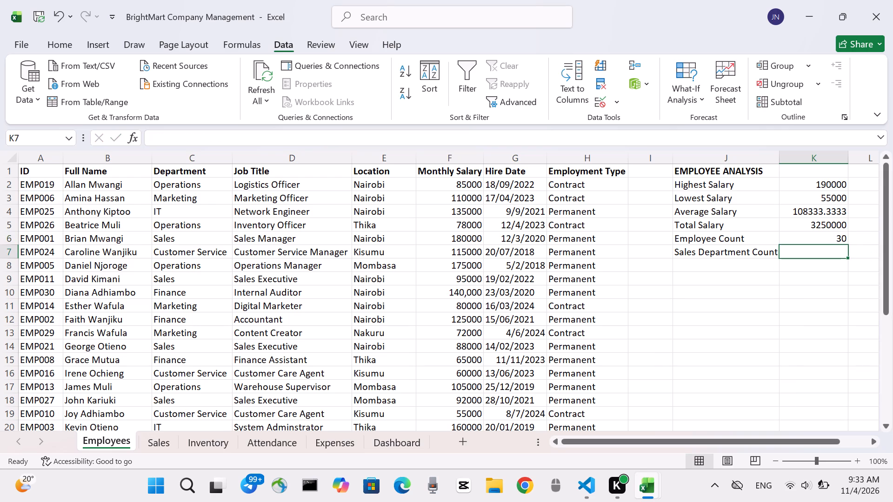
Calculate the Sales Department Count in cell K7 with the formula =COUNTIF(C2:C31,"Sales").
text(=COUNT)
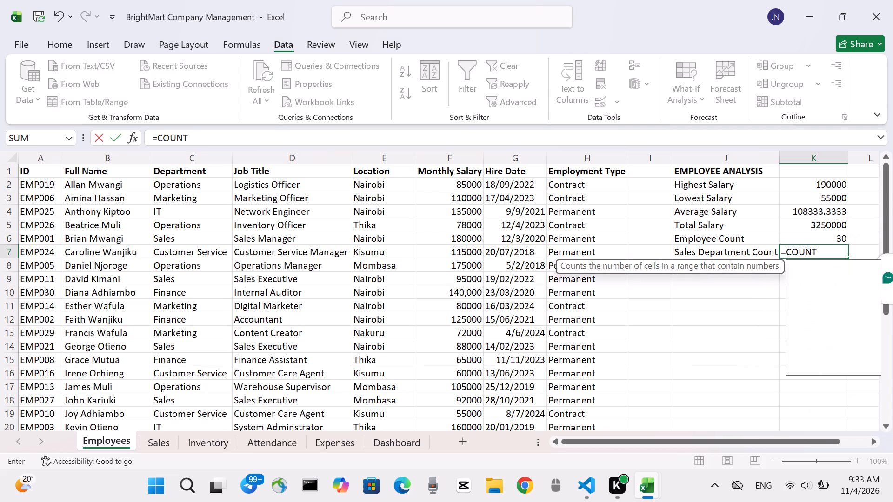
key(shift+parenleft)
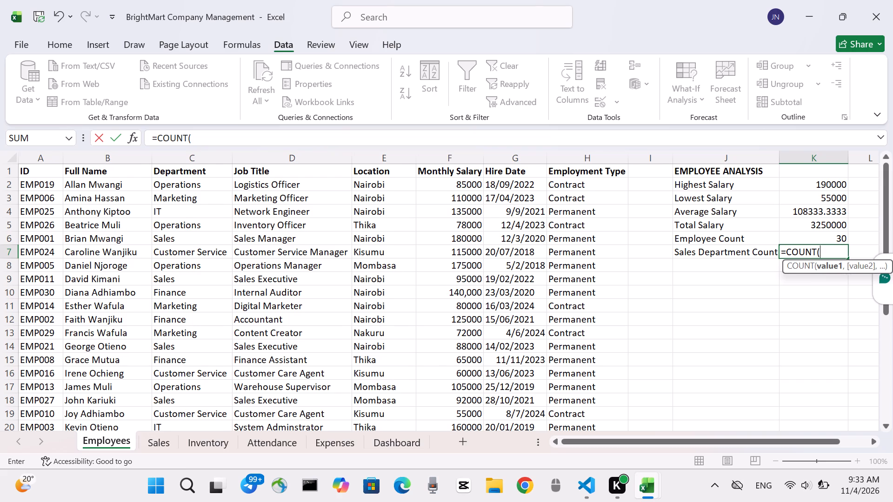
scroll(498, 235, down, 1)
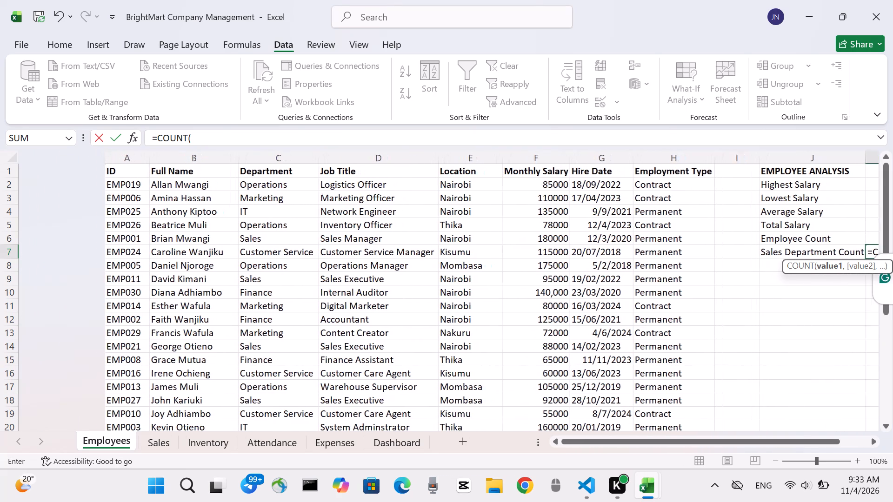
scroll(498, 235, down, 1)
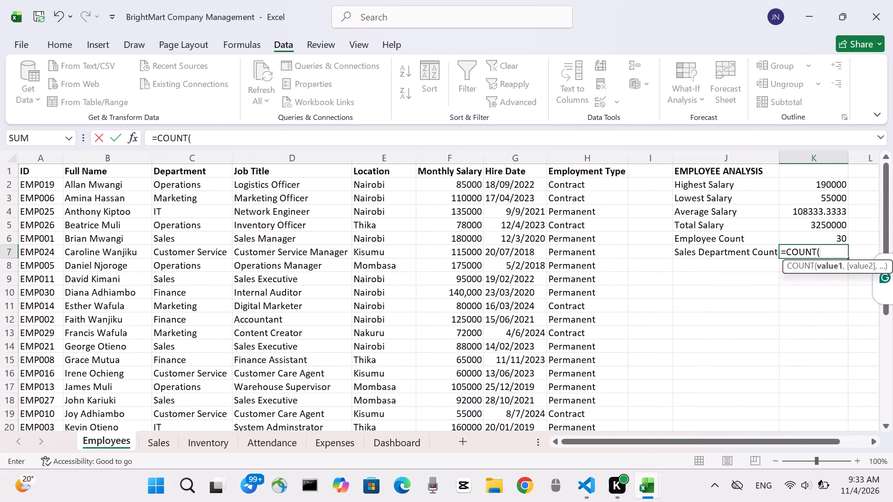
key(Left)
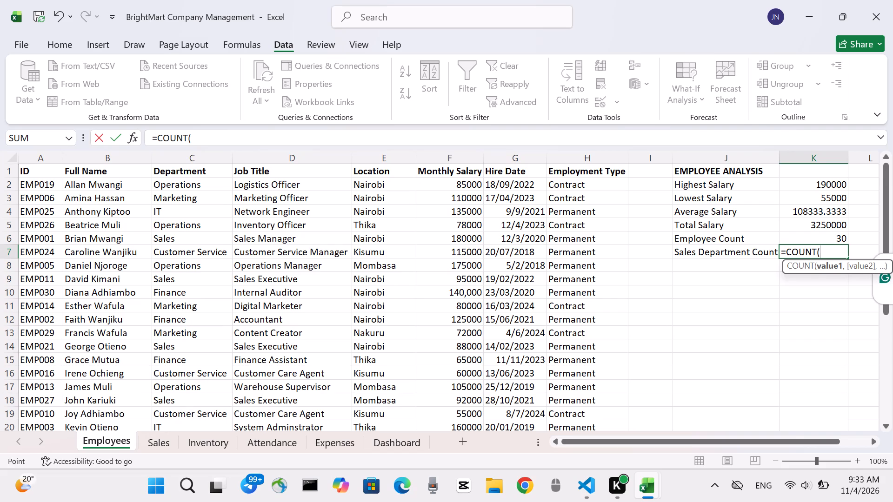
key(BackSpace)
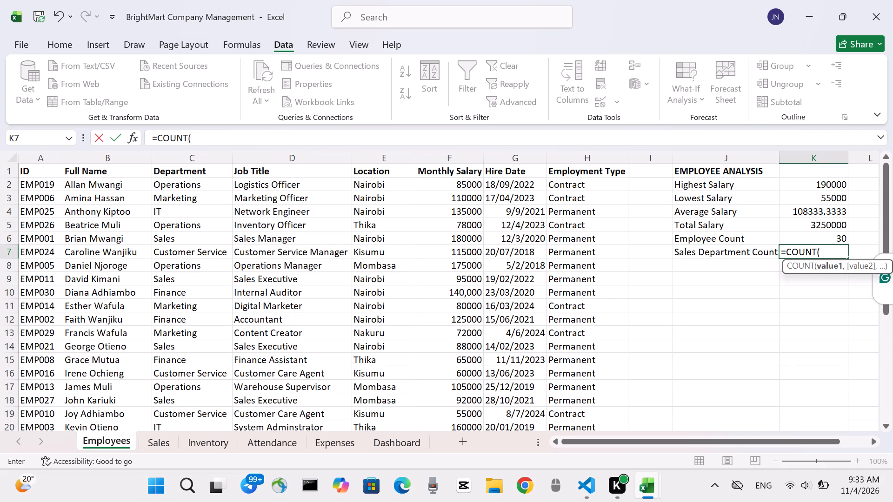
key(BackSpace)
text(IF)
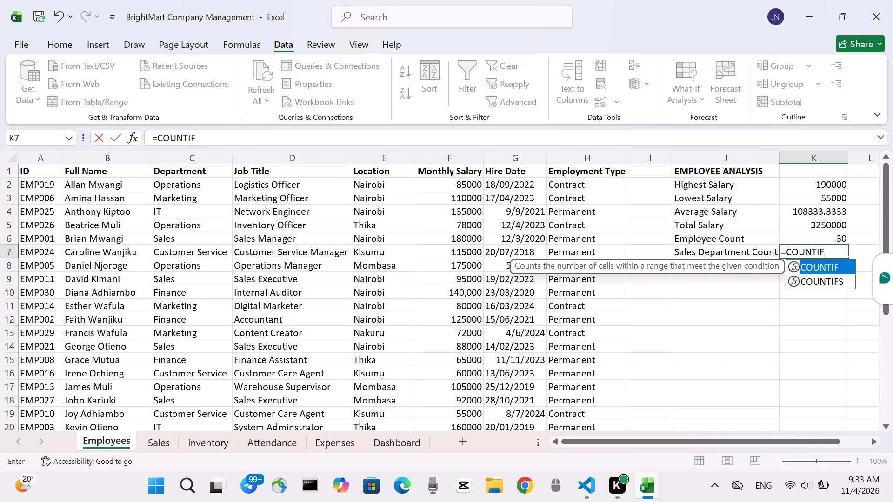
key(shift+parenleft)
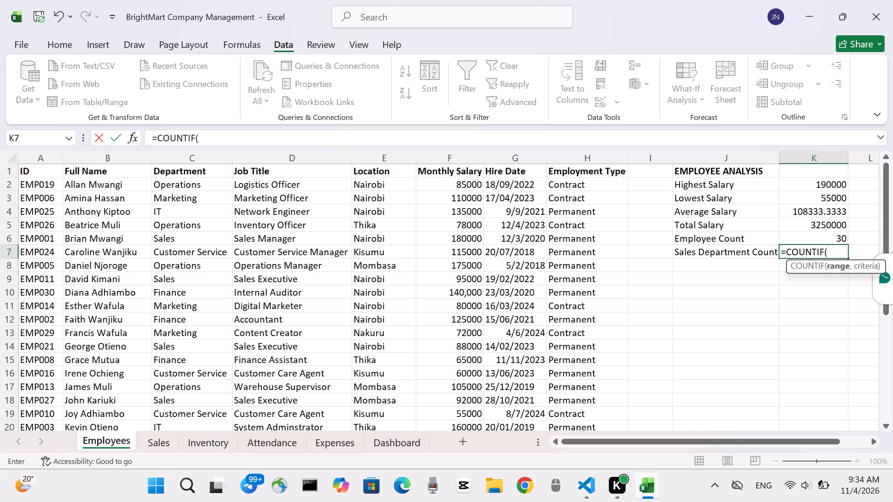
key(c)
key(2)
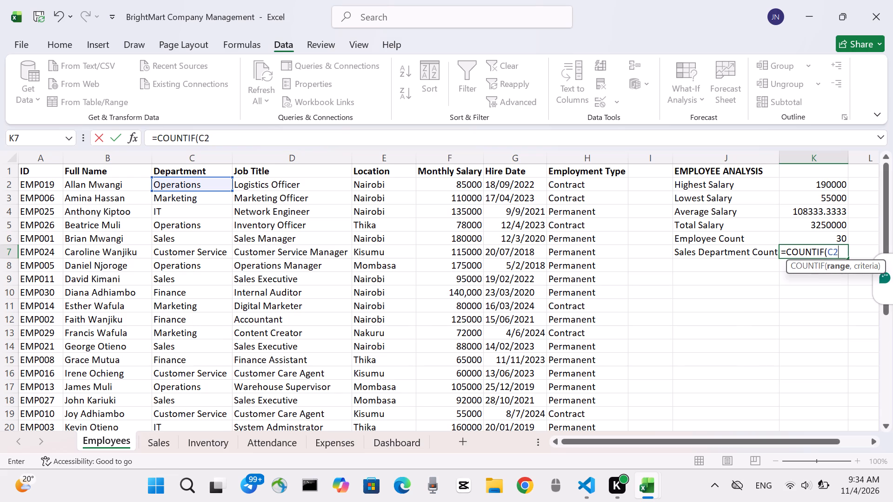
key(shift+colon)
text(C31)
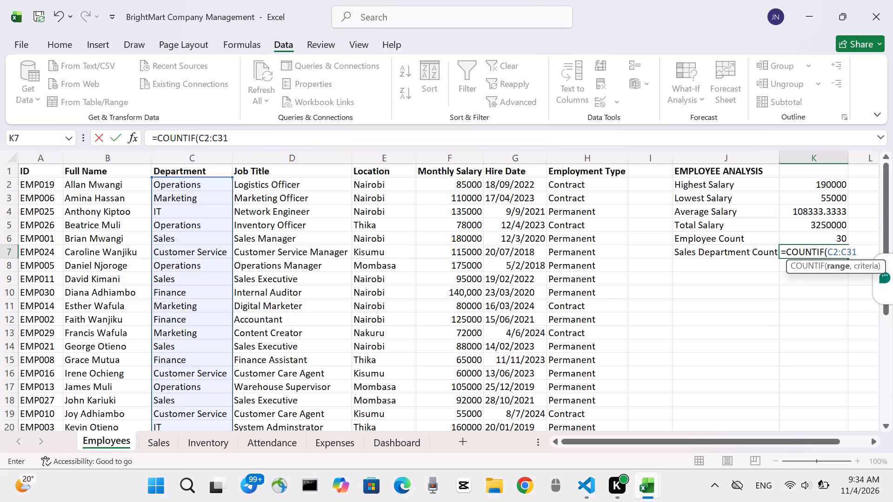
key(comma)
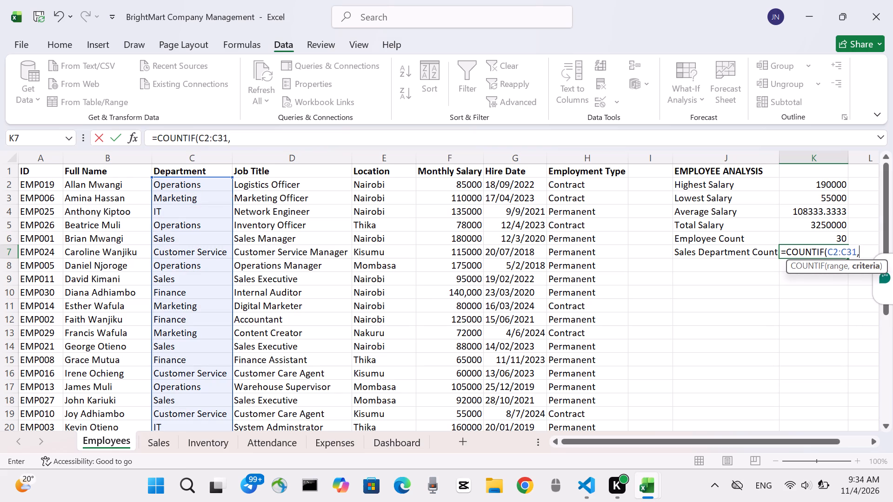
key(space)
key(BackSpace)
key(shift+quotedbl)
text(SALES)
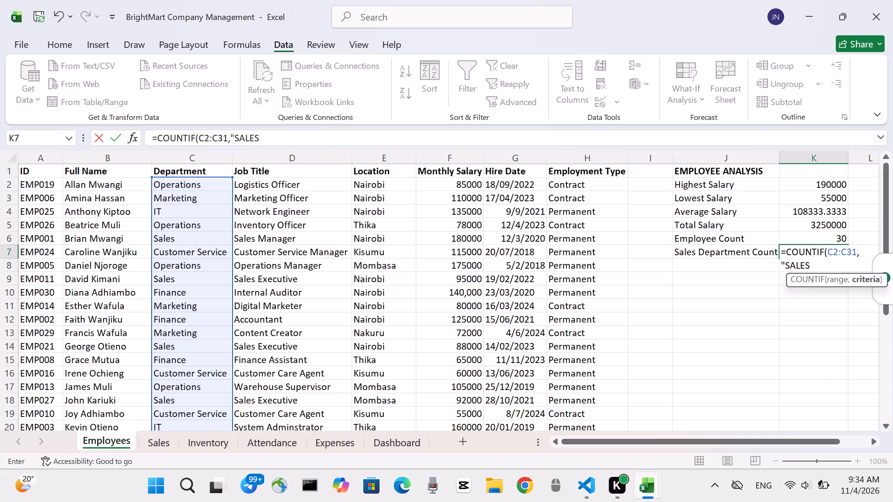
key(BackSpace)
key(BackSpace)
key(BackSpace)
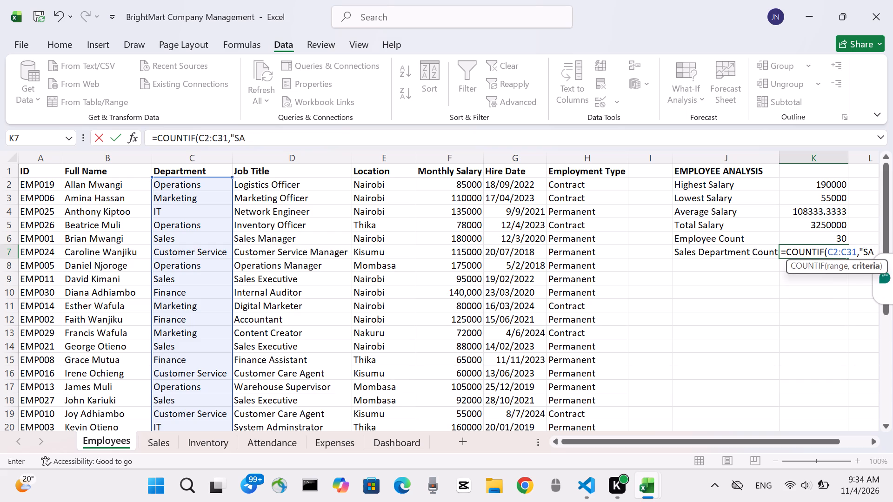
key(a)
text(le)
key(s)
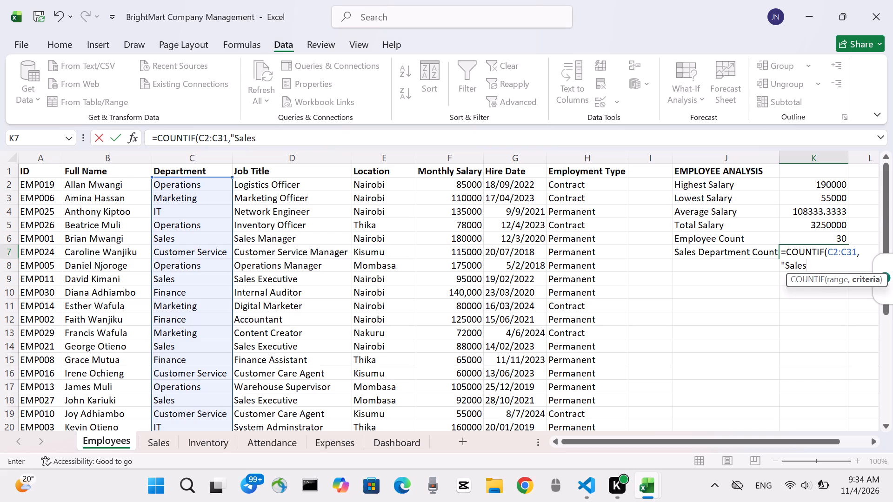
key(shift+quotedbl)
key(shift+parenright)
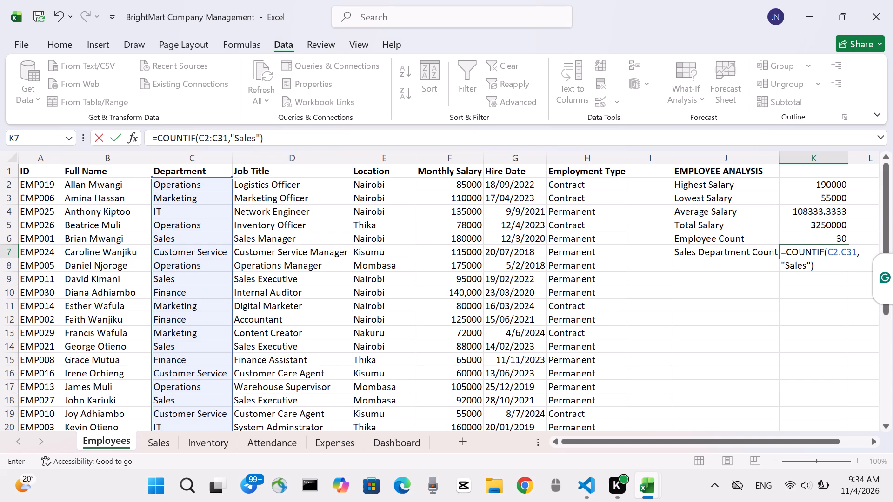
key(Return)
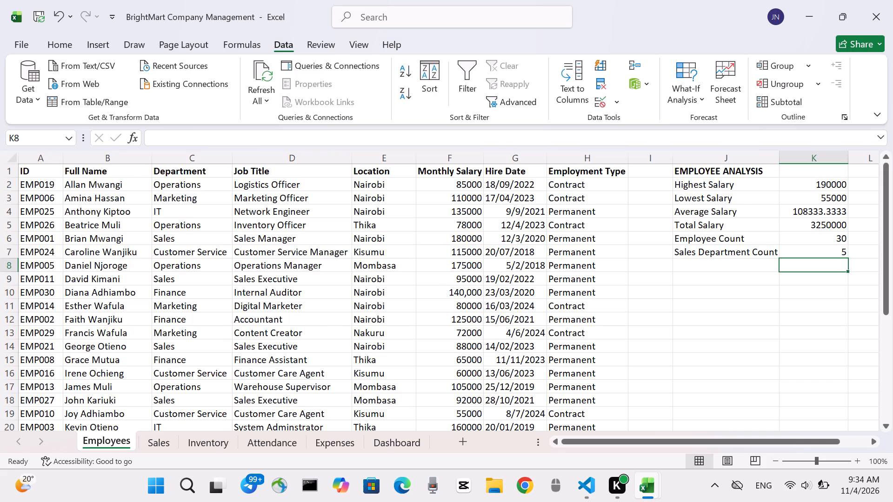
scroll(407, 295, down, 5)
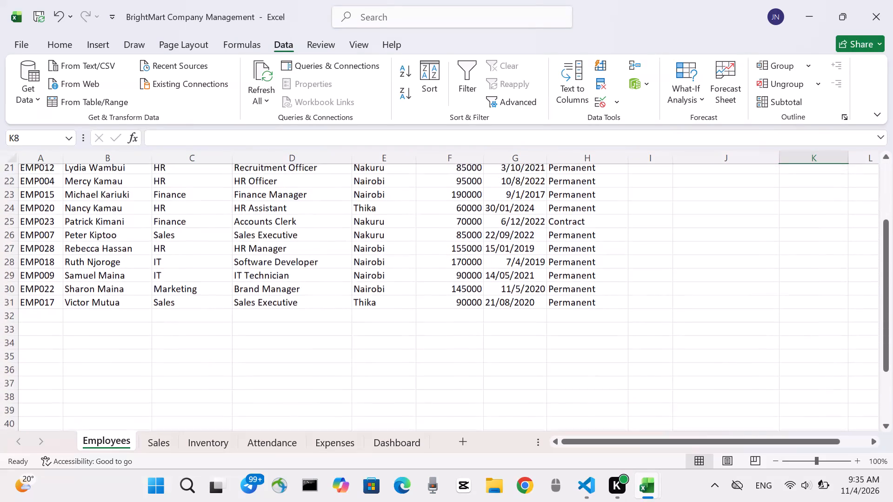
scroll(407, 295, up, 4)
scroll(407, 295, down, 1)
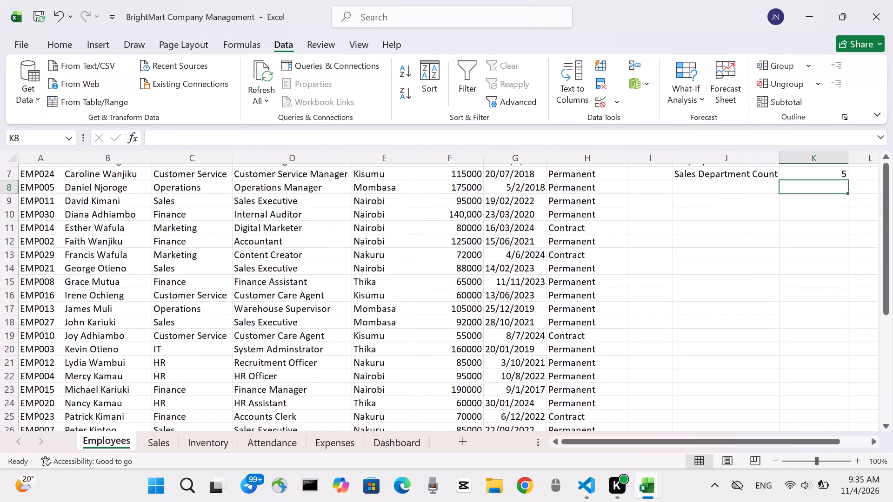
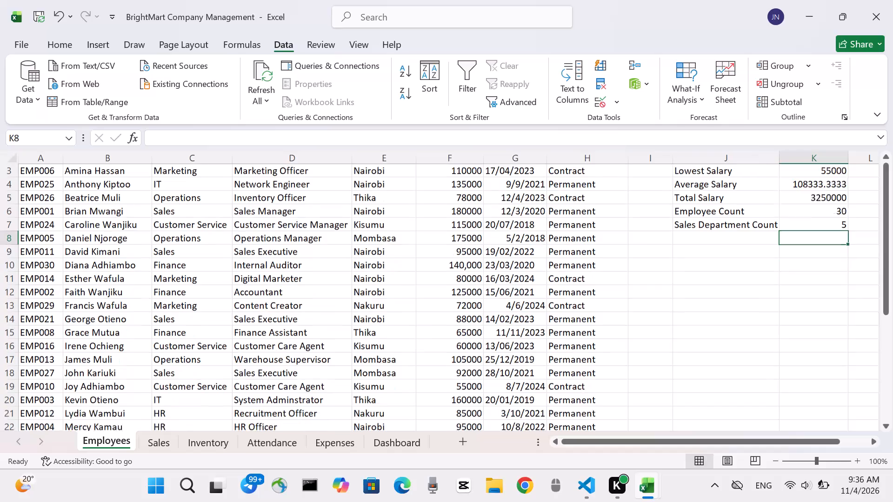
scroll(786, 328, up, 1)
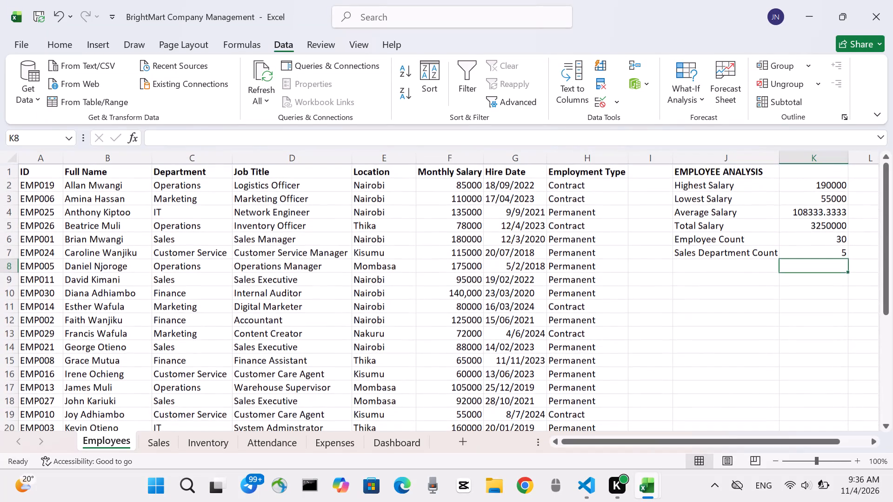
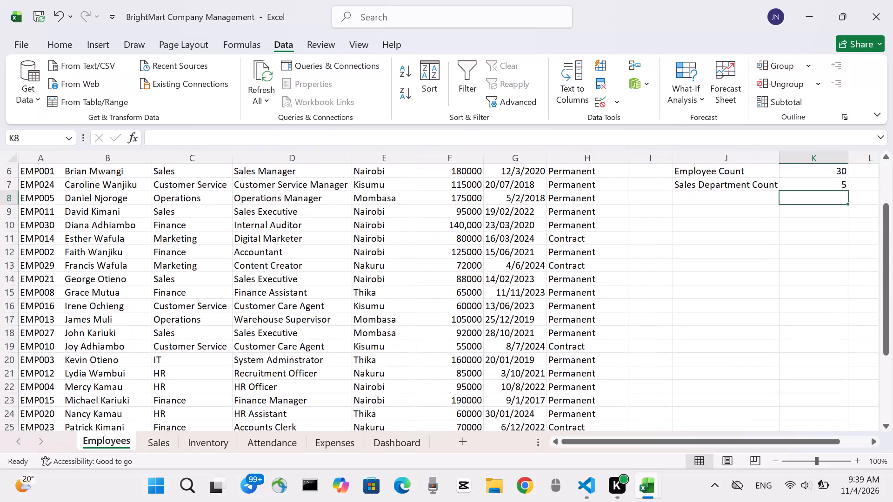
Review the employee records on the Employees sheet down to the last row.
scroll(564, 282, down, 1)
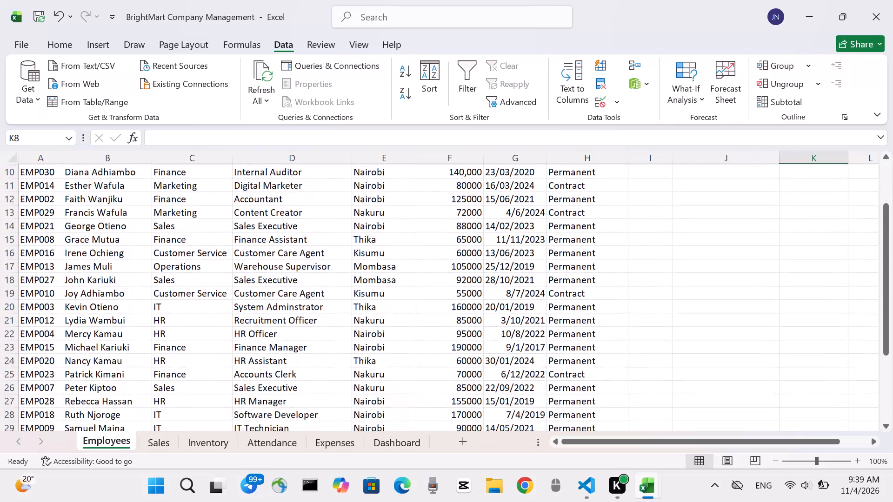
scroll(564, 282, down, 1)
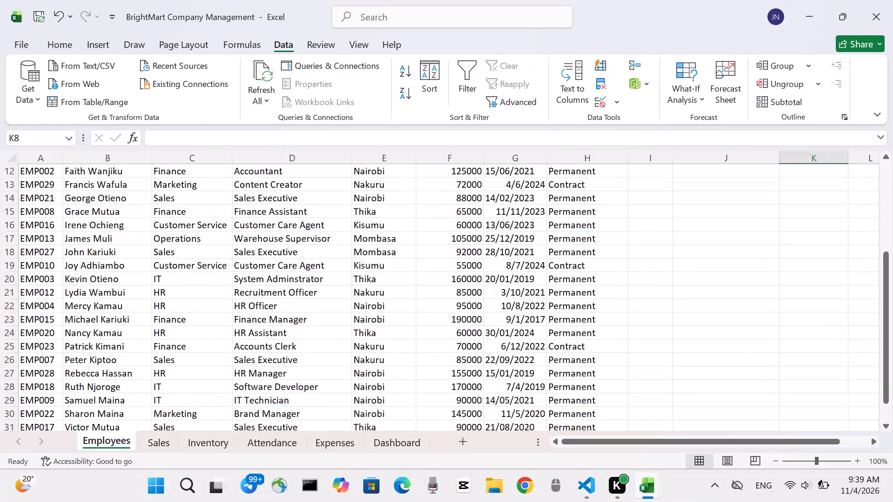
scroll(564, 282, down, 2)
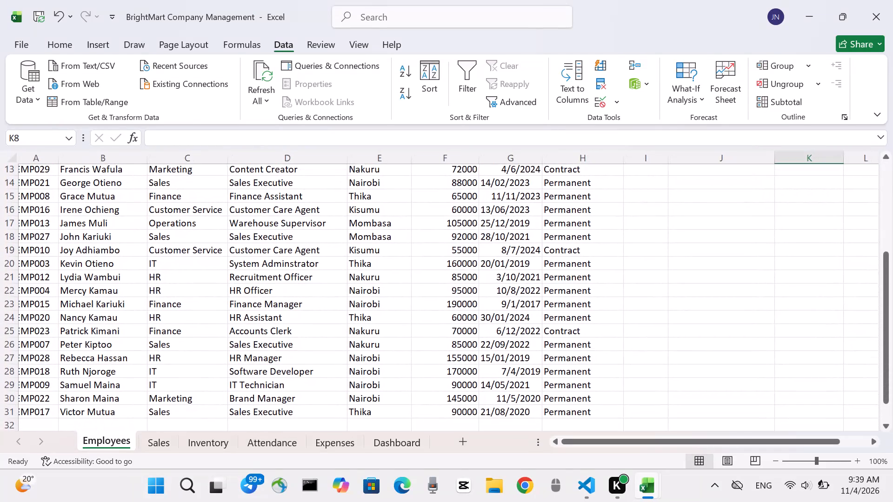
scroll(564, 282, down, 1)
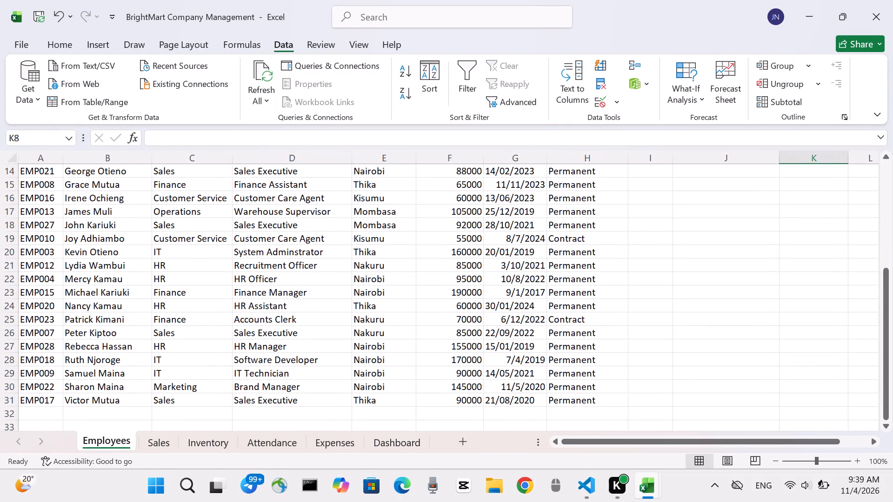
scroll(524, 302, up, 1)
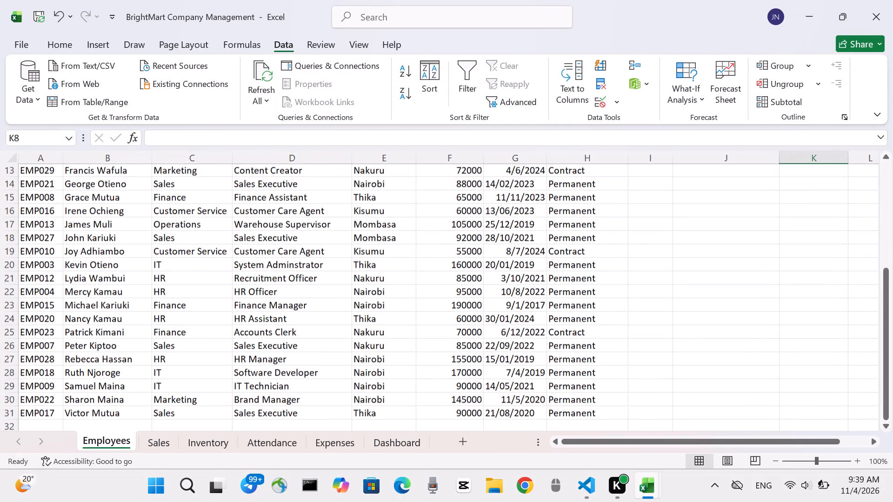
scroll(524, 302, up, 2)
scroll(524, 302, left, 1)
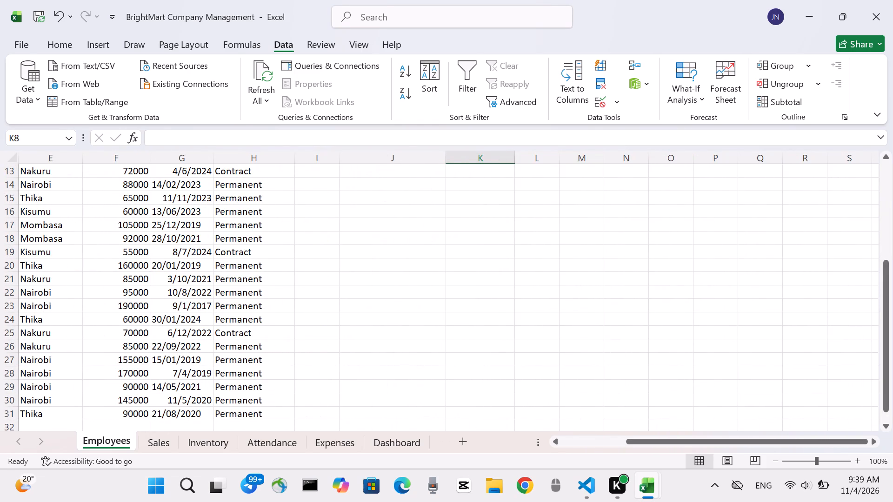
scroll(573, 182, right, 6)
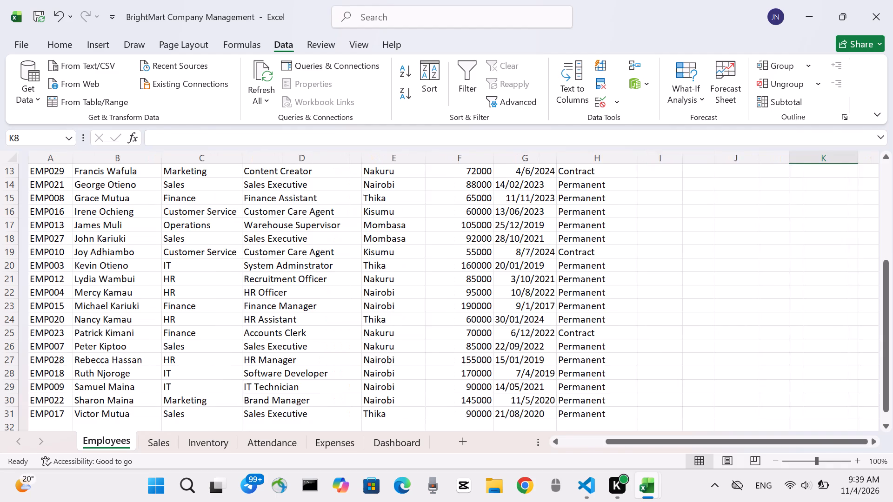
scroll(573, 182, right, 2)
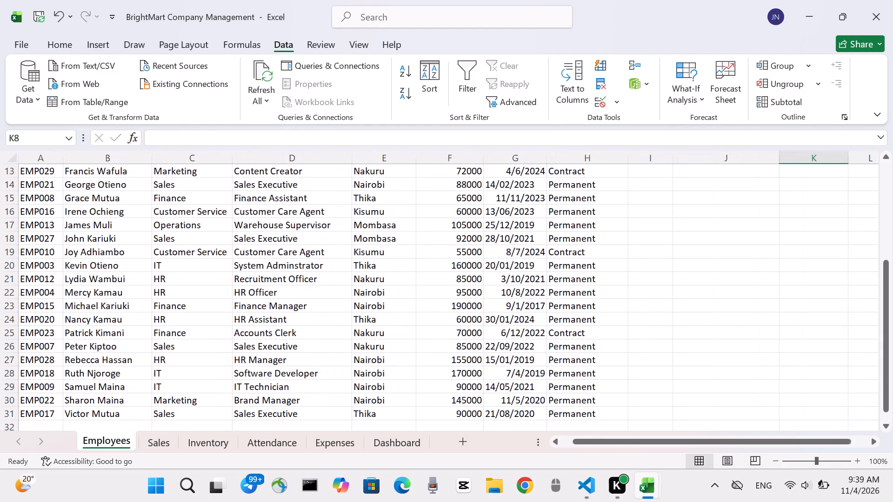
Enter the header EMPLOYEE NAME in cell M1 and widen column M to fit it.
scroll(573, 182, up, 4)
scroll(573, 182, left, 2)
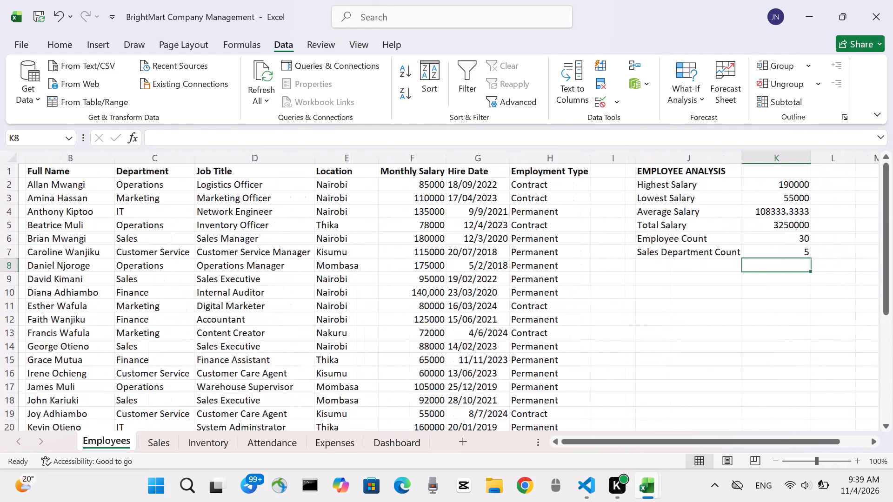
scroll(573, 182, left, 2)
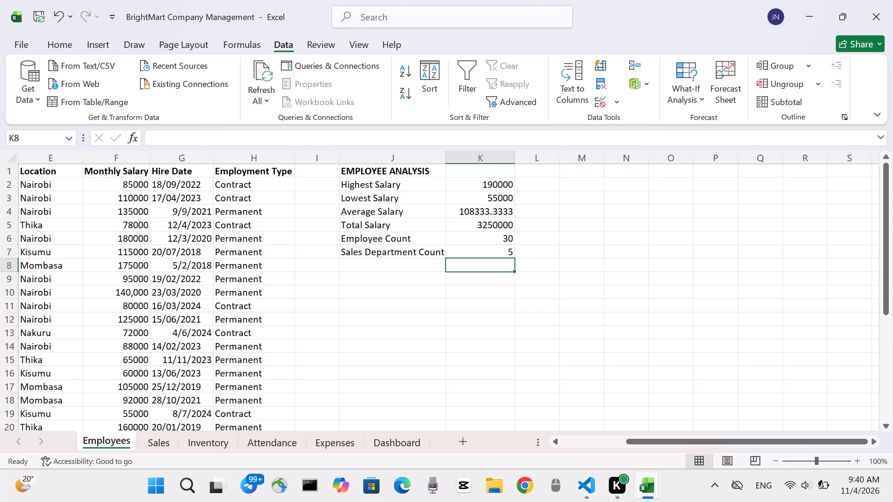
click(584, 172)
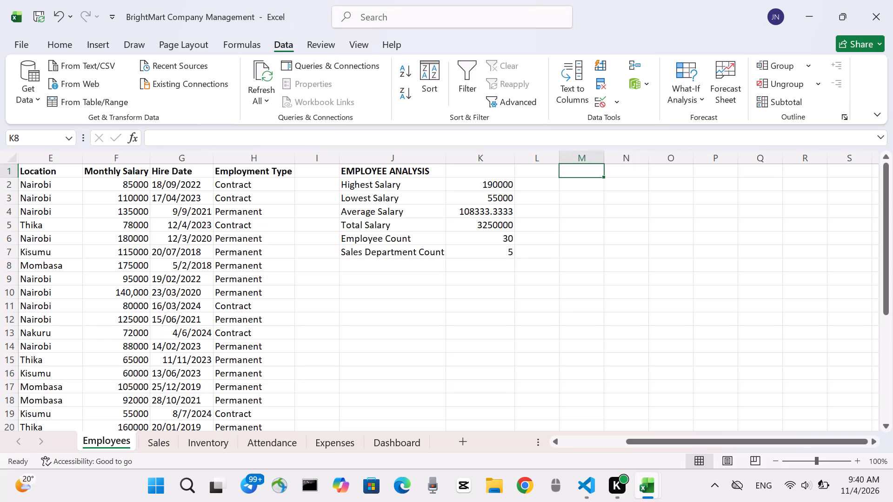
text(EMPLOYEE NAME)
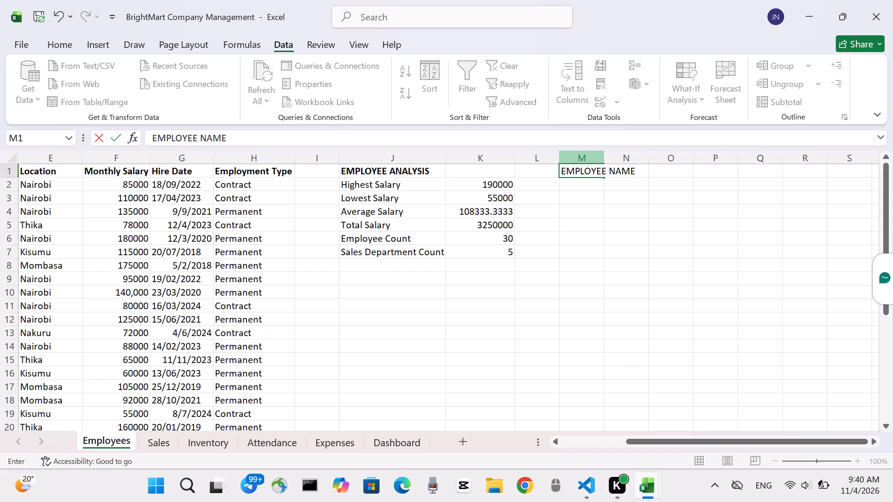
click(604, 165)
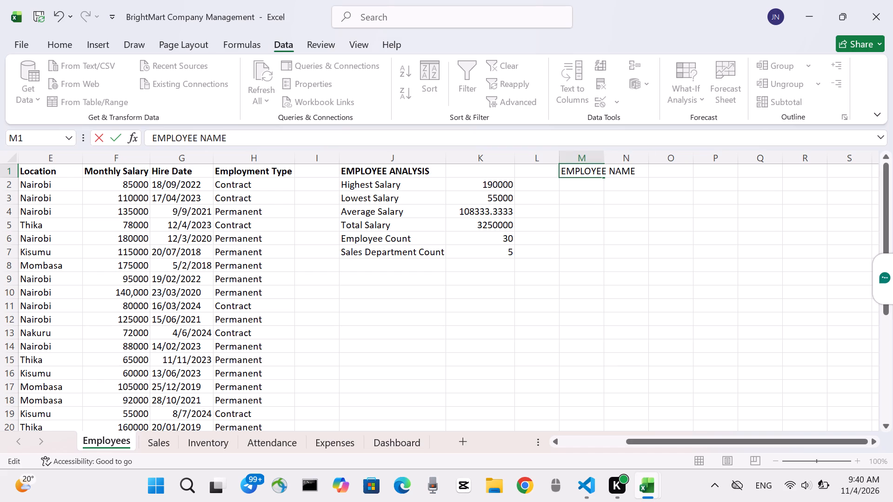
click(604, 157)
drag(604, 157, 635, 157)
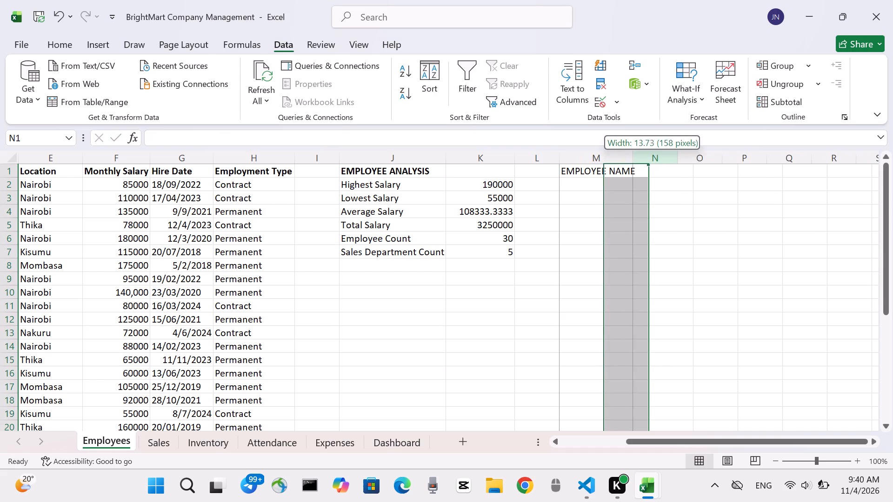
drag(635, 157, 639, 157)
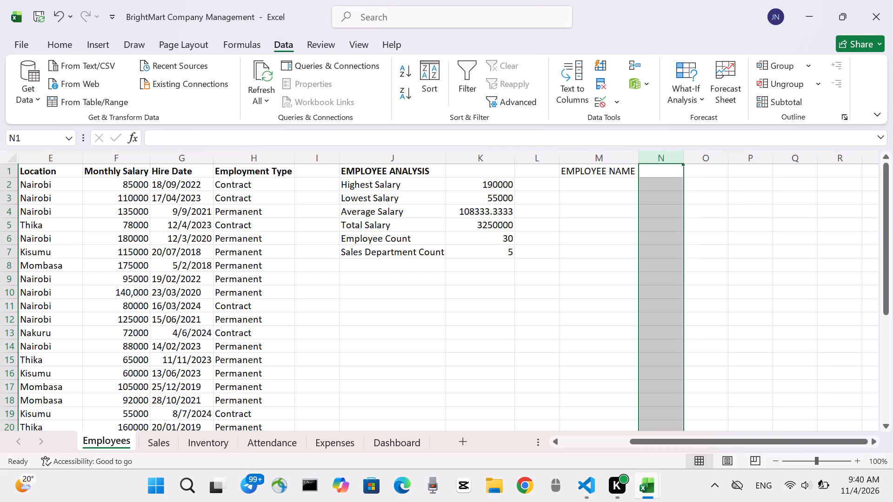
drag(639, 159, 671, 161)
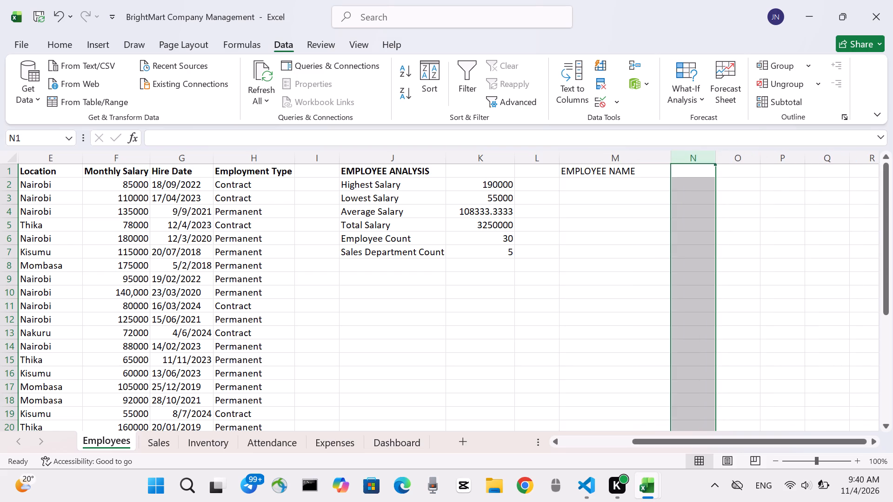
click(671, 161)
Enter the header Monthly Salary in cell N1 and widen column N to fit it.
click(683, 168)
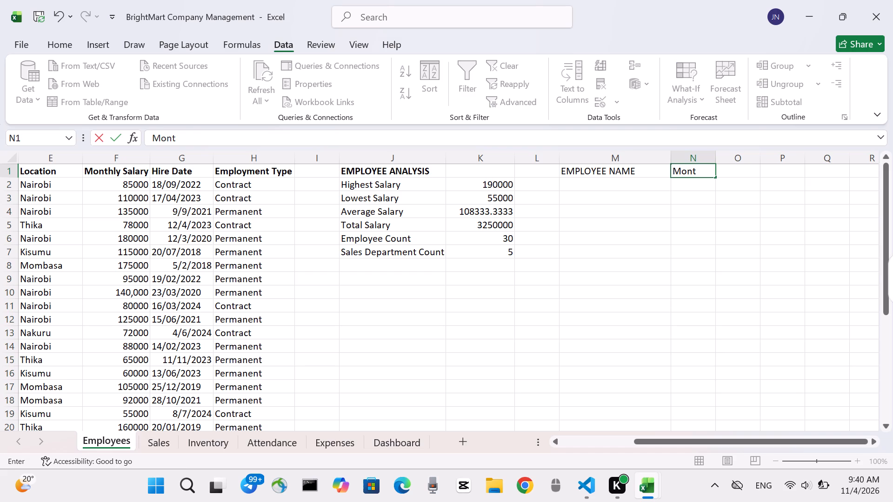
key(h)
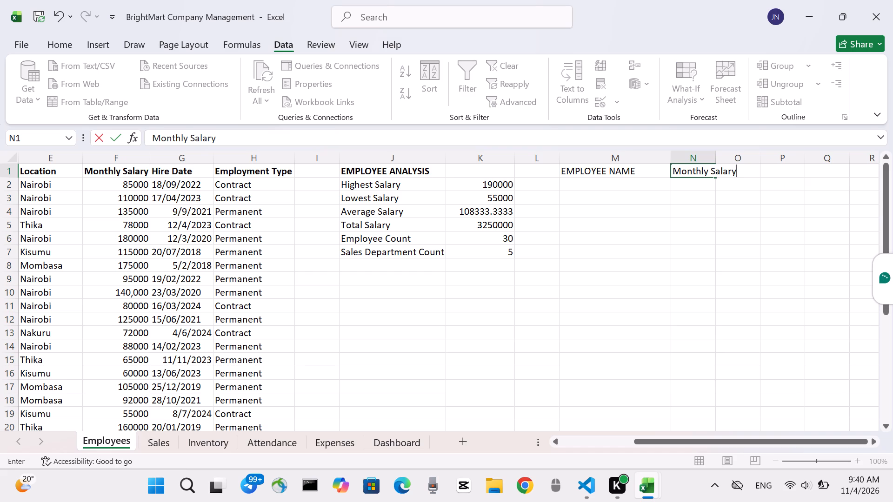
click(717, 158)
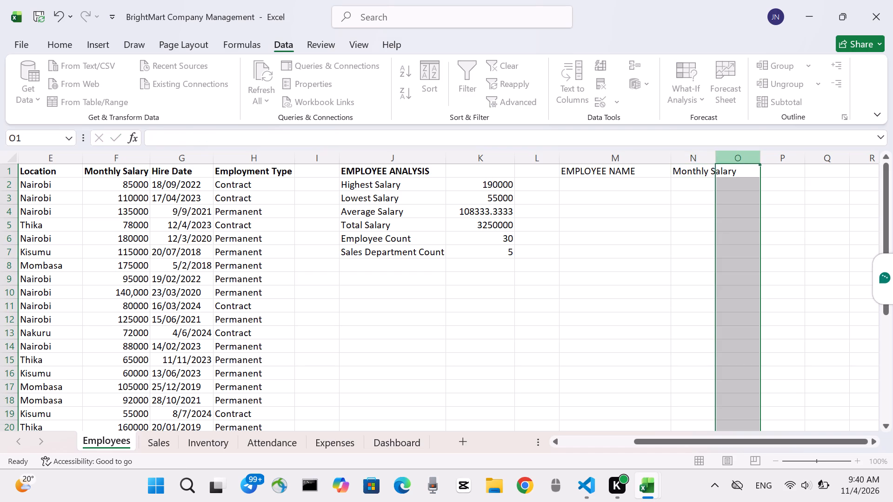
drag(717, 158, 747, 161)
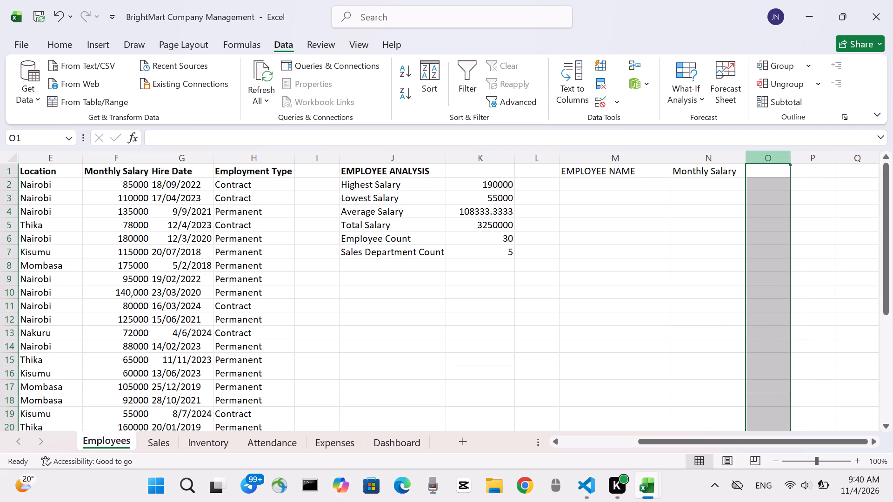
Enter the header Annual Salary in cell O1 and widen column O to fit it.
click(765, 173)
scroll(668, 277, left, 1)
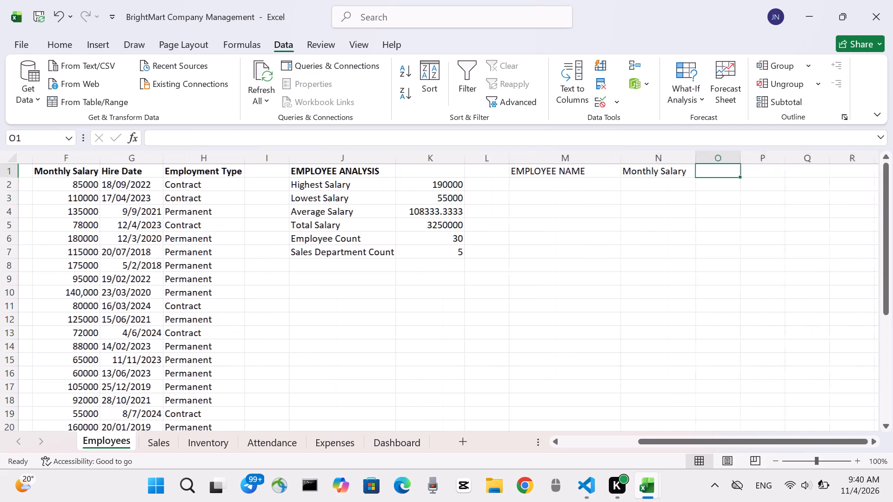
scroll(668, 277, left, 1)
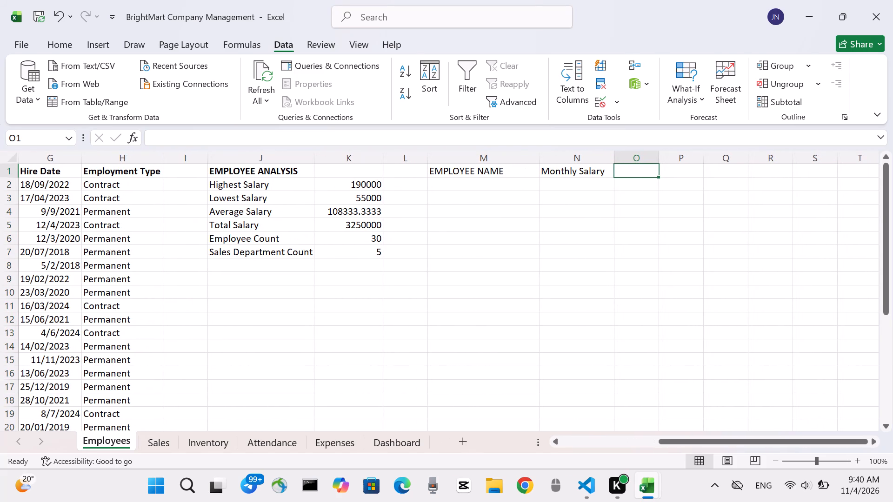
click(641, 174)
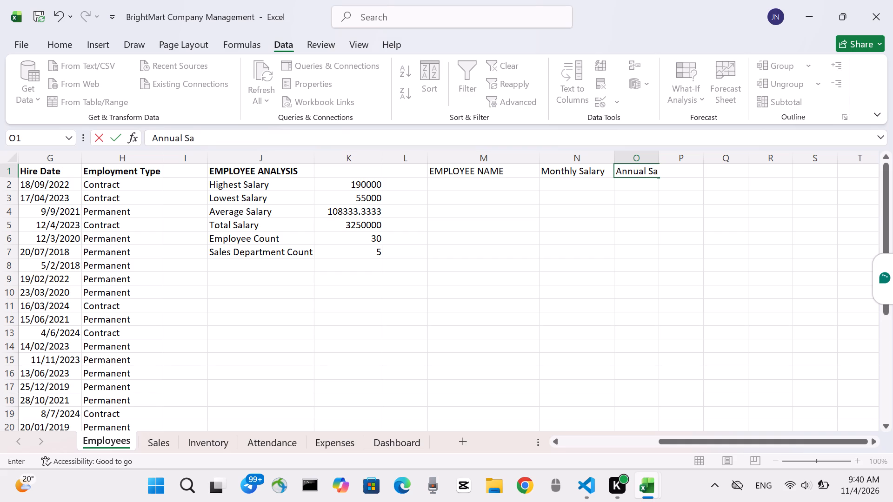
click(660, 155)
drag(660, 155, 676, 159)
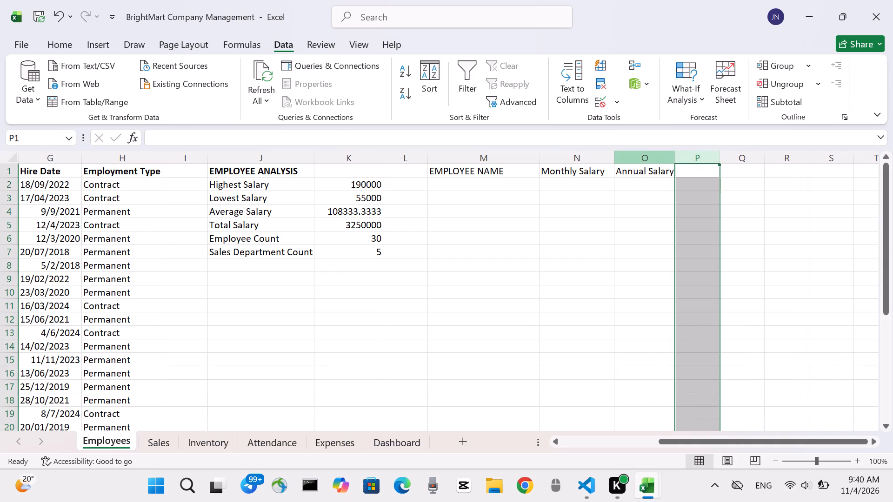
drag(676, 163, 681, 163)
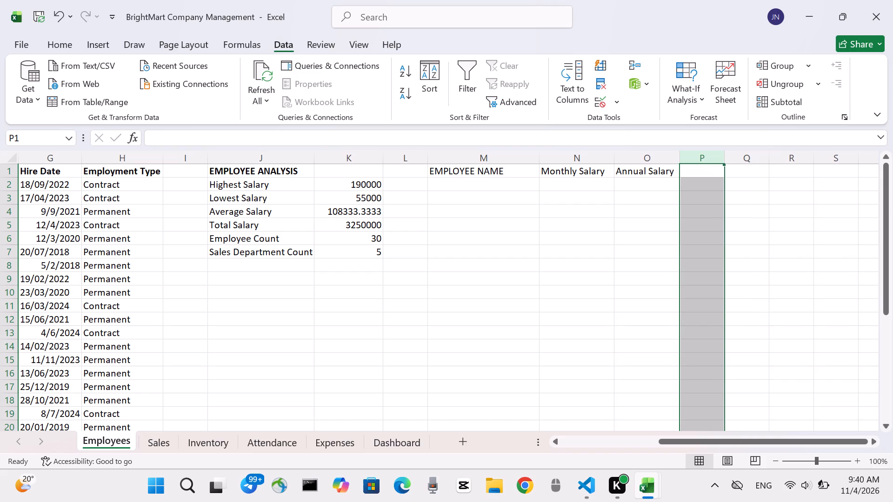
Enter the header Salary Category in cell P1 and widen column P to fit it.
click(690, 169)
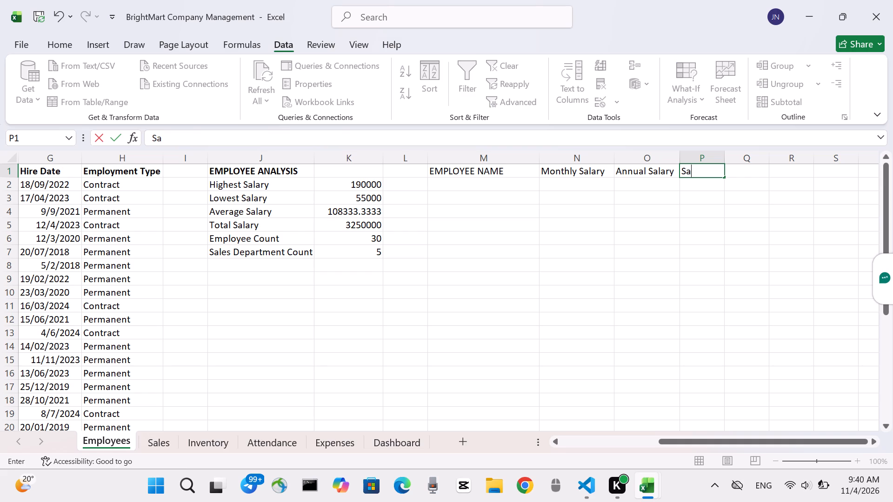
text(lary)
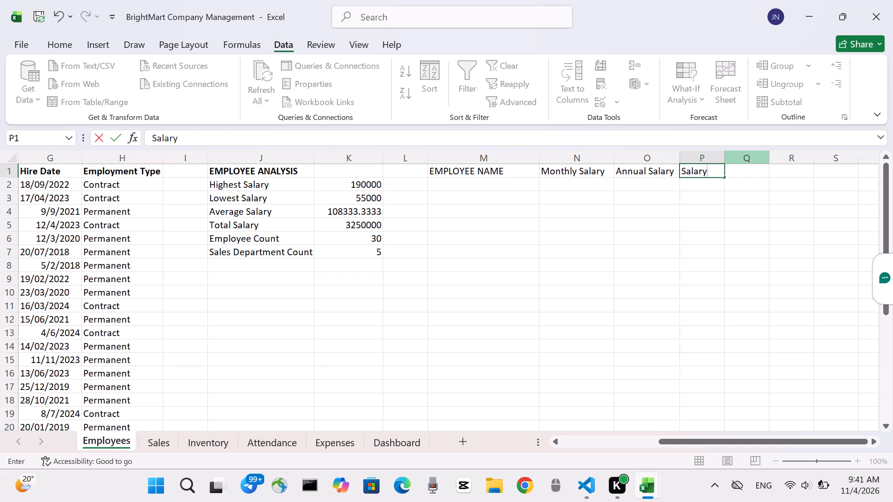
key(space)
text(tegory)
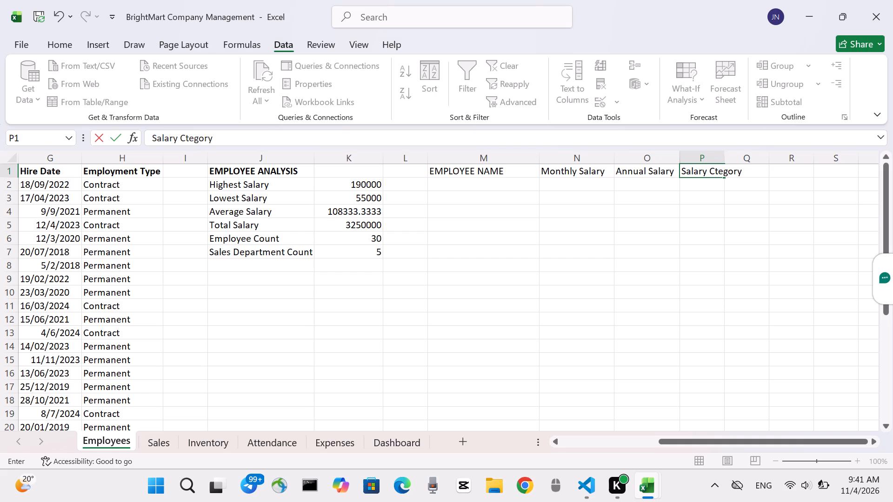
click(716, 170)
key(a)
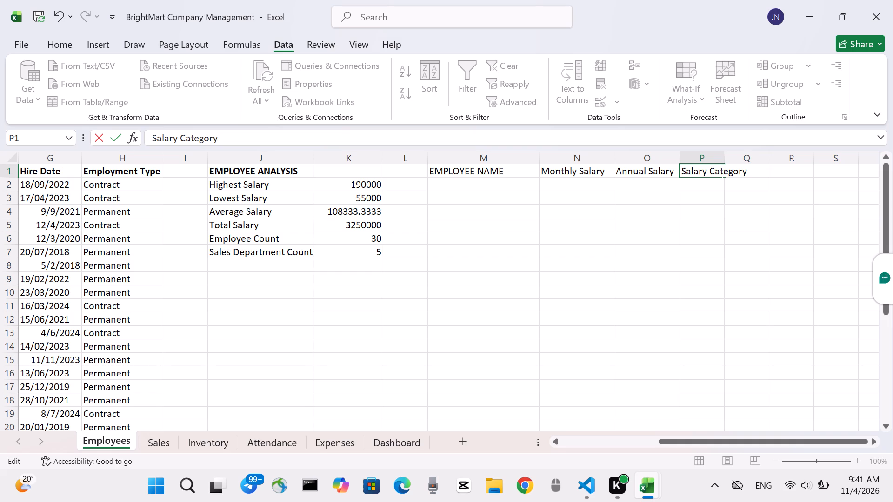
click(725, 158)
drag(725, 158, 738, 159)
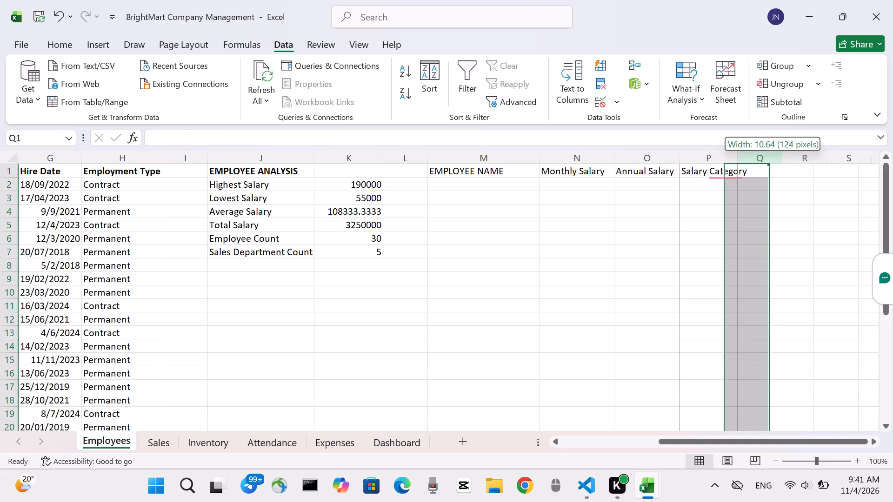
drag(738, 159, 753, 160)
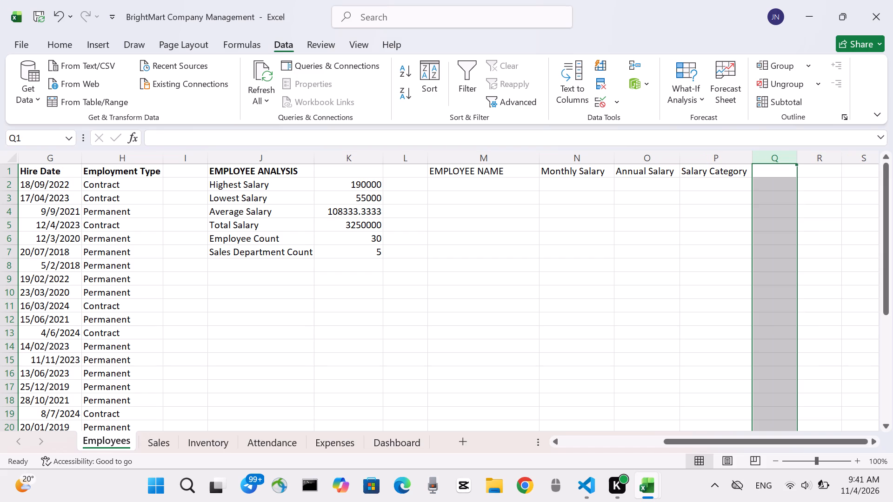
Make the four new table headers in M1:P1 bold.
click(432, 170)
drag(432, 170, 714, 171)
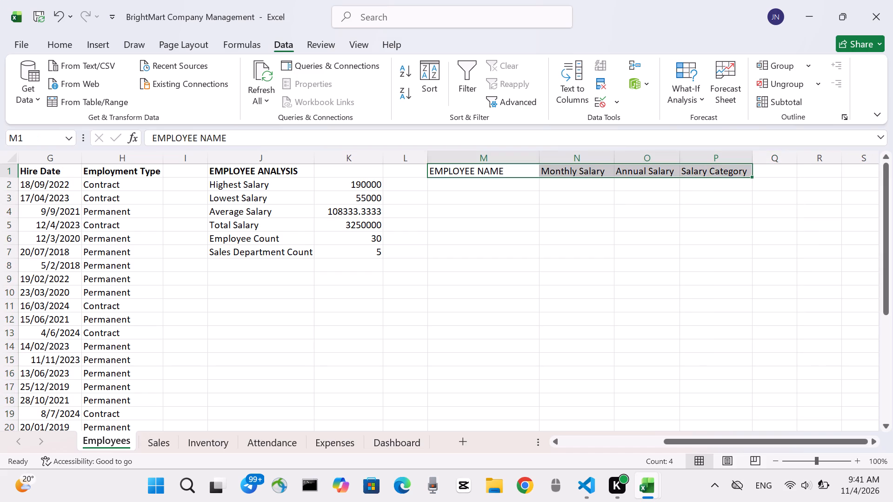
click(58, 45)
click(100, 87)
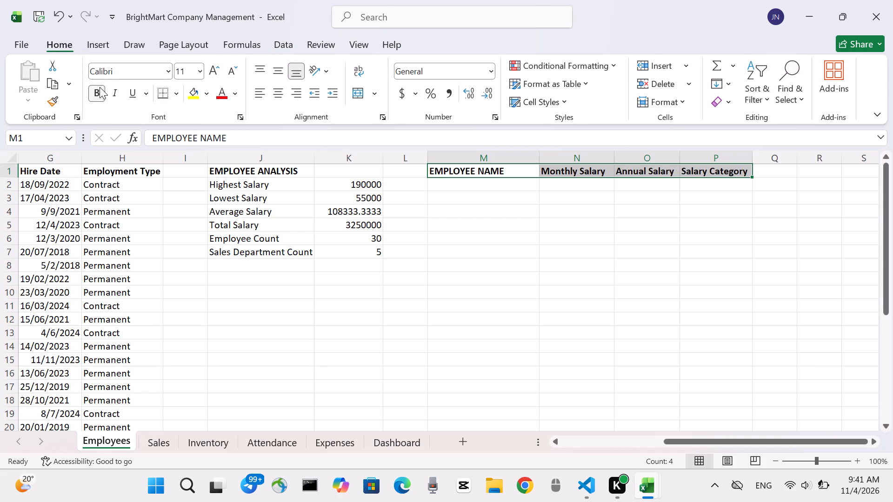
Enter the formula =F2*12 in cell O2 under Annual Salary to multiply the first employee's monthly salary by 12.
click(483, 218)
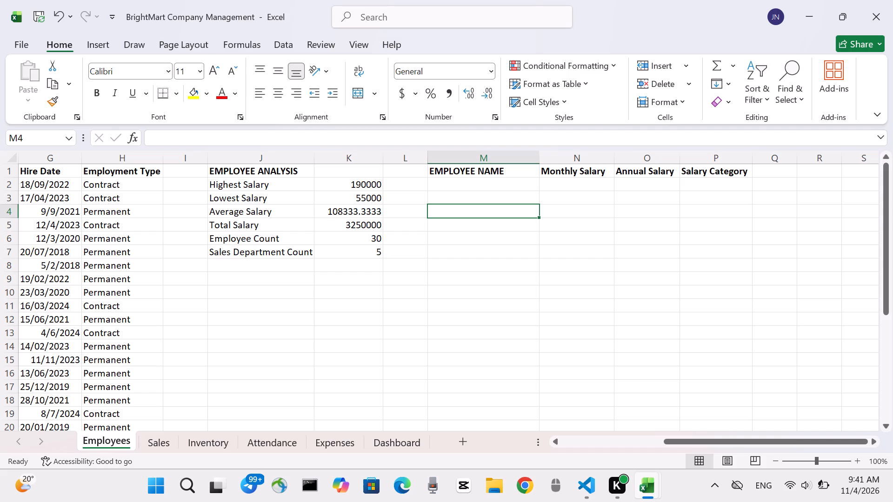
click(625, 183)
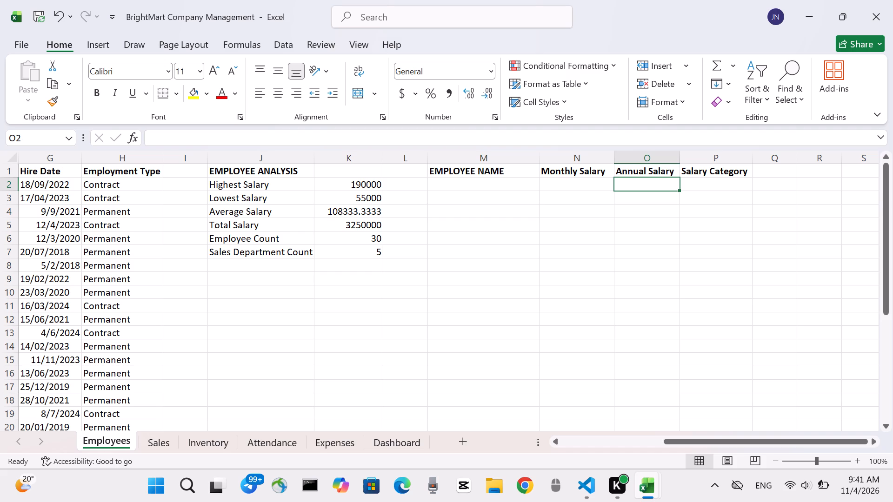
key(minus)
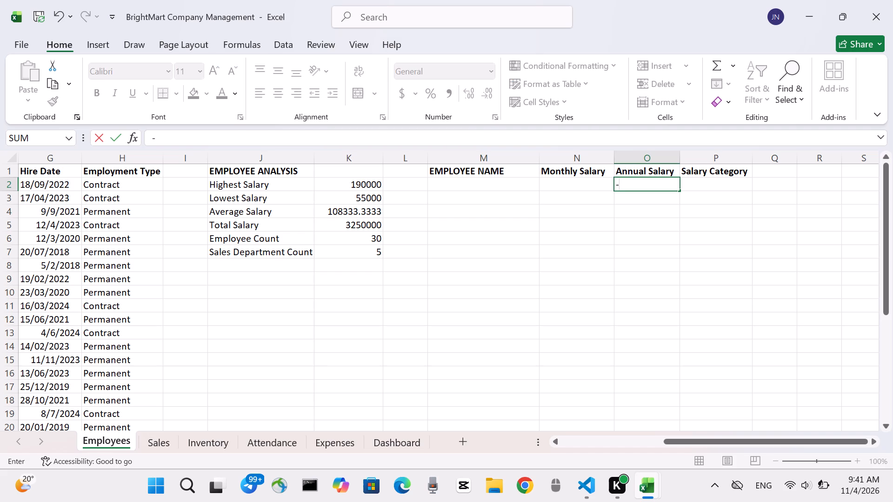
key(BackSpace)
key(minus)
key(BackSpace)
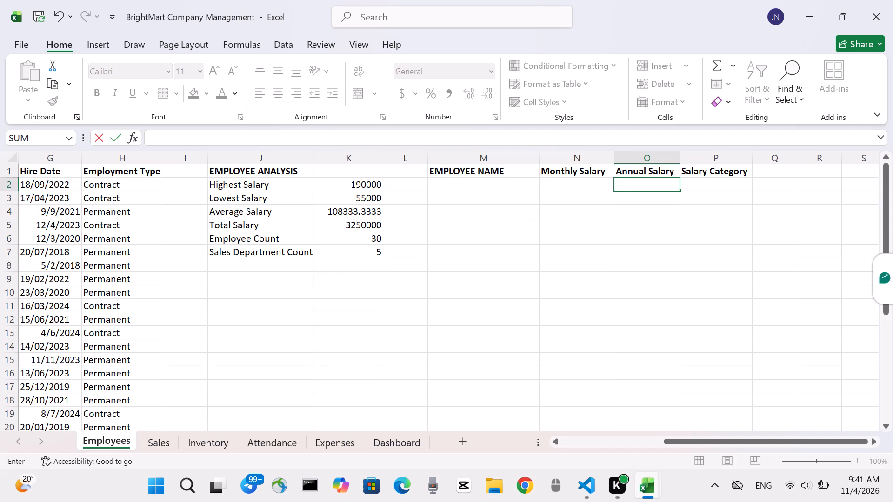
key(equal)
scroll(124, 212, right, 2)
scroll(124, 212, left, 1)
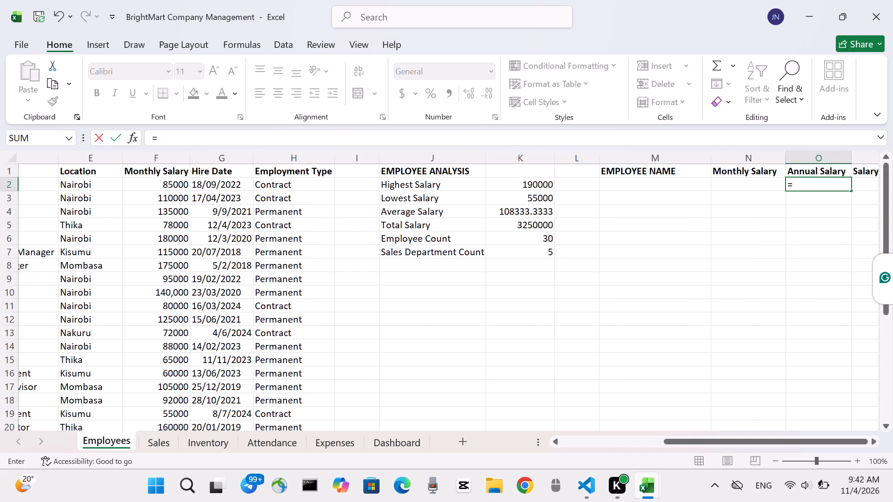
scroll(124, 212, left, 1)
scroll(124, 212, right, 2)
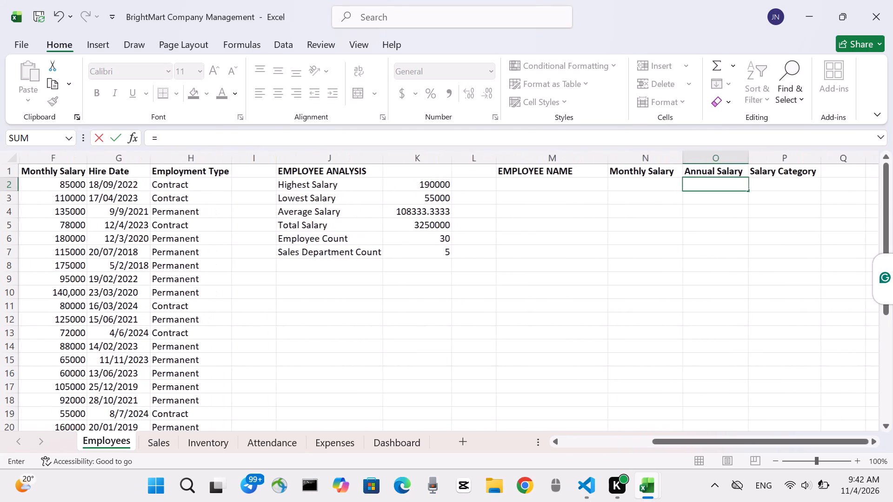
scroll(124, 212, left, 2)
scroll(251, 218, right, 1)
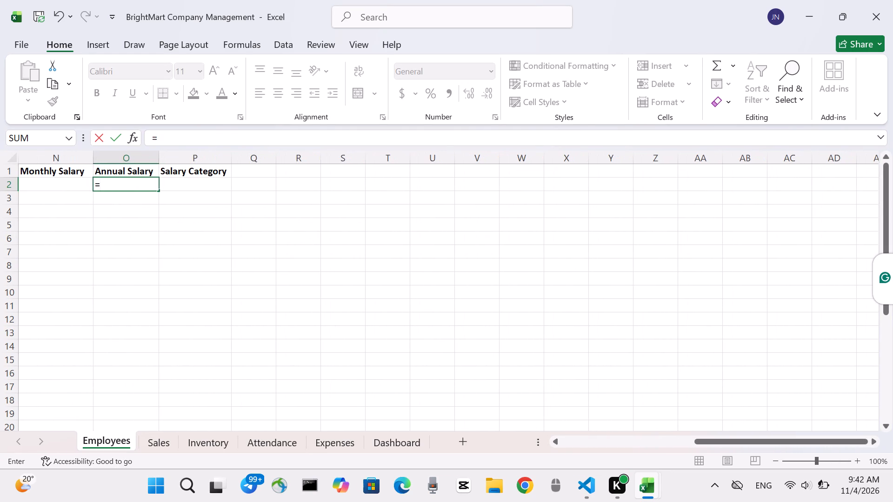
text(F2)
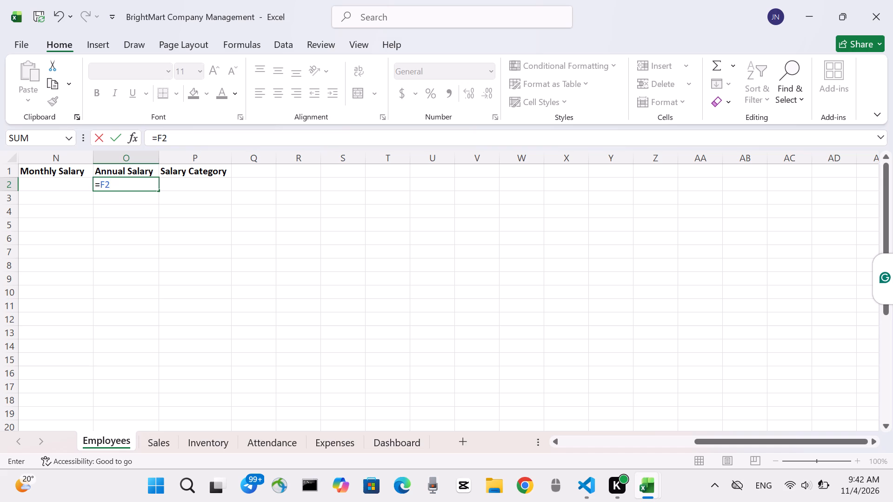
key(shift+asterisk)
text(12)
key(Return)
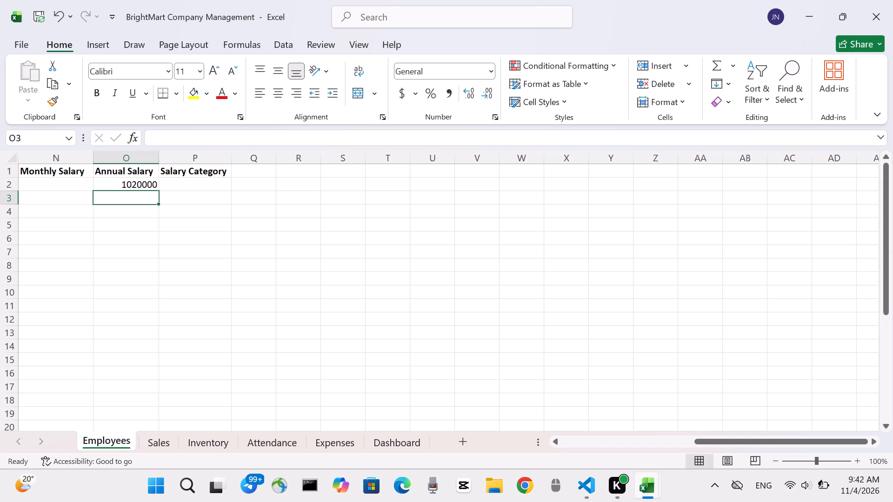
Fill the annual salary formula from O2 down to O31 for all the employees.
click(149, 185)
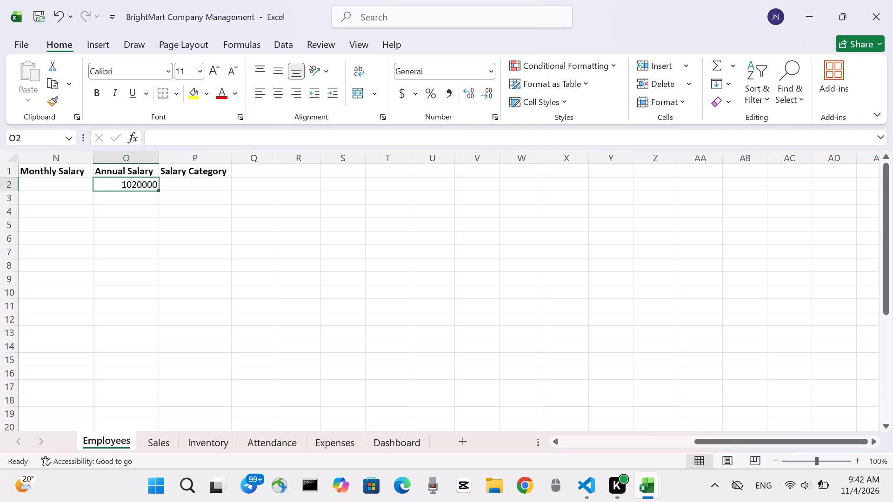
drag(157, 189, 154, 240)
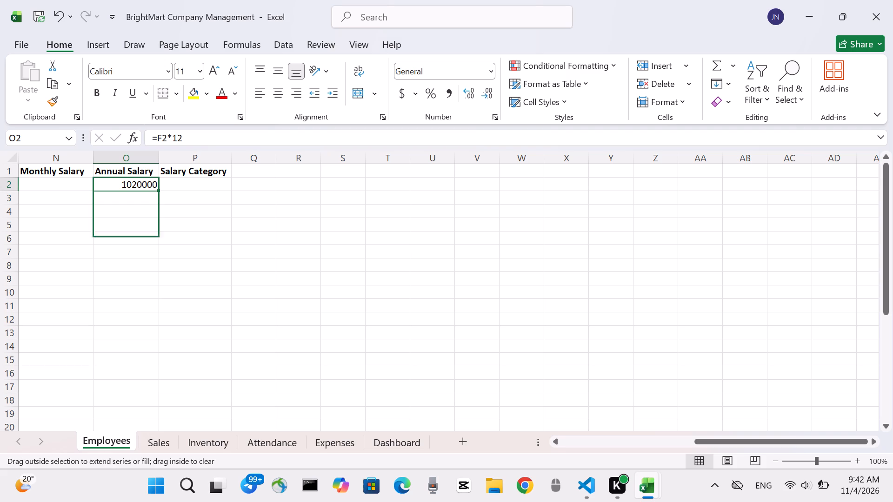
drag(154, 240, 148, 331)
scroll(155, 271, down, 2)
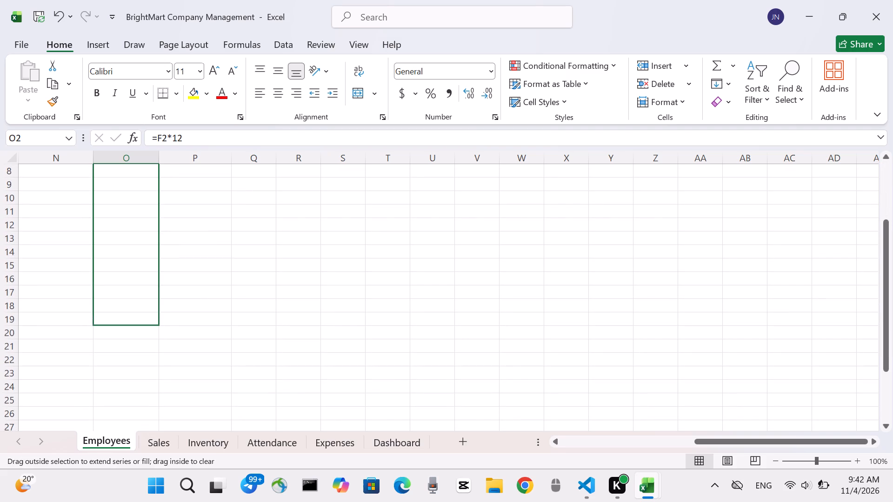
drag(148, 331, 137, 375)
scroll(148, 331, down, 2)
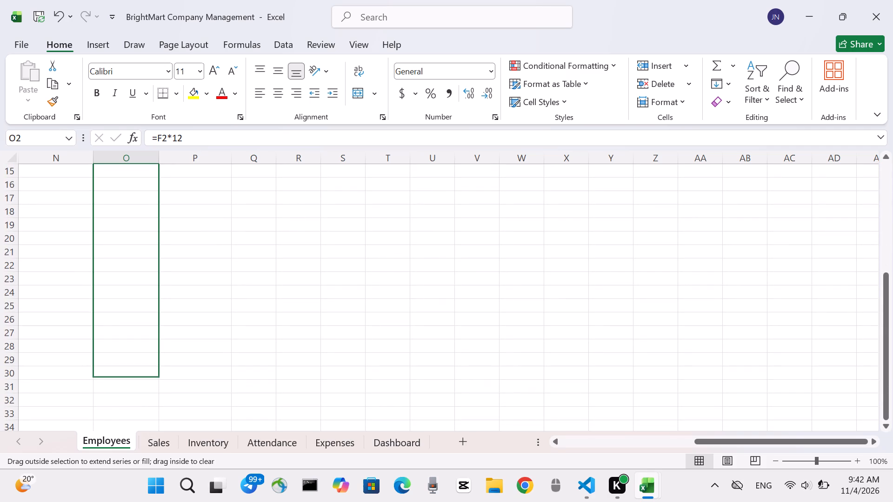
drag(137, 375, 135, 393)
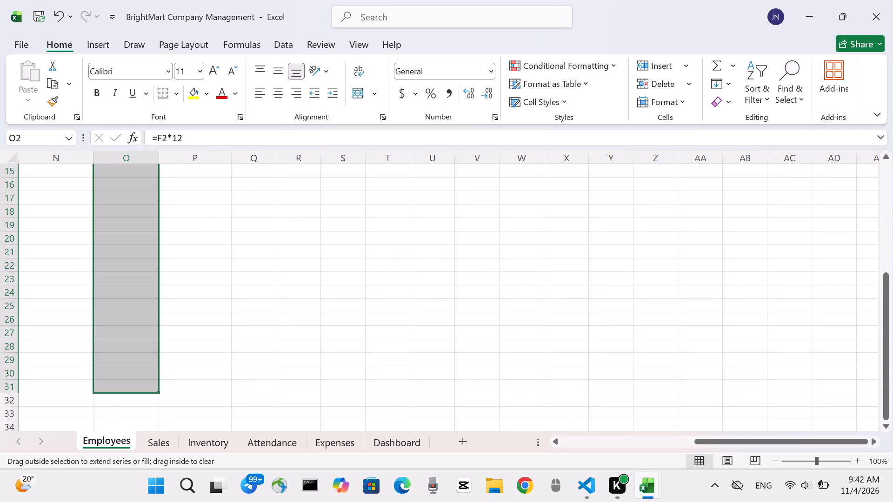
Examine the filled Annual Salary column from row 2 through row 31, then deselect the range.
scroll(135, 318, right, 2)
scroll(135, 318, down, 1)
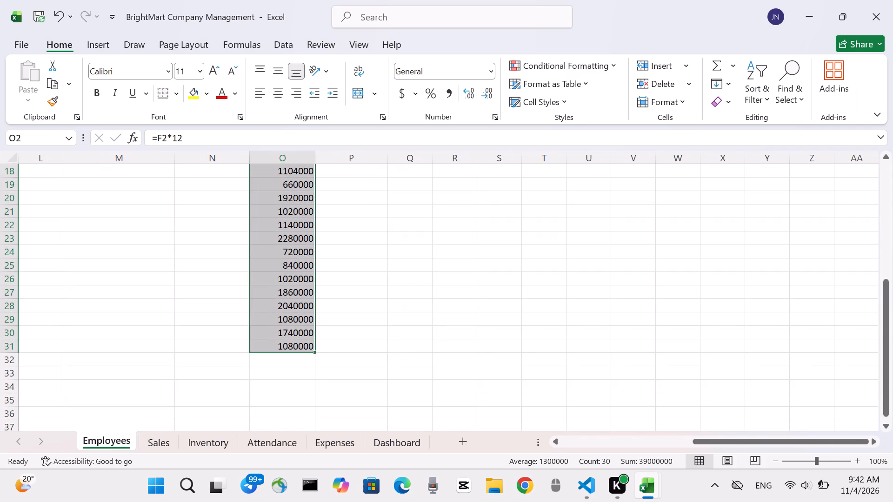
scroll(135, 318, right, 1)
scroll(234, 295, up, 1)
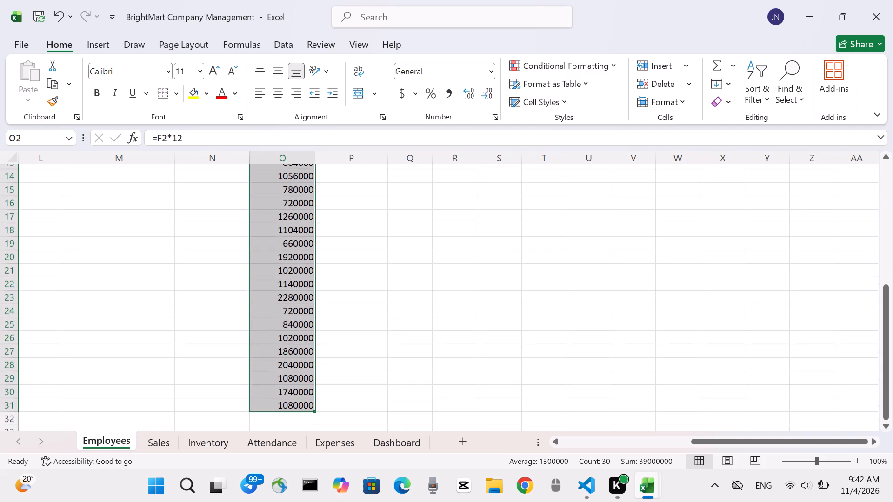
scroll(234, 295, up, 2)
scroll(234, 295, down, 1)
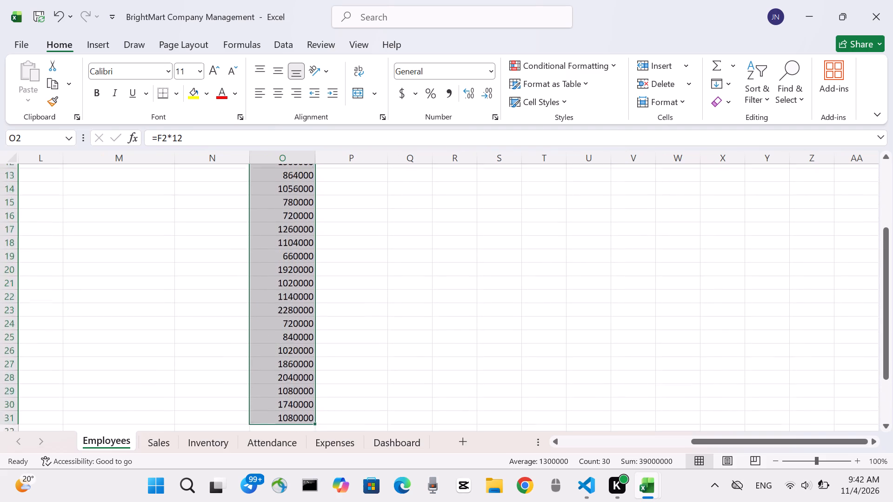
scroll(234, 295, down, 1)
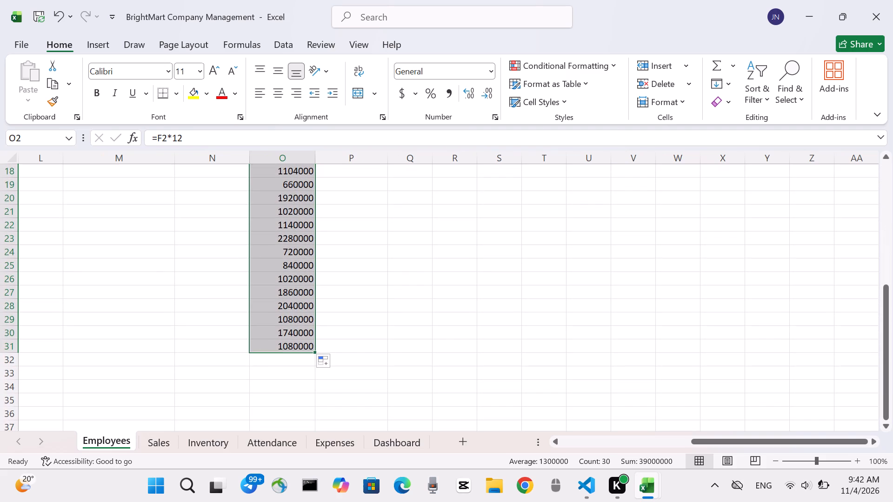
scroll(234, 295, up, 3)
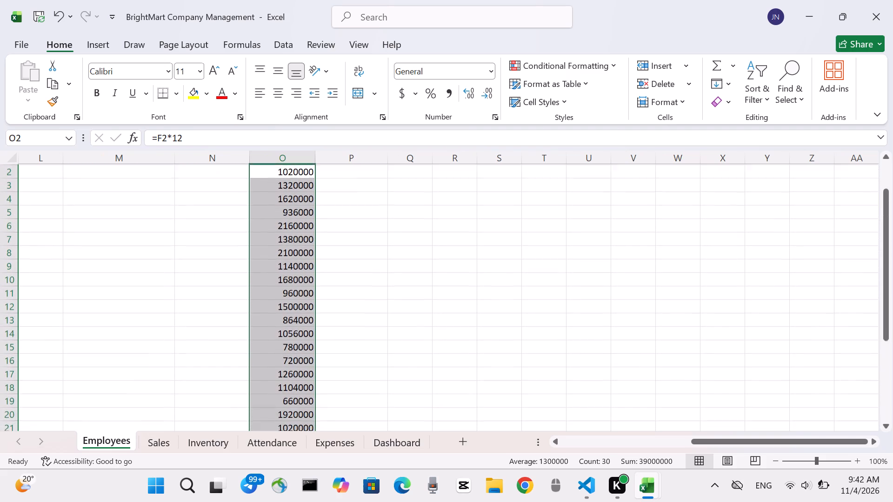
scroll(234, 295, down, 1)
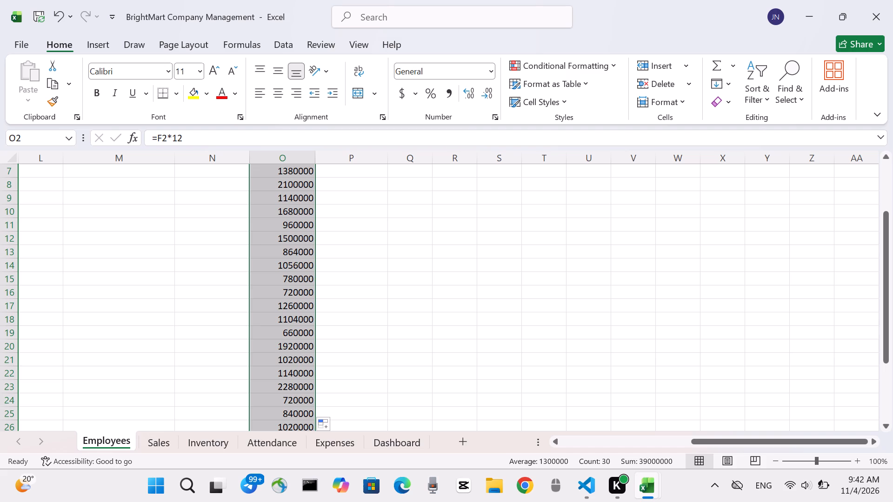
scroll(285, 275, up, 7)
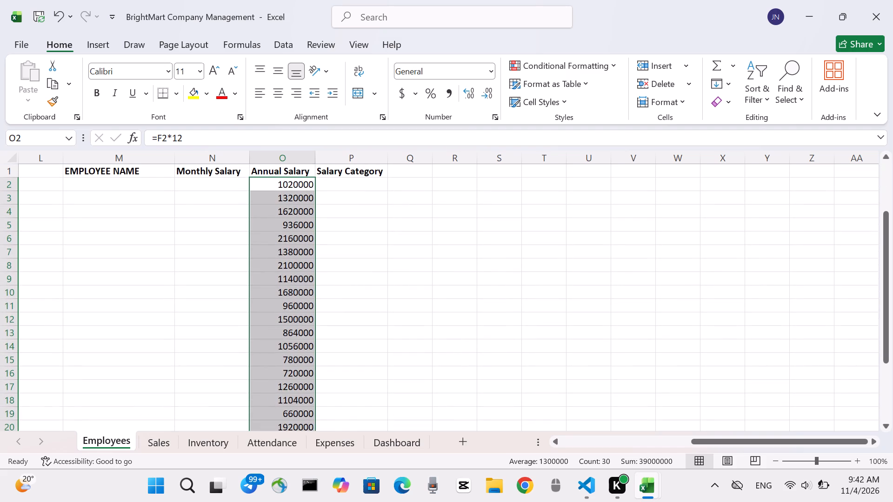
click(212, 207)
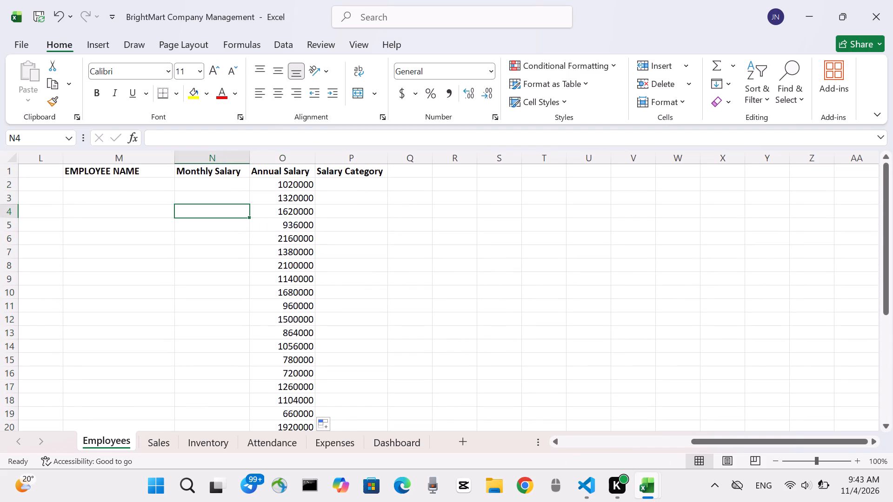
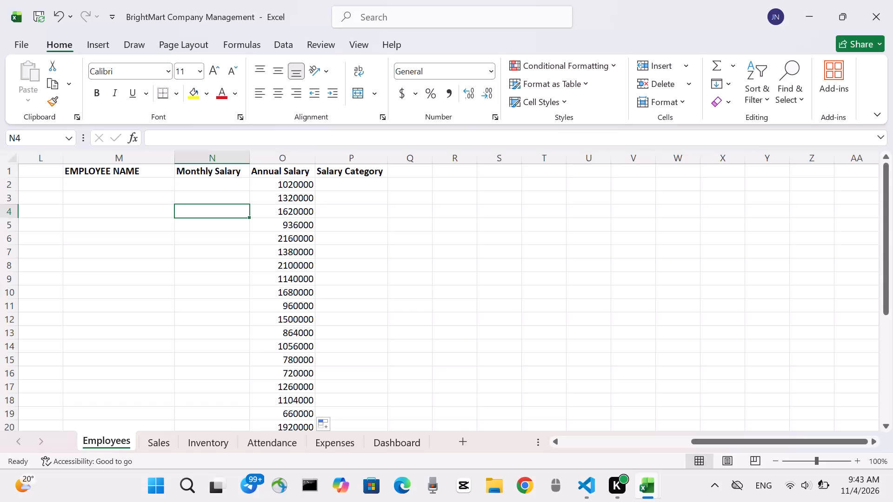
Start a COUNTIF formula in cell P2 under Salary Category with the monthly salaries F2:F31 as its range.
click(325, 181)
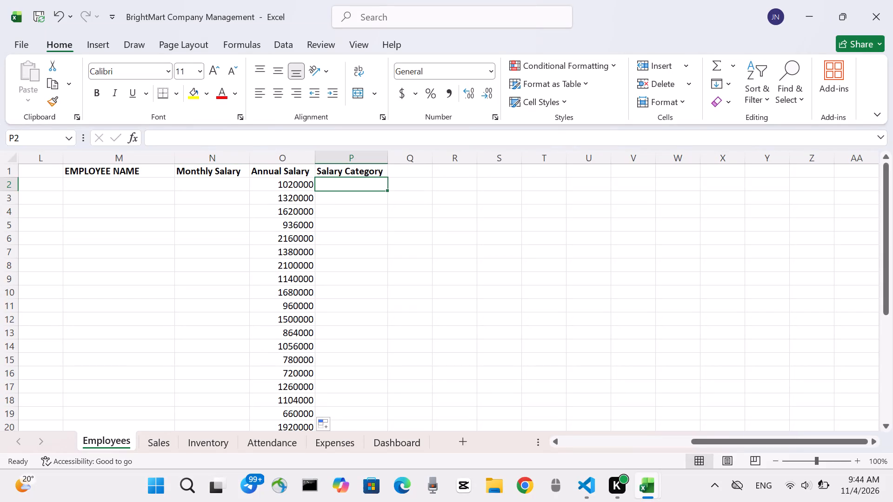
key(equal)
text(COUNT)
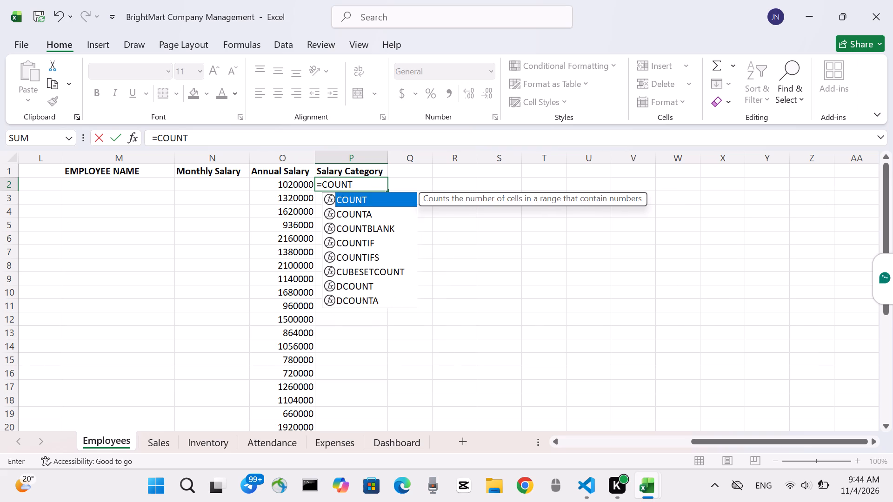
text(IF)
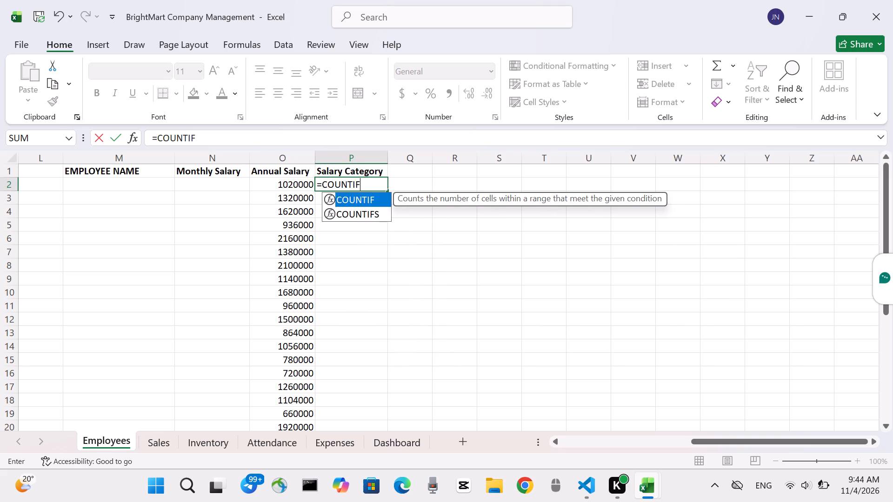
key(shift+parenleft)
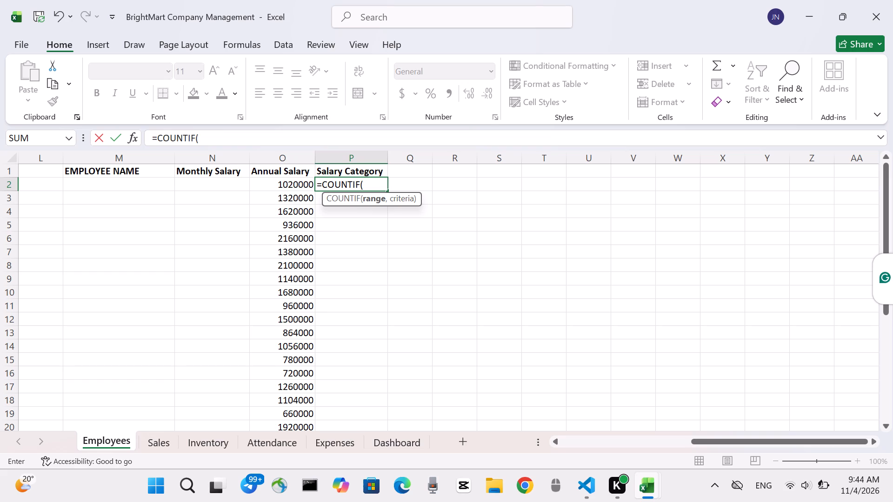
scroll(266, 184, right, 2)
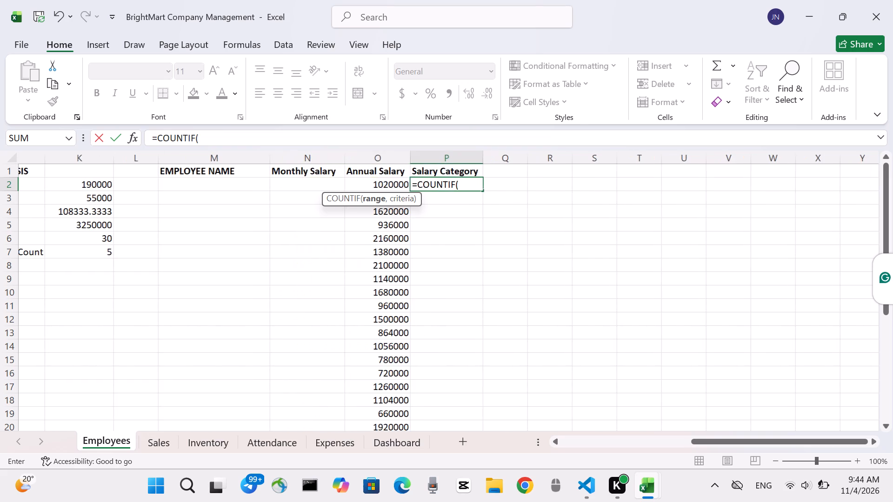
scroll(266, 184, right, 5)
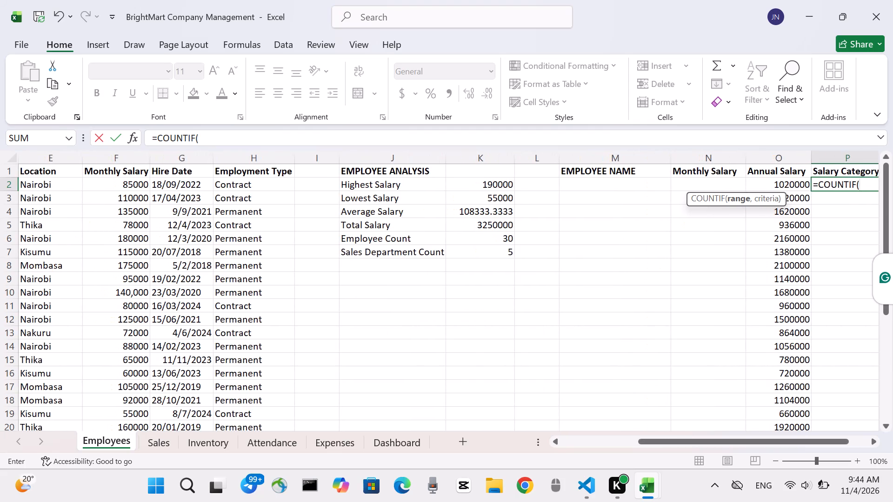
scroll(266, 184, left, 5)
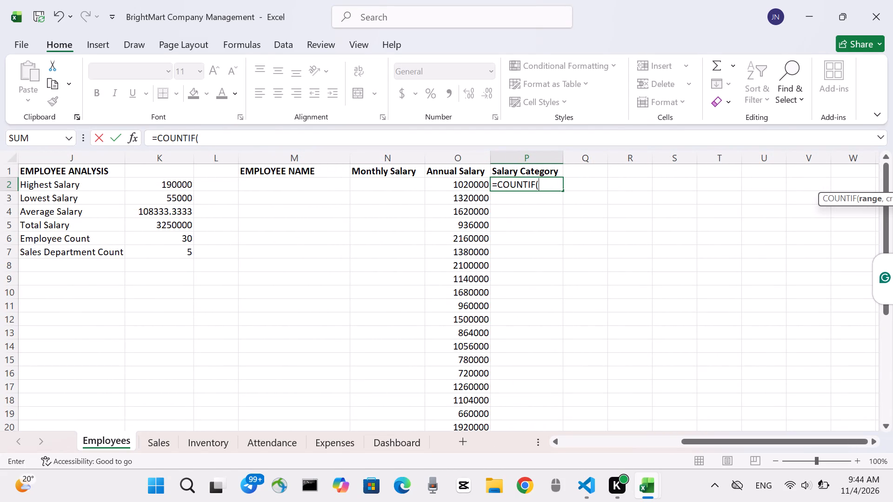
text(F2)
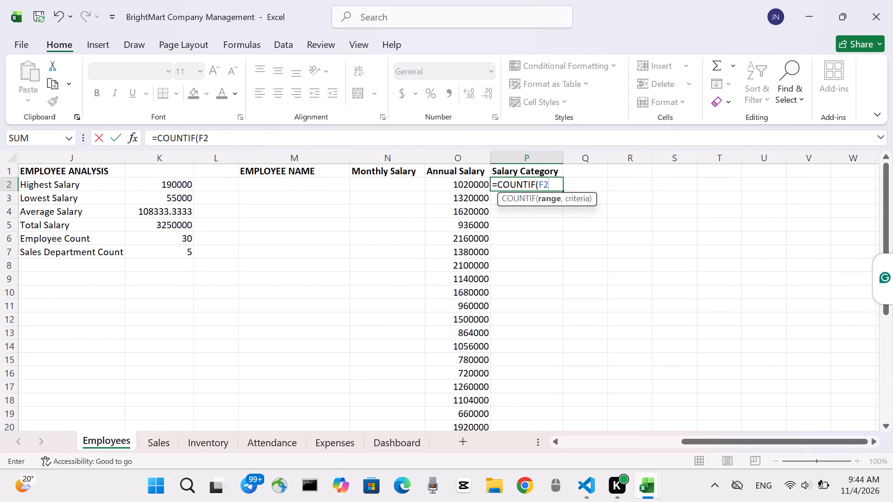
key(shift+colon)
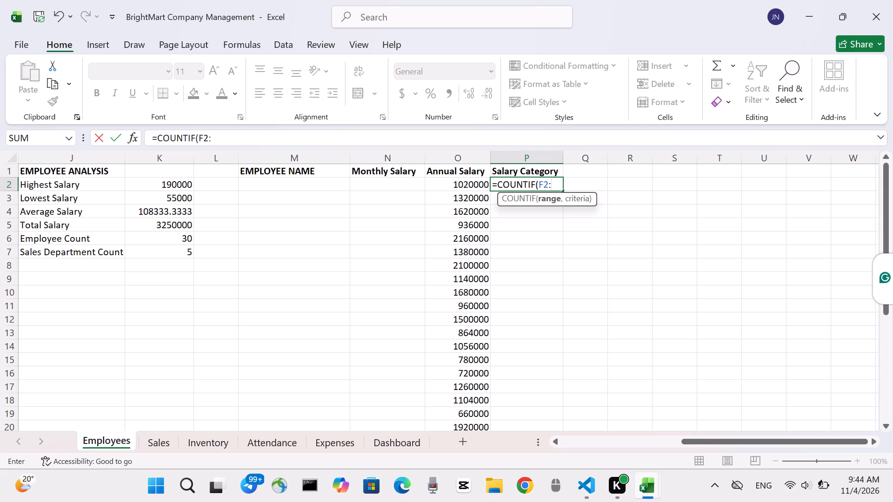
key(7)
key(BackSpace)
text(F31)
key(comma)
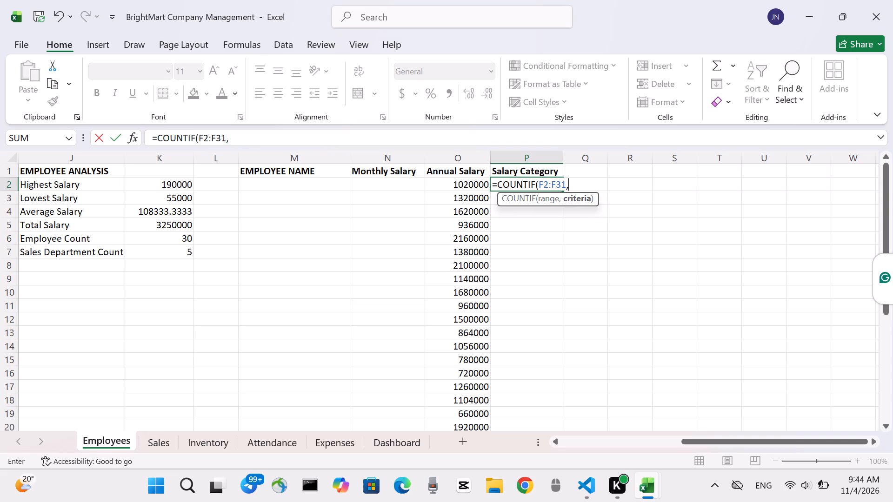
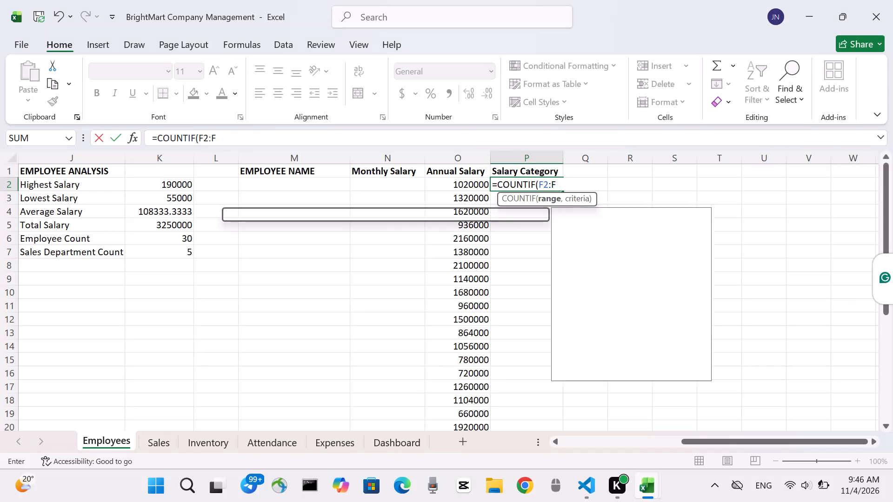
Erase the started COUNTIF formula in cell P2, keeping only the equals sign.
key(BackSpace)
key(BackSpace)
key(BackSpace)
key(BackSpace)
key(BackSpace)
key(BackSpace)
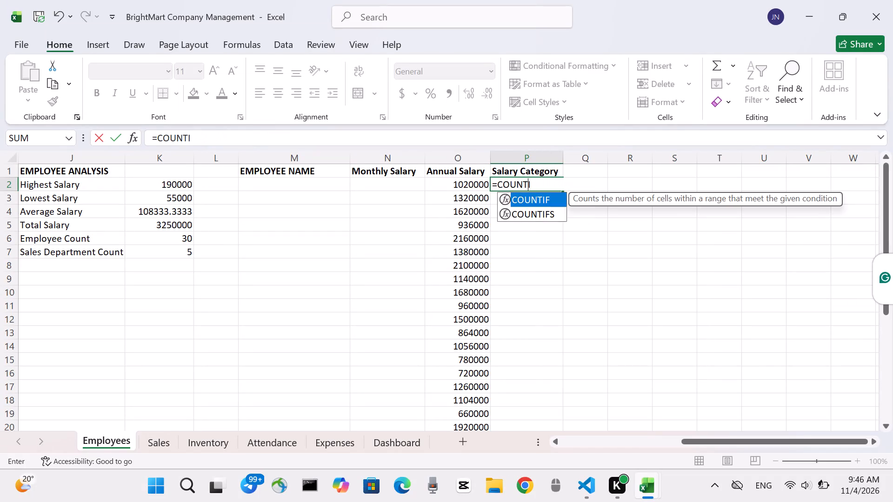
key(BackSpace)
key(BackSpace)
key(BackSpace)
key(BackSpace)
key(BackSpace)
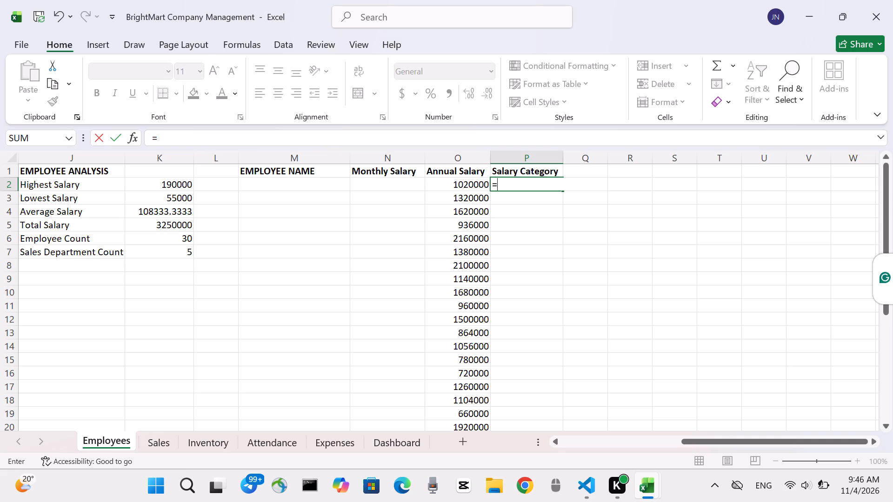
Begin an IF formula in P2 that returns "High" when the monthly salary in F2 is greater than 150000.
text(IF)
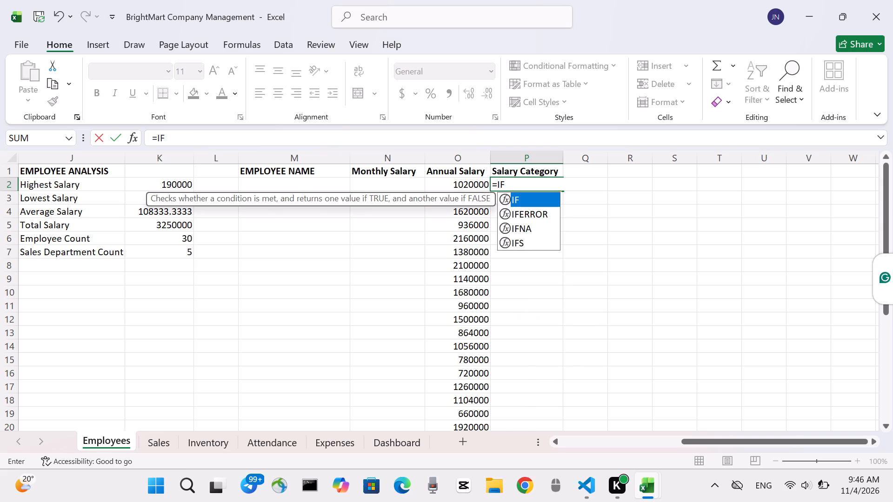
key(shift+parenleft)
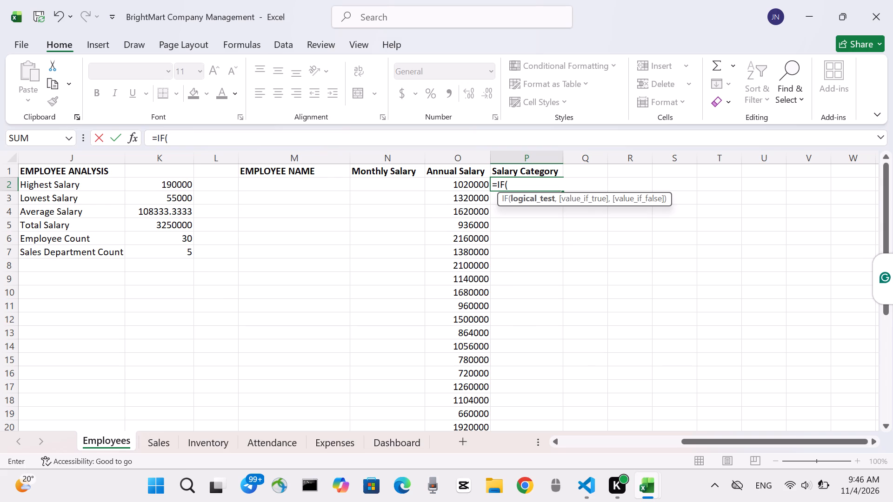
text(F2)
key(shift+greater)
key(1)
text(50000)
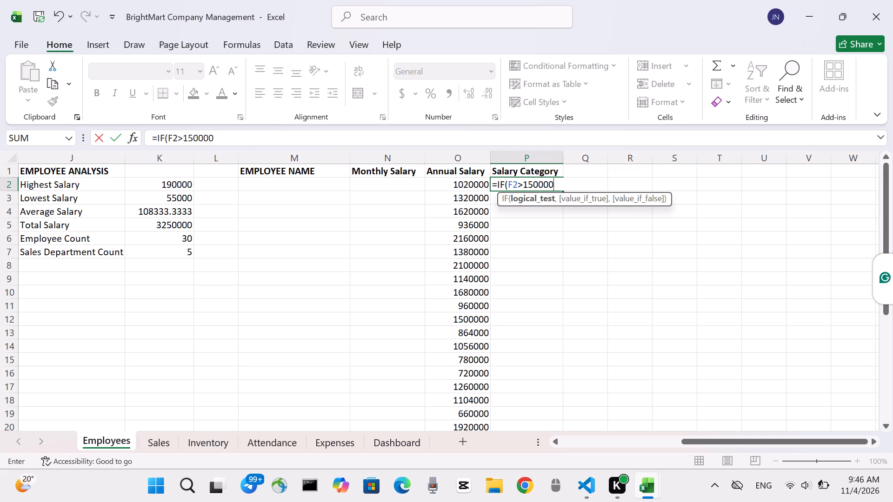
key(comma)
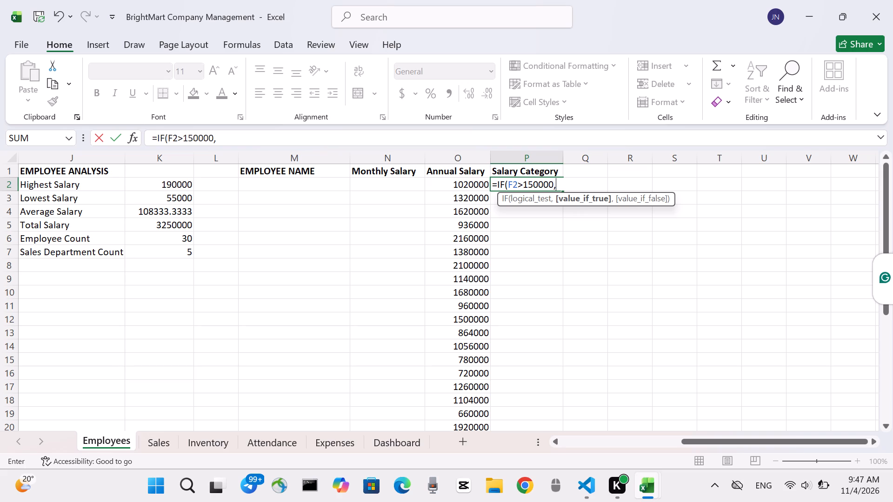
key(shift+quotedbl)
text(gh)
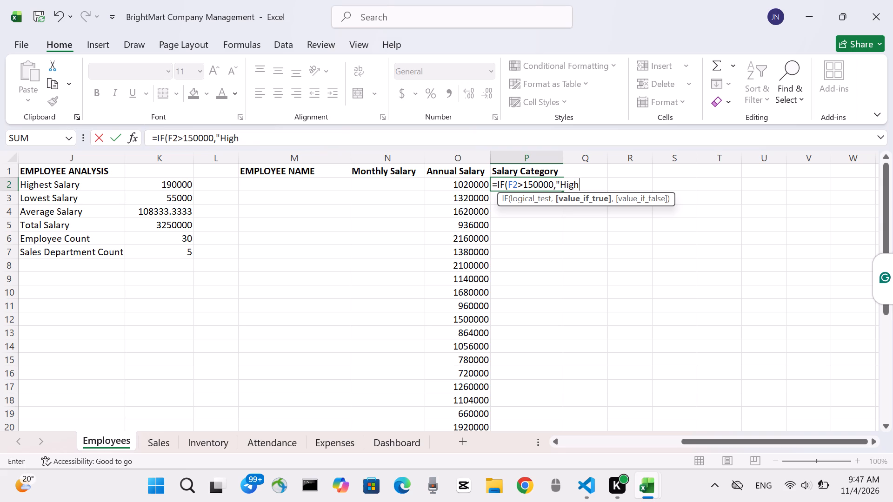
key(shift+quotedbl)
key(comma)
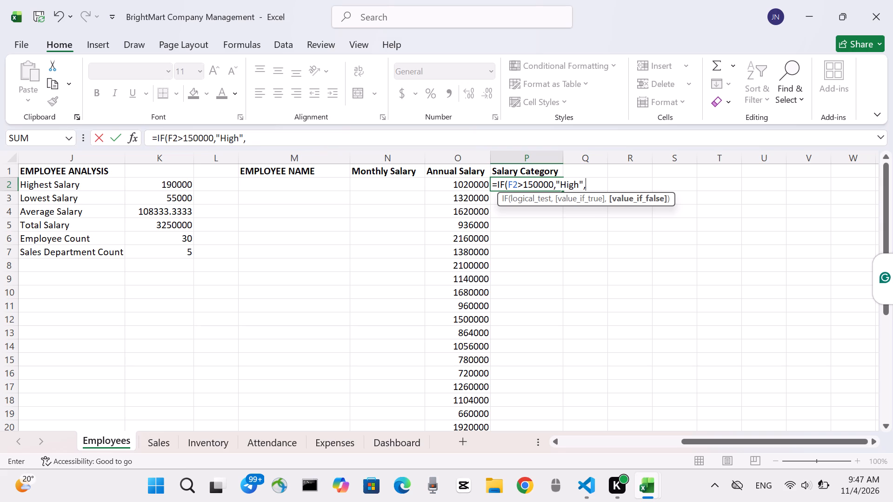
Nest a second IF as the value-if-false argument, testing whether F2 is at least 100000 (F2>=100000).
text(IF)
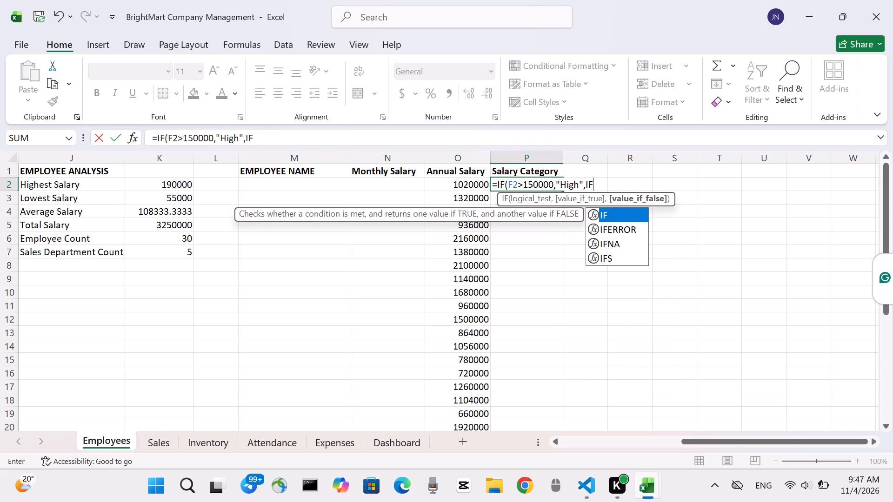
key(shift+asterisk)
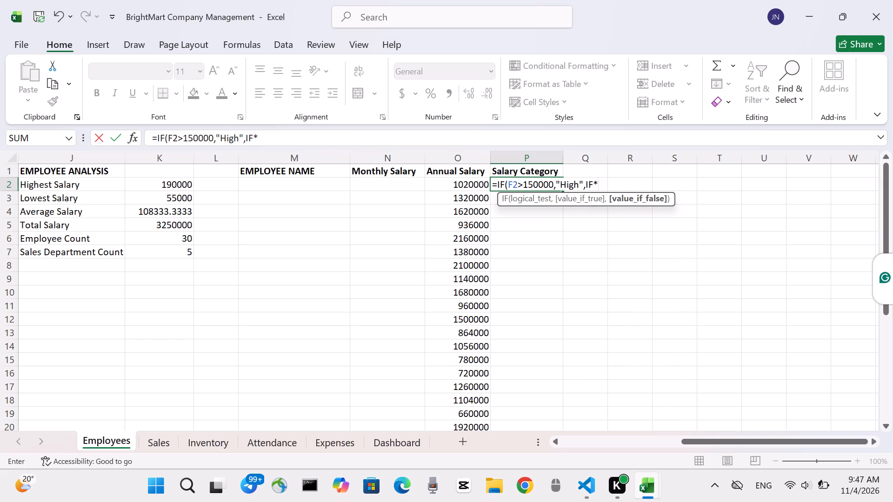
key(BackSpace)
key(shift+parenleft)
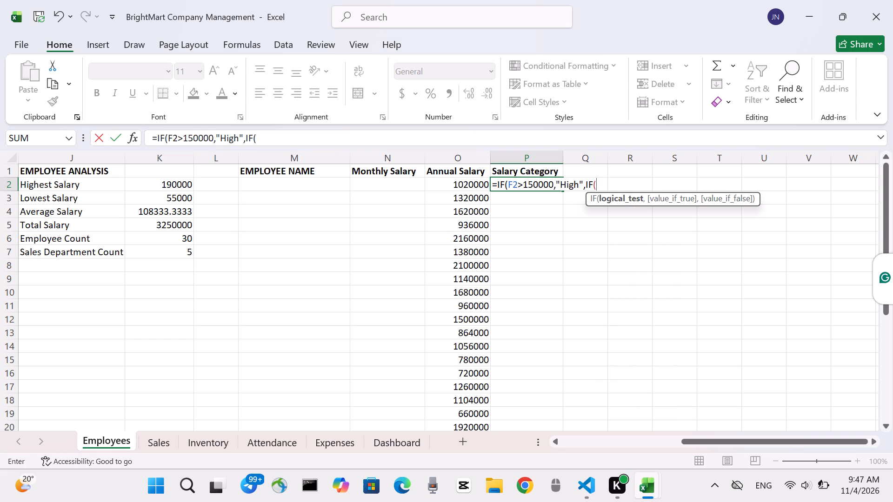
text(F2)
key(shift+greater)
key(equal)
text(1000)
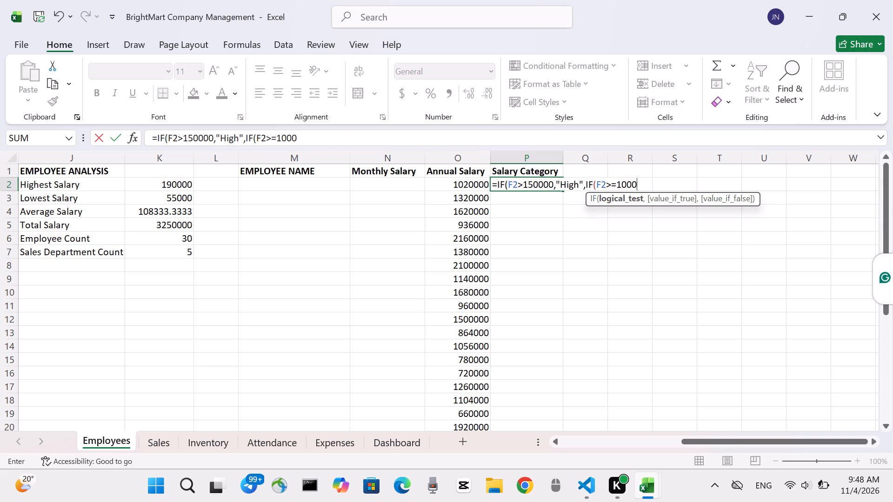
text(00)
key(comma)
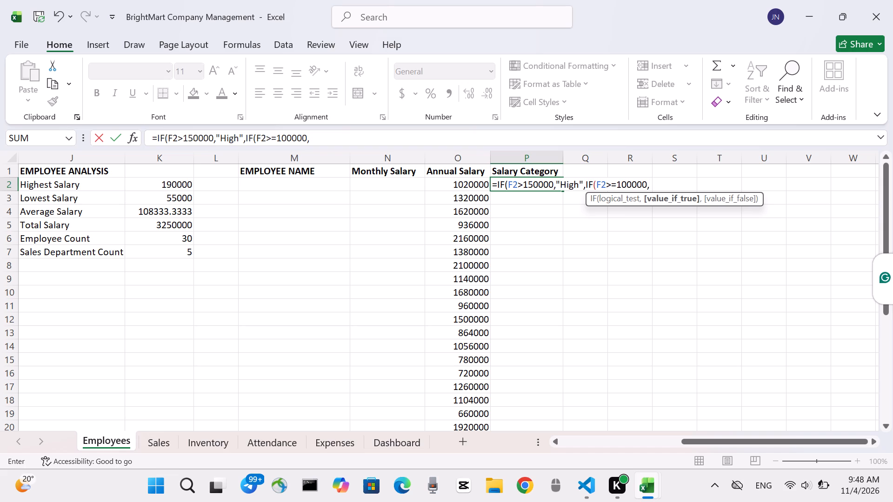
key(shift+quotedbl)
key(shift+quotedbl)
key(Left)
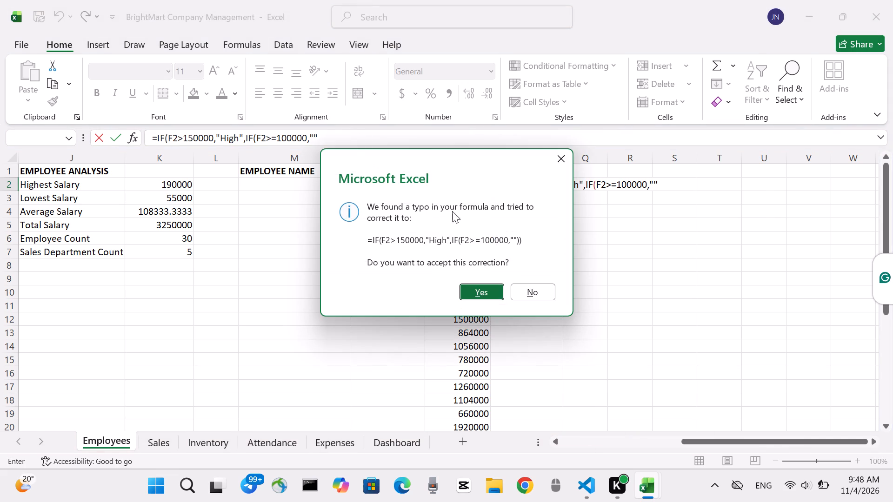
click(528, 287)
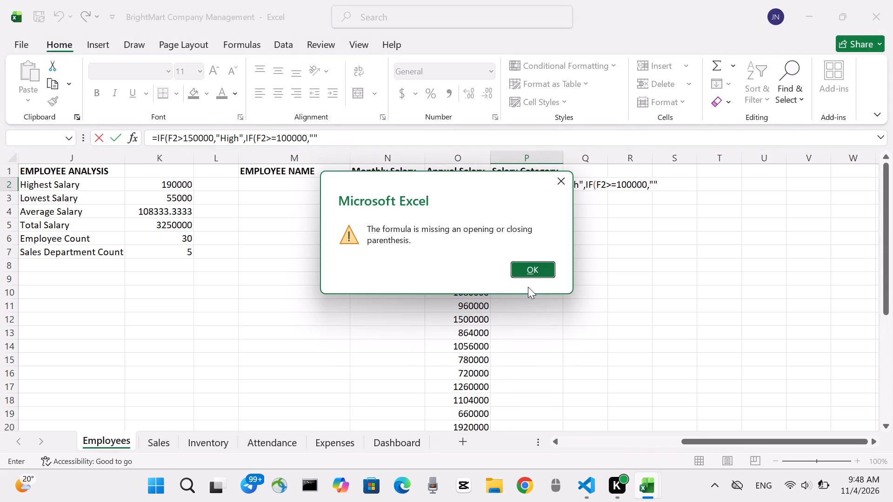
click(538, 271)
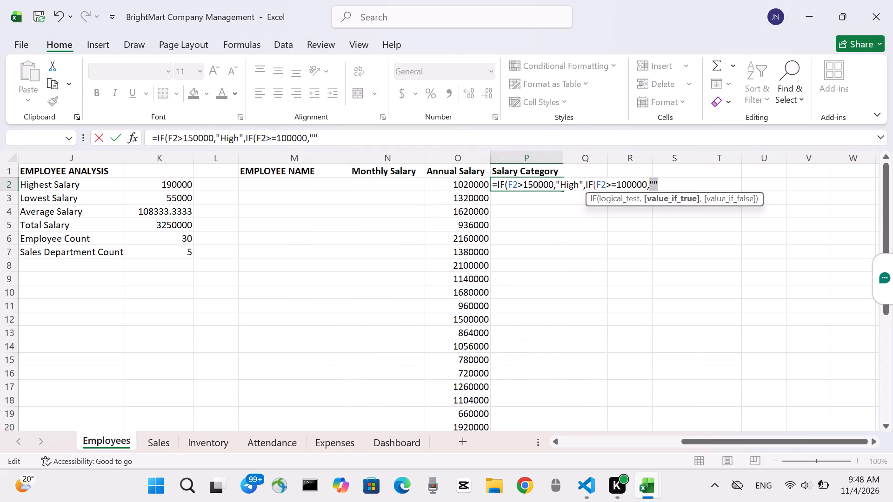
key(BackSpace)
Complete the nested IF formula in P2 to return "Medium" if true and "Low" otherwise, and enter it.
key(shift+quotedbl)
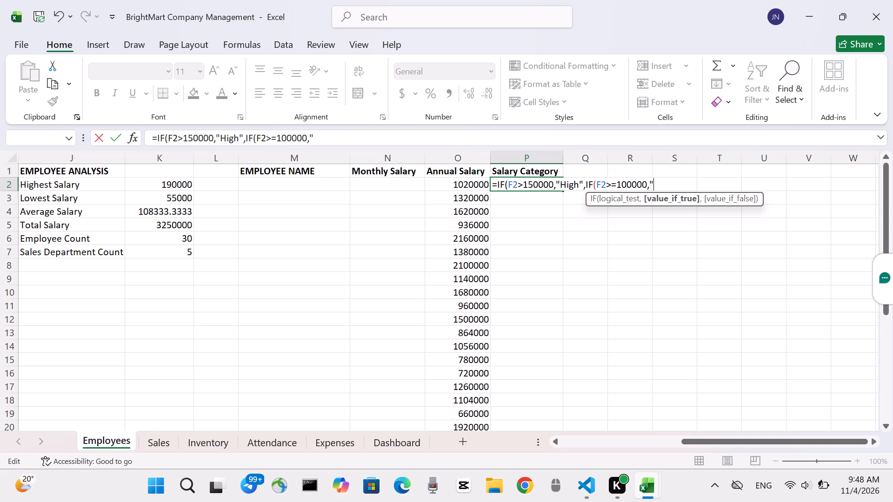
text(ediu)
key(m)
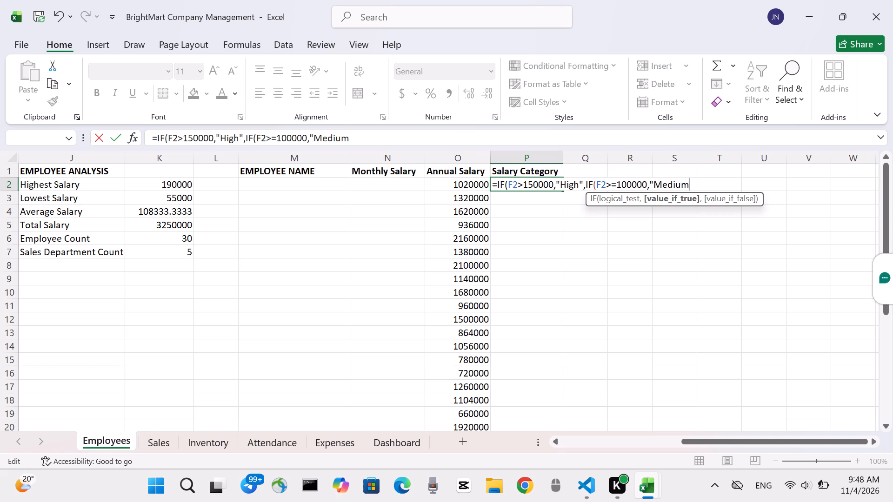
key(shift+quotedbl)
key(comma)
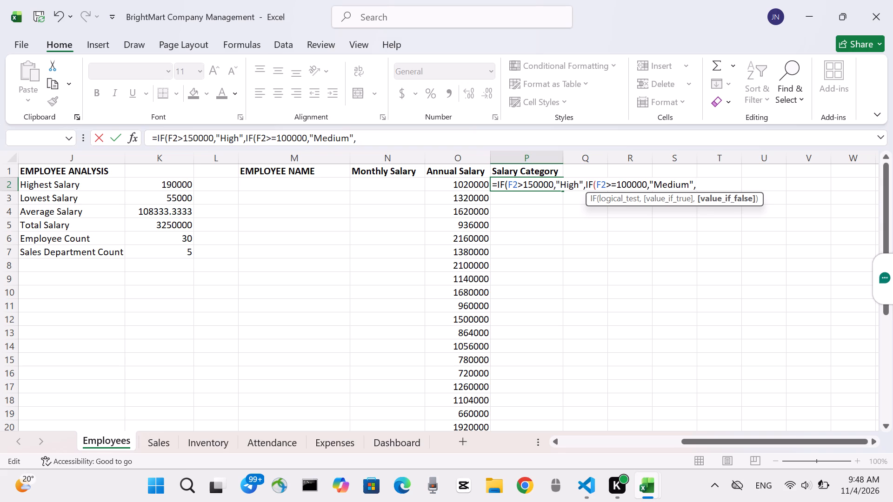
key(shift+quotedbl)
key(l)
key(shift+quotedbl)
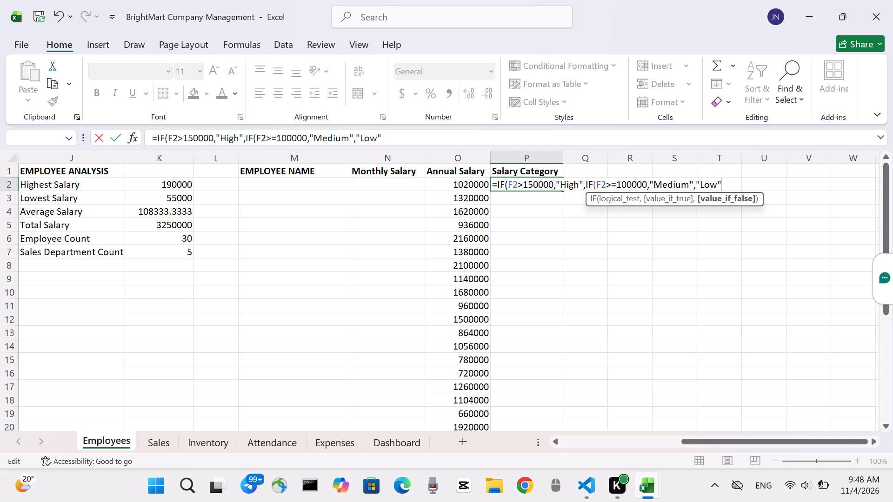
key(shift+parenleft)
key(shift+BackSpace)
text()))
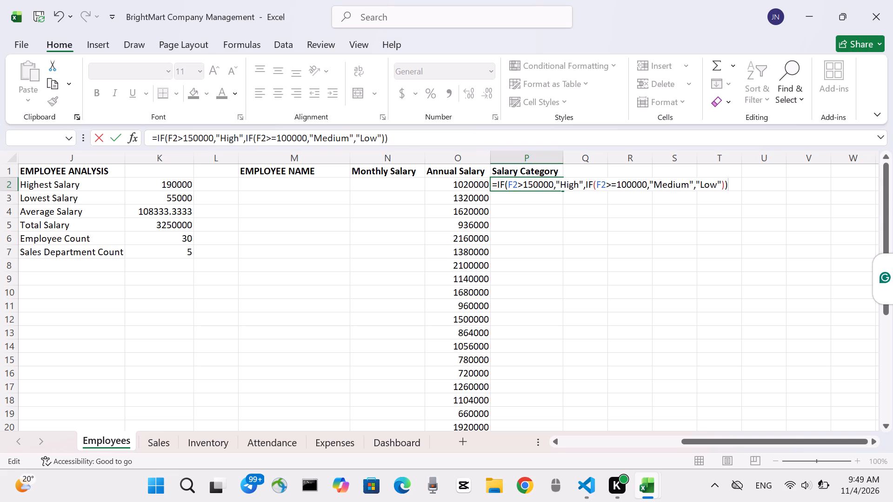
key(Return)
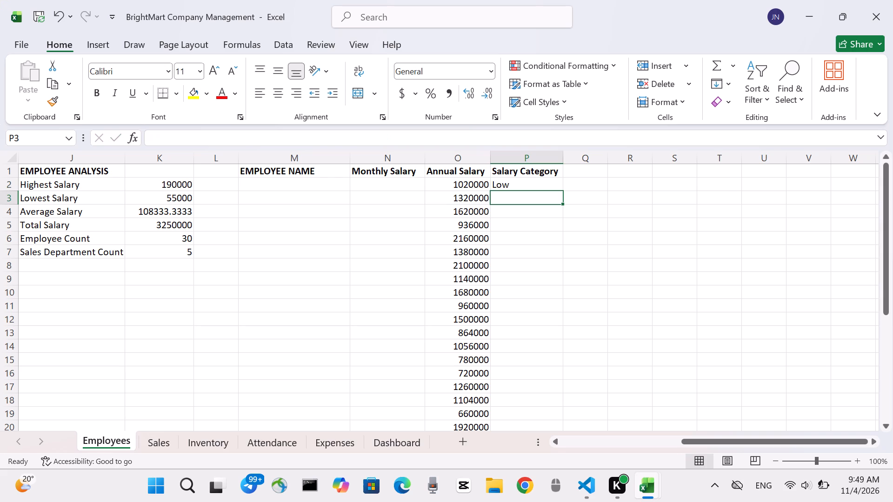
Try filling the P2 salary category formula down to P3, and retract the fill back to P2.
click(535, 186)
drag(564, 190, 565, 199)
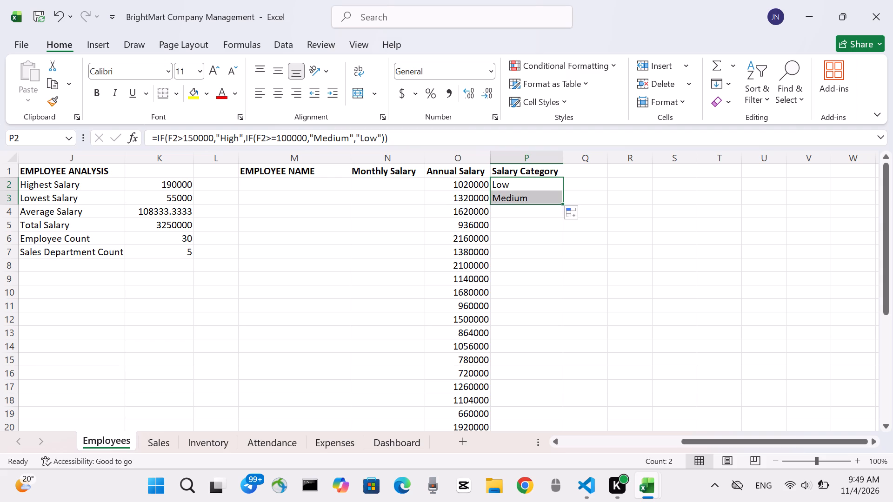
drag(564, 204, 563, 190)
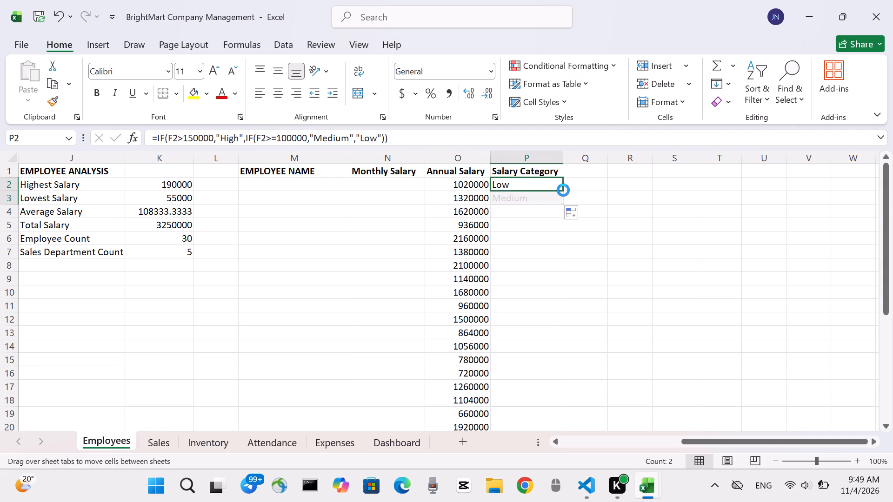
Begin an IF formula in P3 that returns "High" when the monthly salary in F3 is greater than 150000.
click(528, 198)
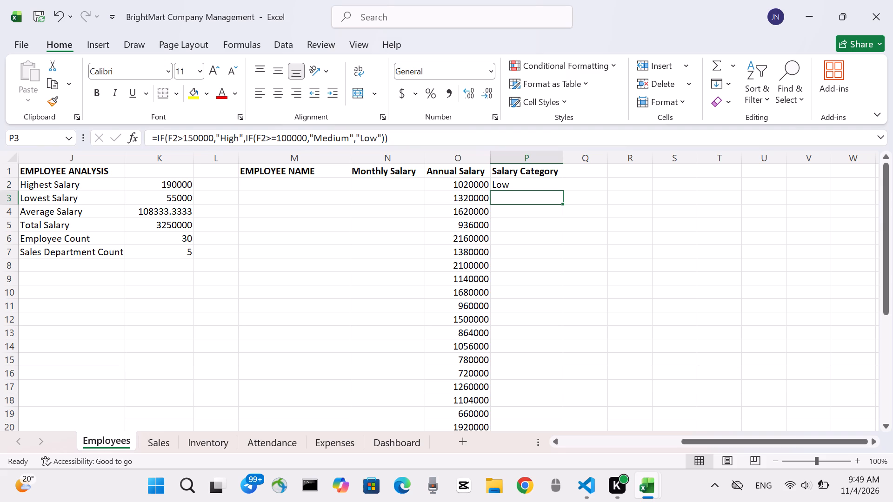
key(equal)
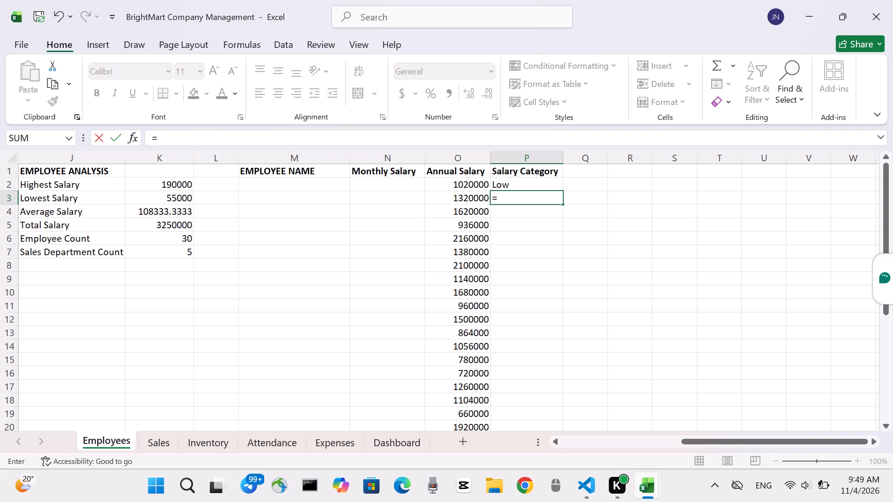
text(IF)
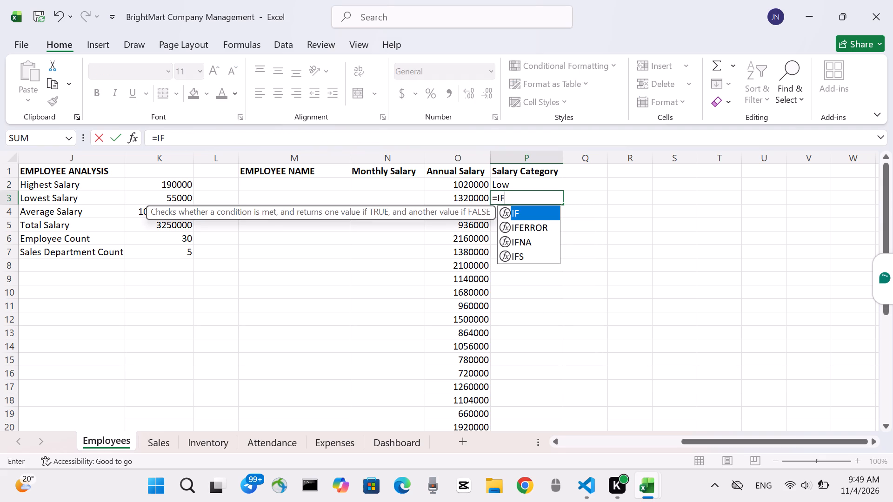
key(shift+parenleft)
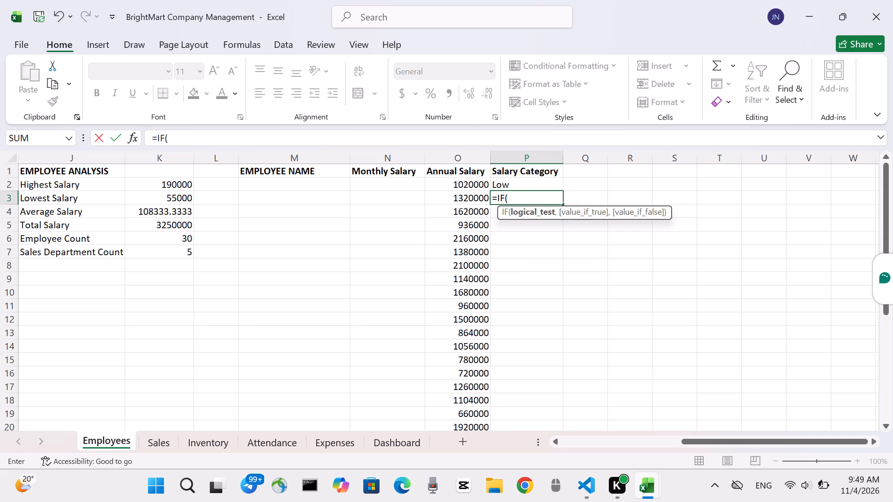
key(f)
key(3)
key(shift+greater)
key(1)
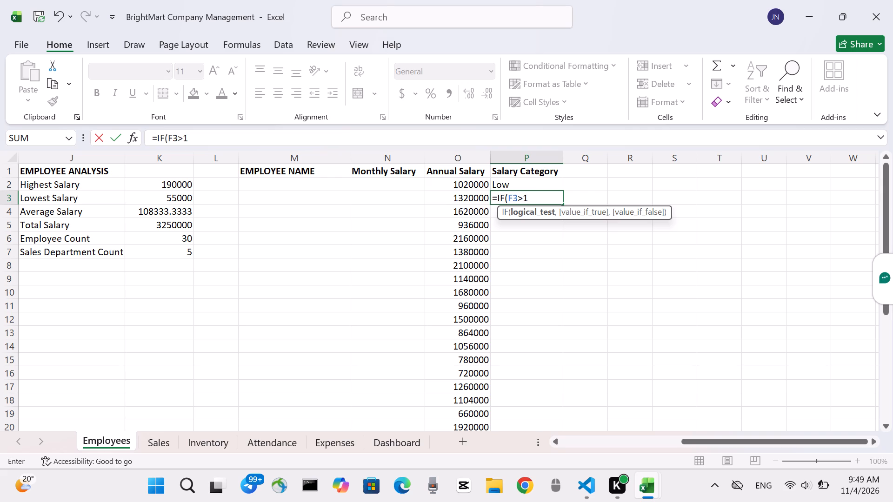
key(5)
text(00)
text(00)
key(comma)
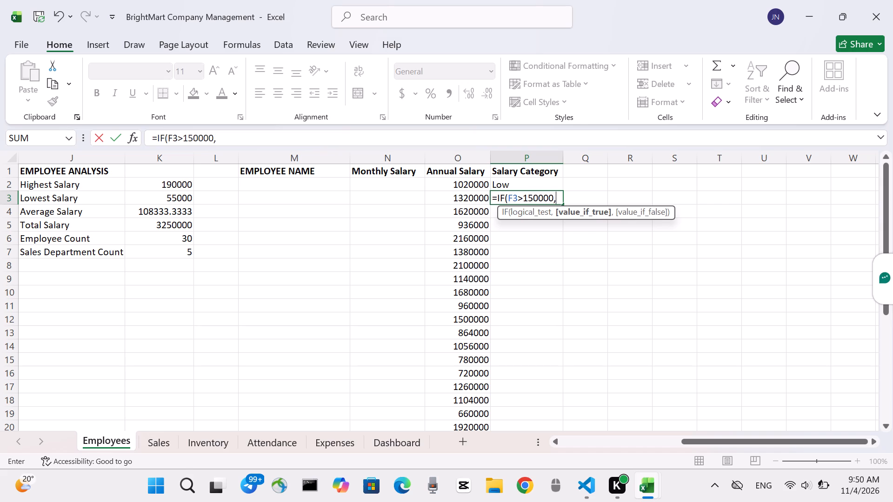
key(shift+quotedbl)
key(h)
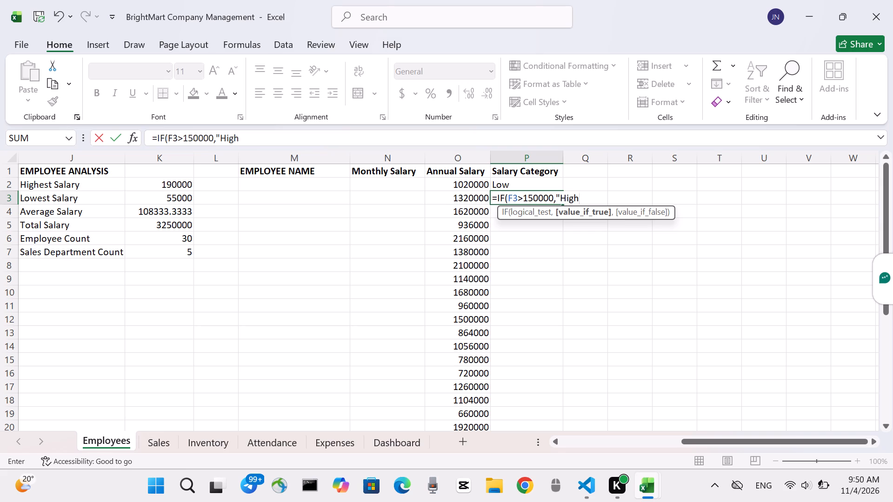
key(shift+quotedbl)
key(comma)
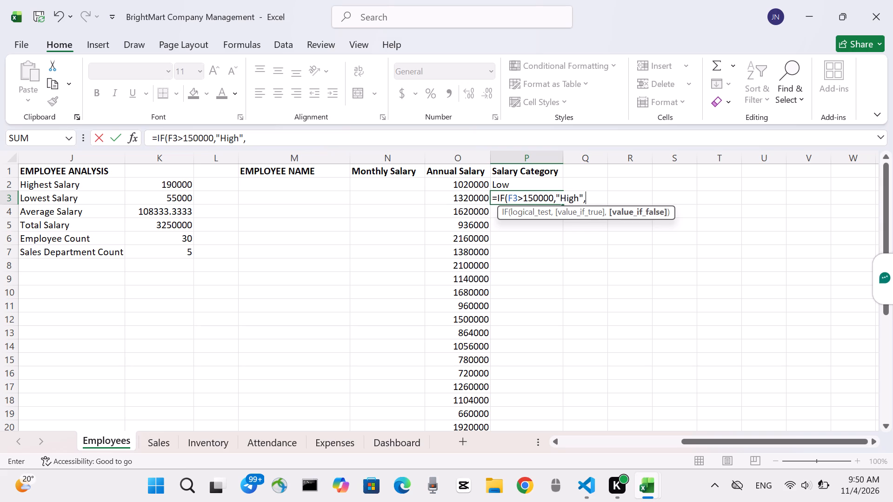
Nest a second IF as the value-if-false argument in P3, testing F3>100000 and returning "Medium" if true.
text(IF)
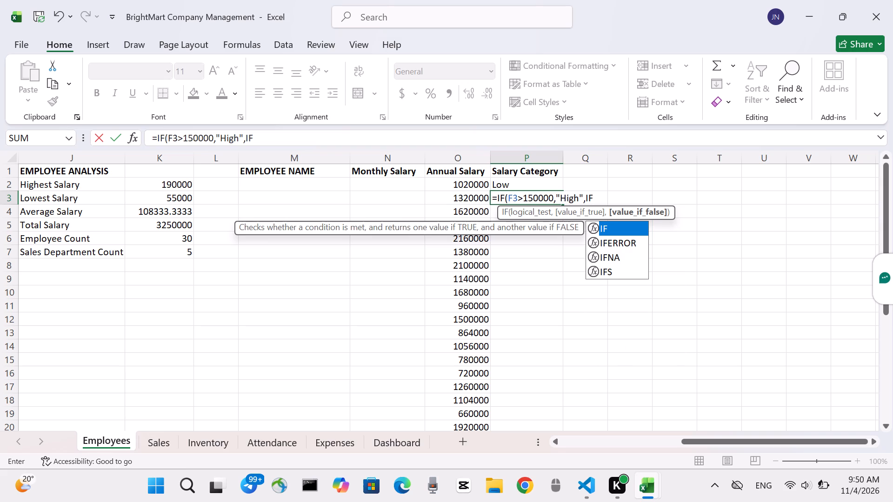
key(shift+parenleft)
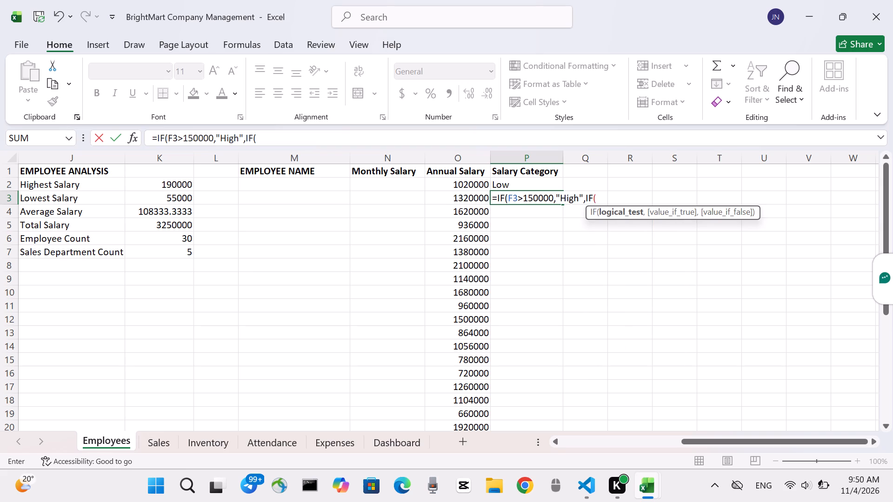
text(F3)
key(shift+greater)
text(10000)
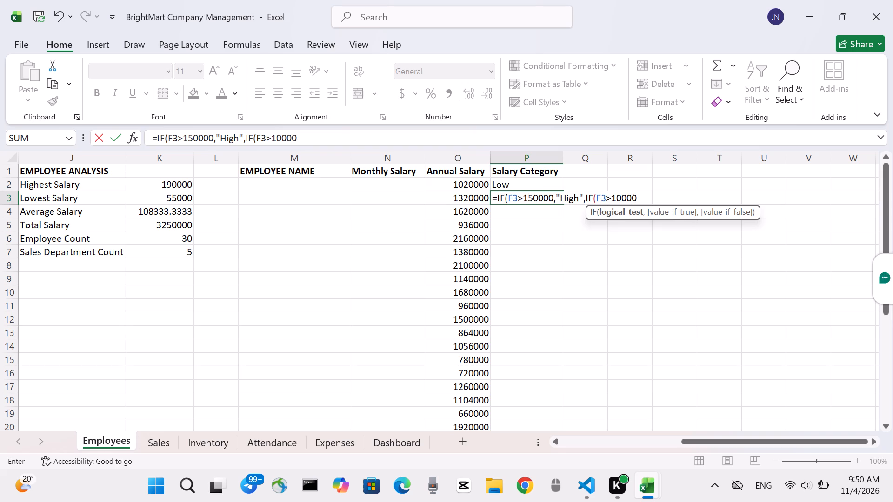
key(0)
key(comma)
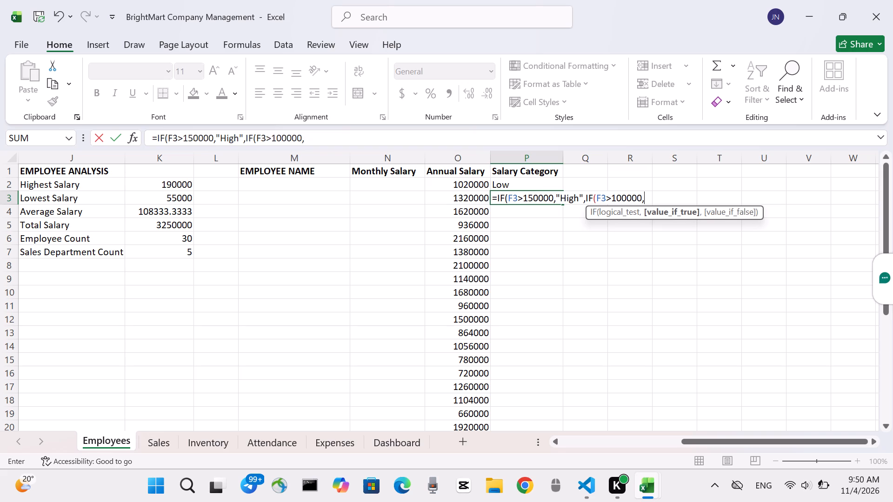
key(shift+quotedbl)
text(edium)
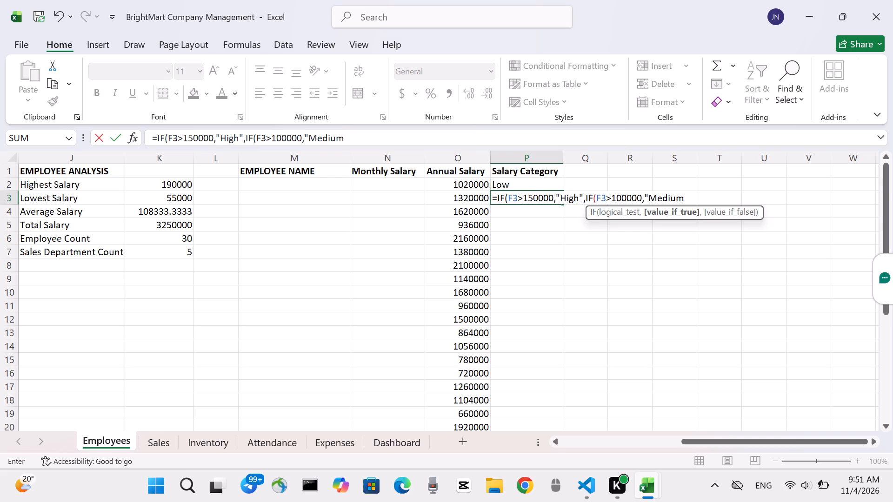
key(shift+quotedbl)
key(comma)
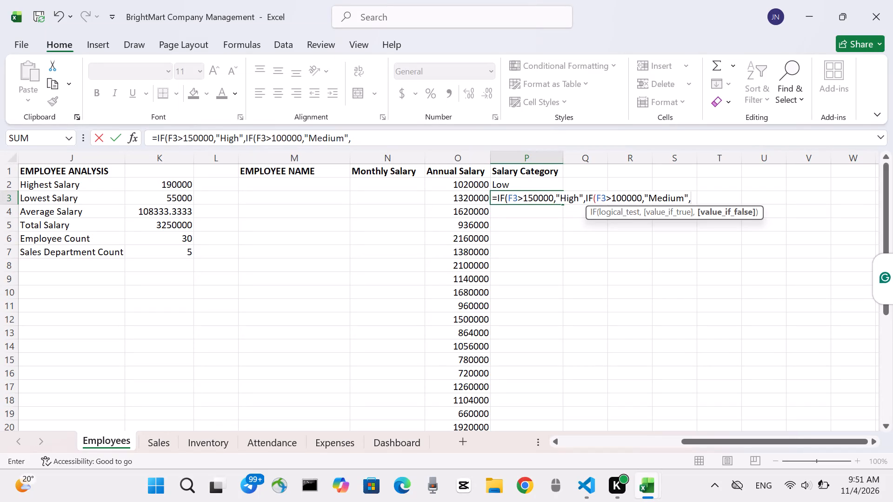
Begin a third nested IF as the next value-if-false argument, with a less-than comparison on F3.
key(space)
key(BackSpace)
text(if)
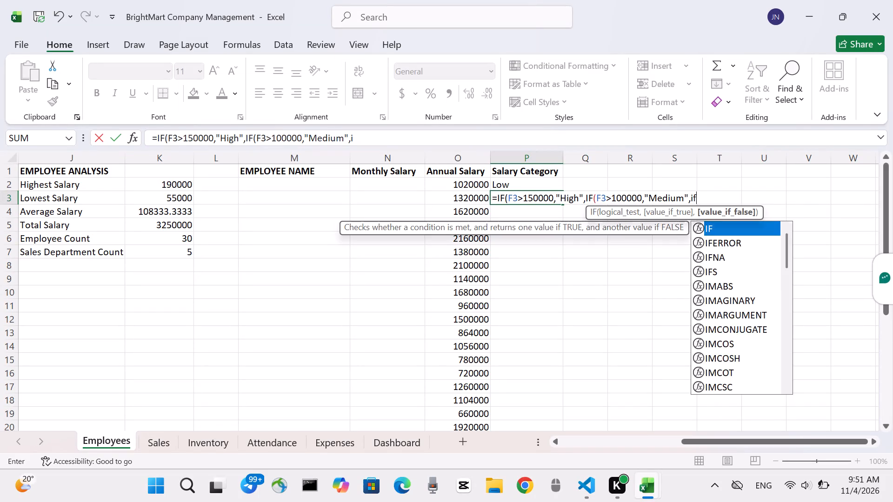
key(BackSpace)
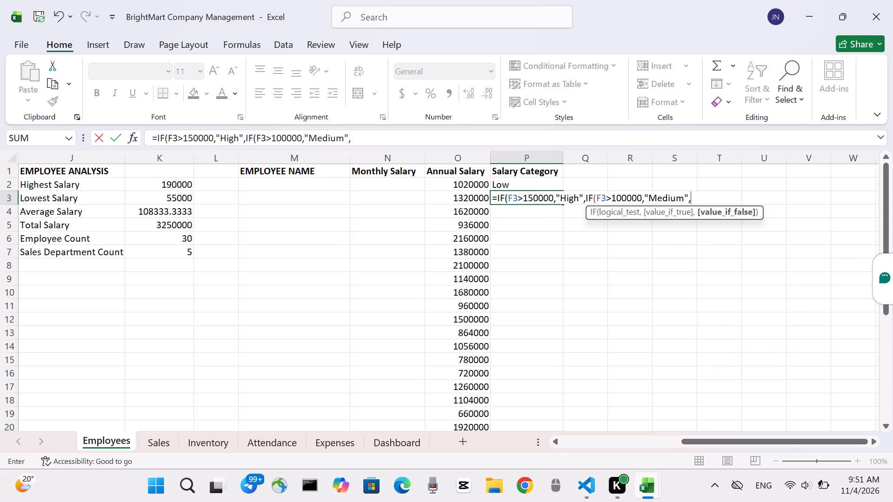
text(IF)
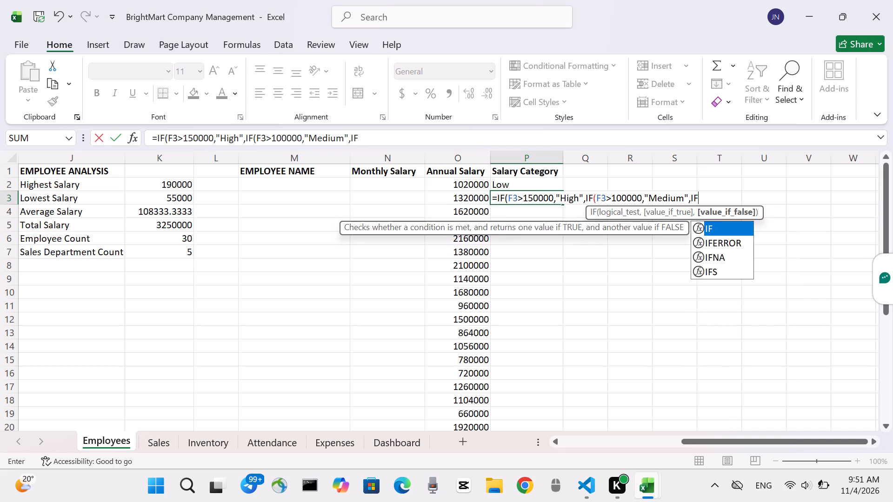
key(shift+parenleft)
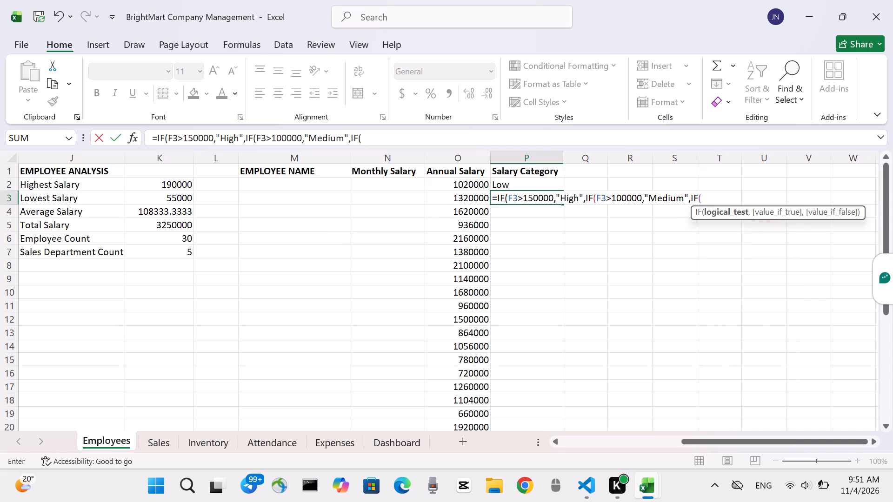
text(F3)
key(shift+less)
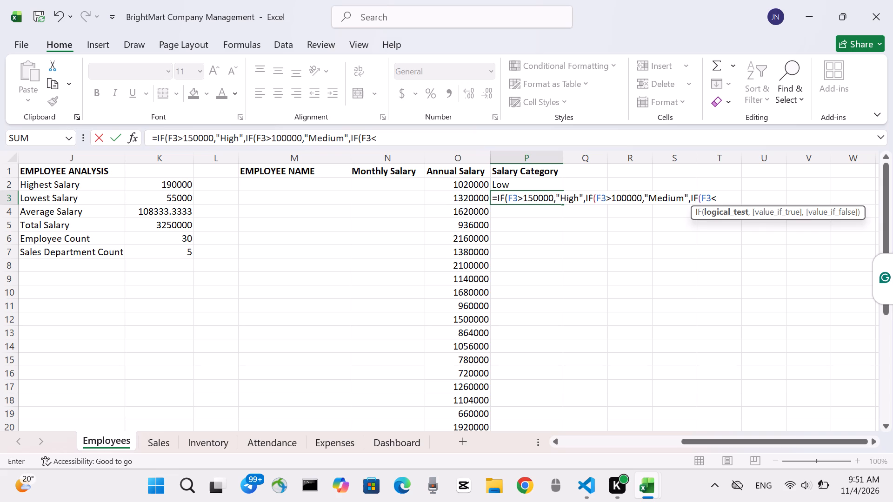
Change the second IF's test in the P3 formula to F3>=100000.
click(610, 196)
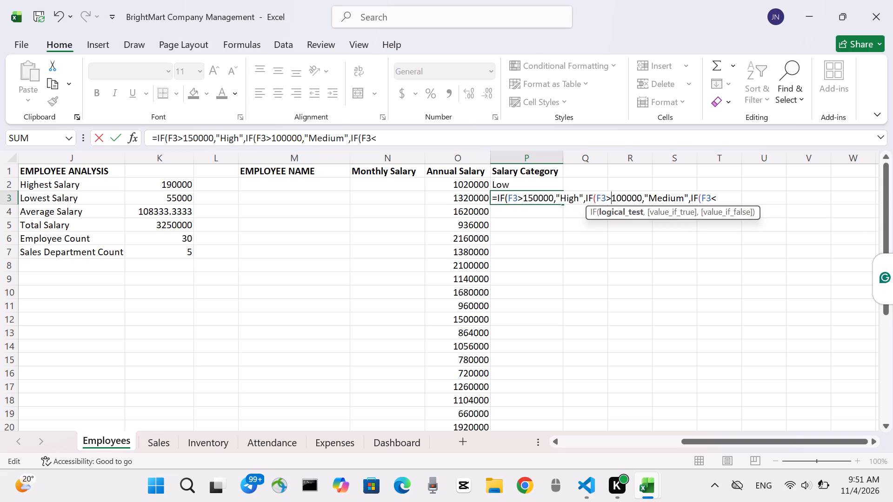
key(equal)
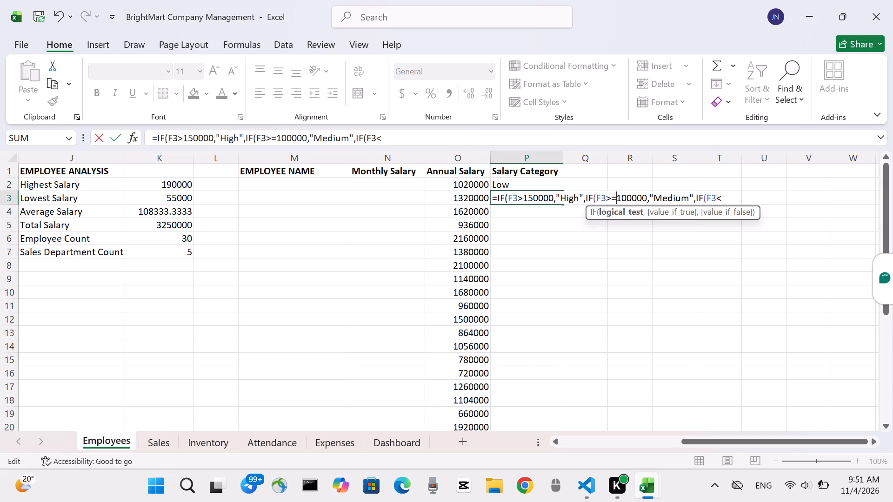
Complete the third IF's logical test at the end of the P3 formula as F3<=100000.
key(Right)
key(Right)
key(Right)
key(Right)
key(Right)
key(Right)
key(Right)
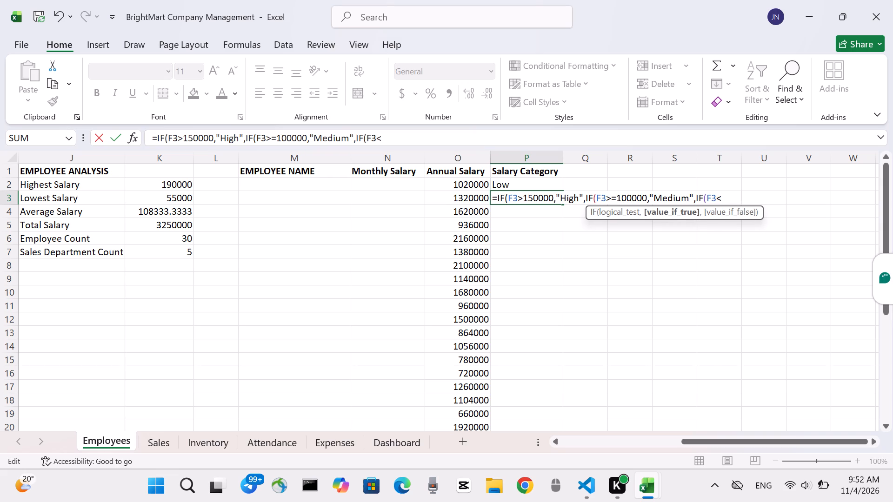
key(Right)
key(Right)
key(Right)
key(Right)
key(Right)
key(Right)
key(Right)
key(Right)
key(Right)
key(Right)
key(Right)
key(Right)
key(Right)
key(Right)
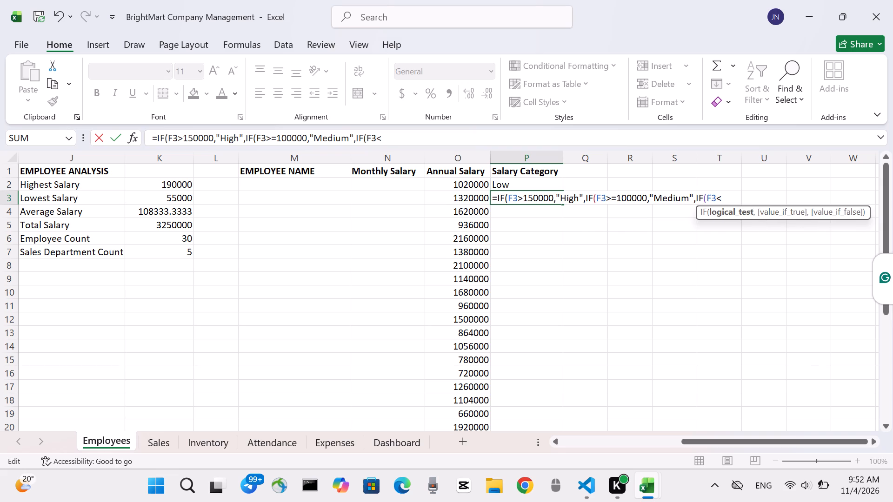
key(Right)
key(minus)
key(BackSpace)
key(equal)
key(1)
text(00000)
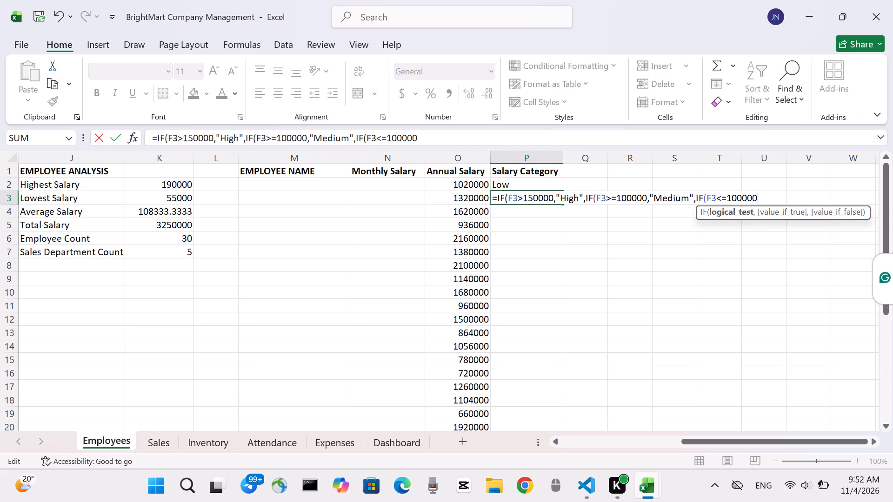
Change the third IF's test to F3<100000 and close that argument, ready for its value-if-true.
key(Left)
key(Left)
key(Left)
key(Left)
key(Left)
key(Left)
key(Left)
key(Right)
key(BackSpace)
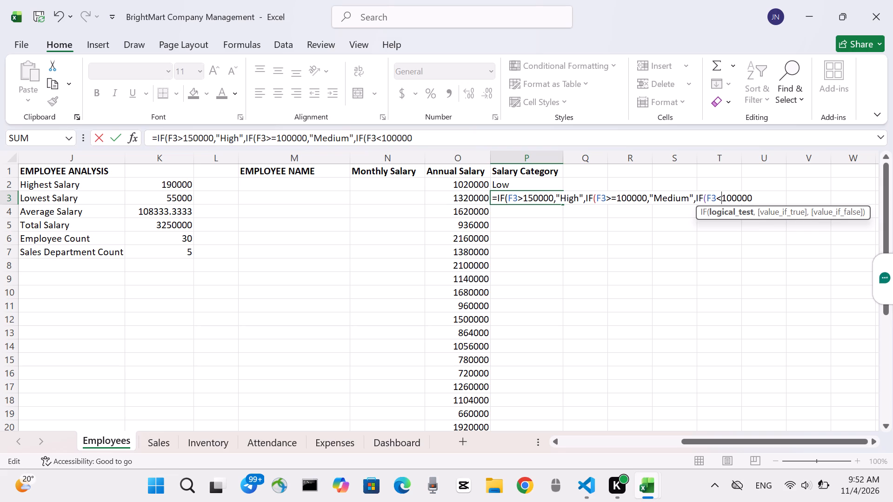
key(Right)
key(Right)
key(Right)
key(Right)
key(Right)
key(Right)
key(comma)
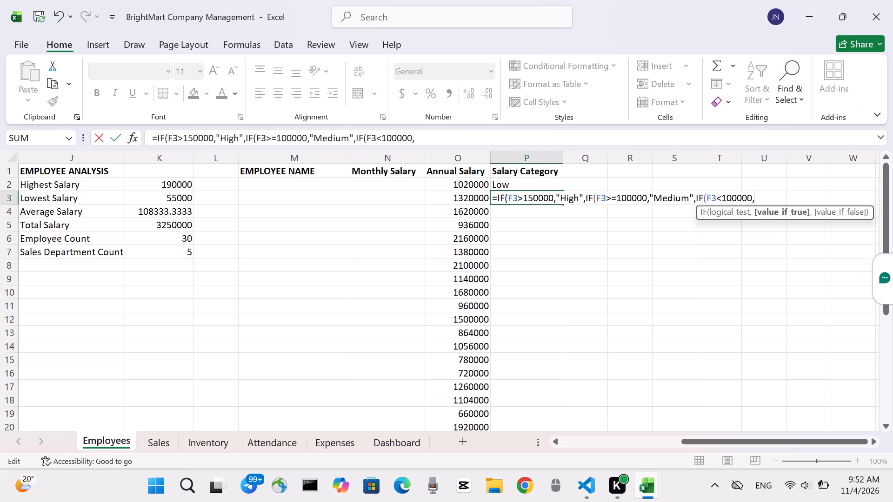
Finish the P3 formula with "Low" as the third IF's value-if-true, close all three nested IFs and enter it.
key(shift+quotedbl)
key(l)
key(shift+quotedbl)
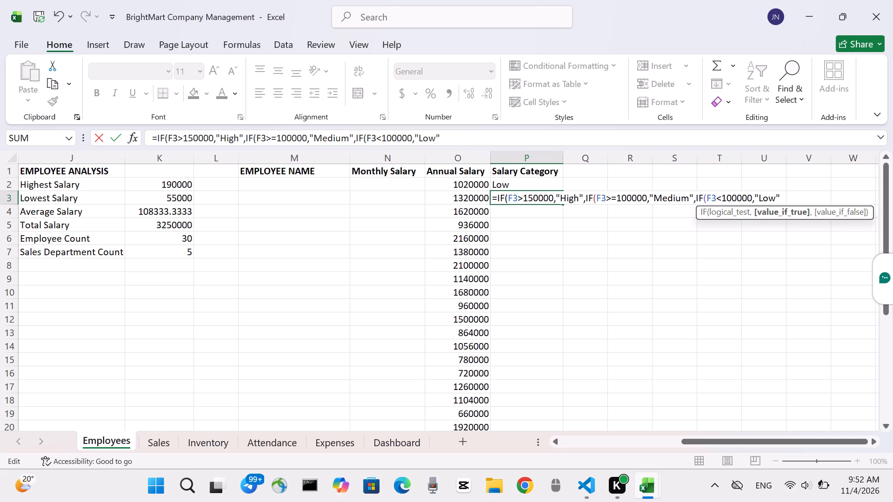
key(shift+parenleft)
key(BackSpace)
key(shift+parenright)
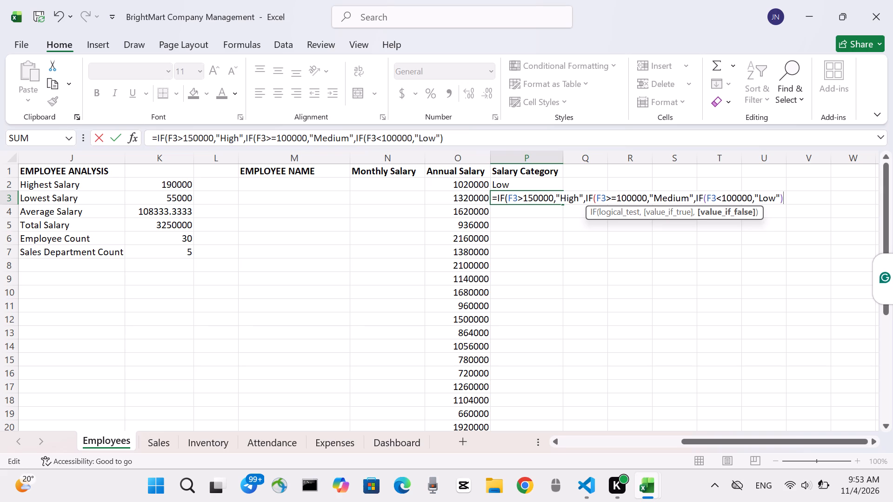
key(shift+parenright)
key(shift+parenright)
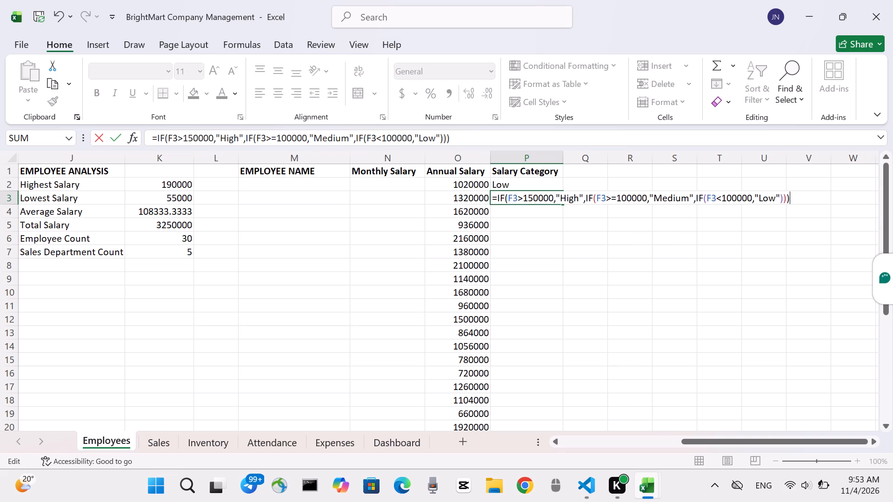
key(Return)
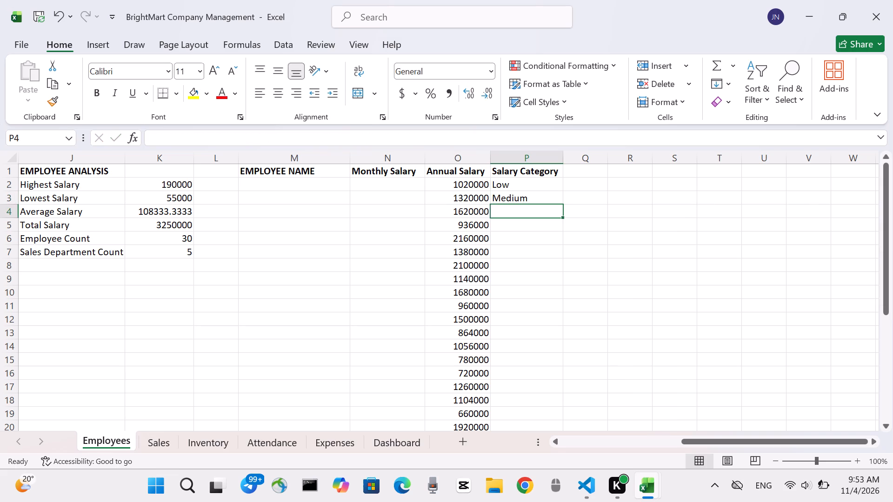
Fill the Salary Category formula from P3 down to P31, alongside the last annual salary.
click(532, 189)
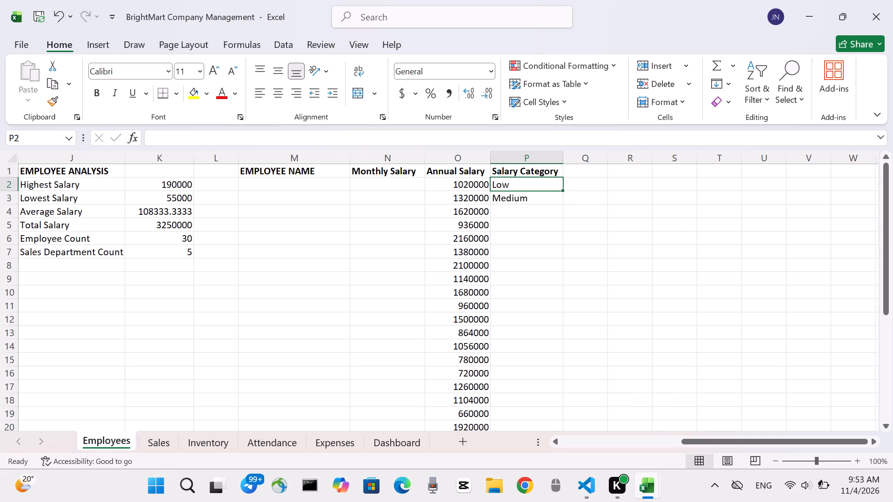
click(553, 197)
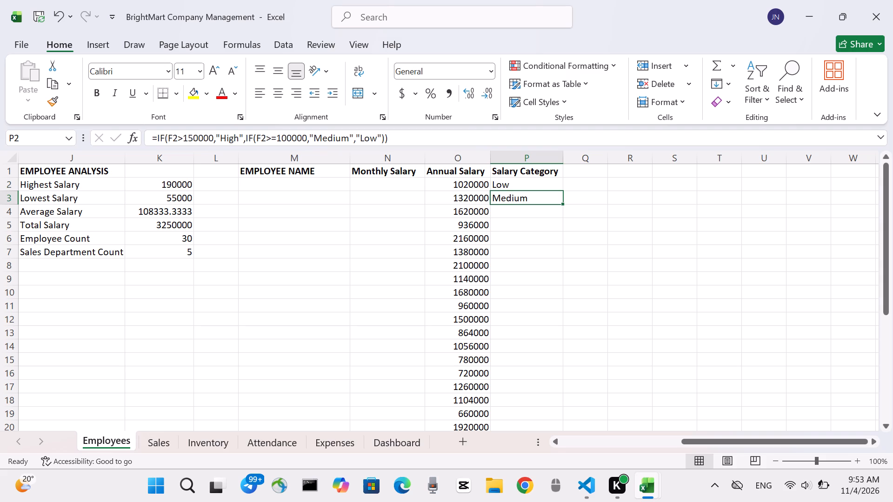
drag(563, 205, 567, 299)
scroll(567, 299, down, 2)
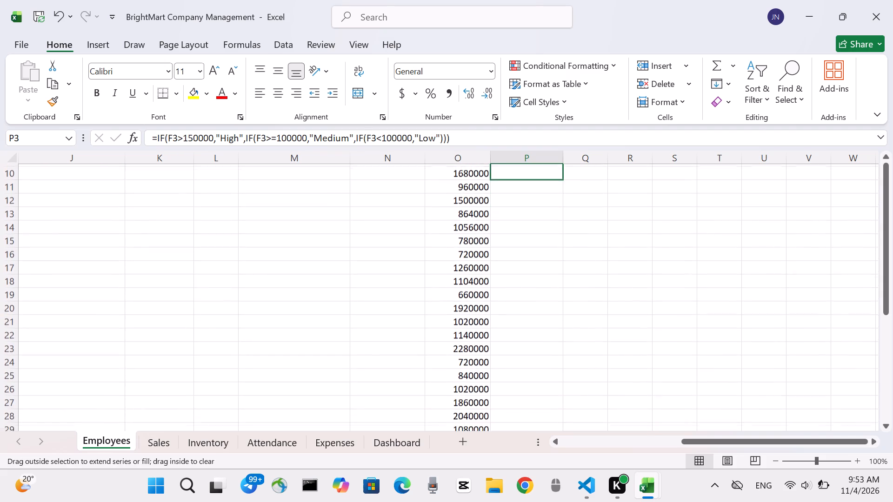
scroll(567, 299, down, 2)
drag(567, 299, 556, 380)
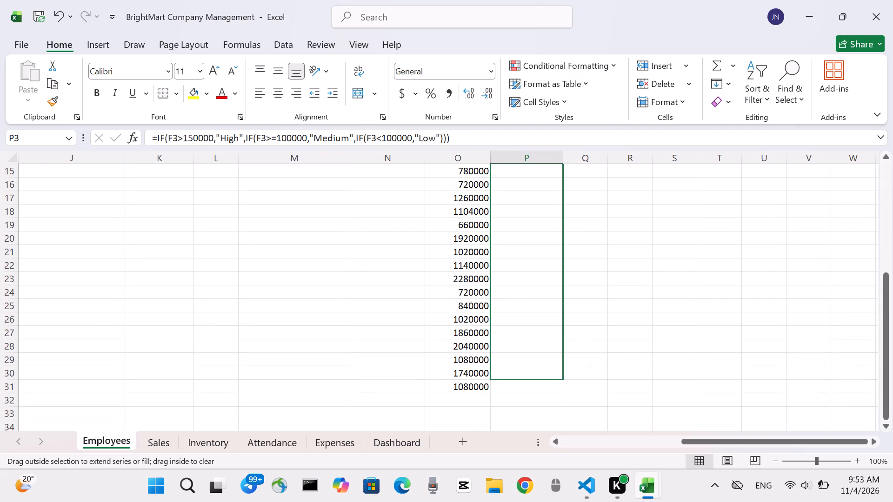
drag(556, 380, 556, 389)
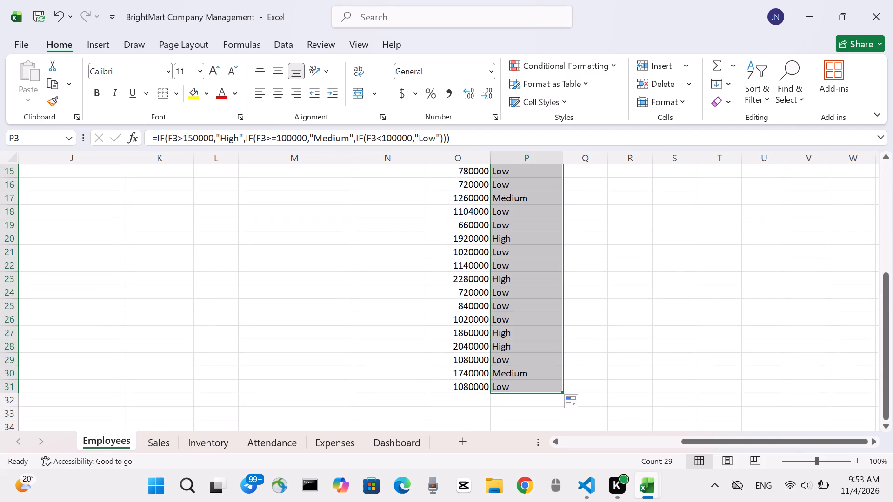
scroll(560, 304, up, 3)
click(658, 223)
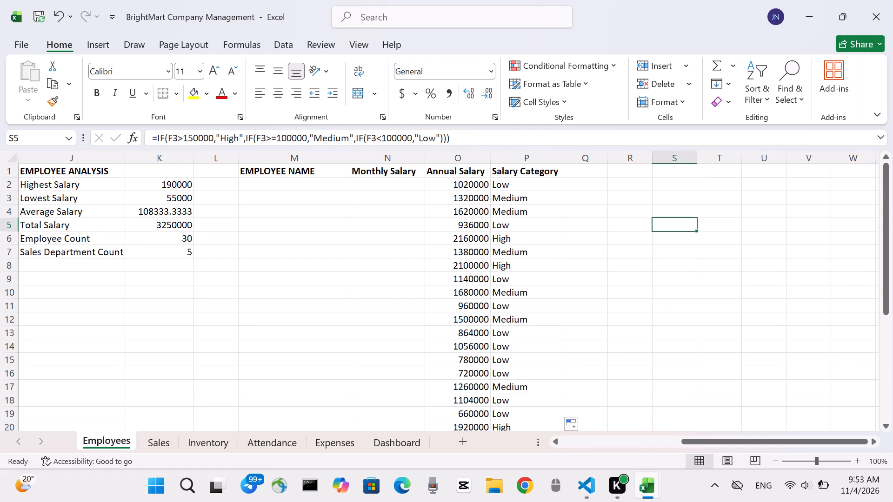
Select cell N2, the first empty cell under the Monthly Salary heading.
click(385, 190)
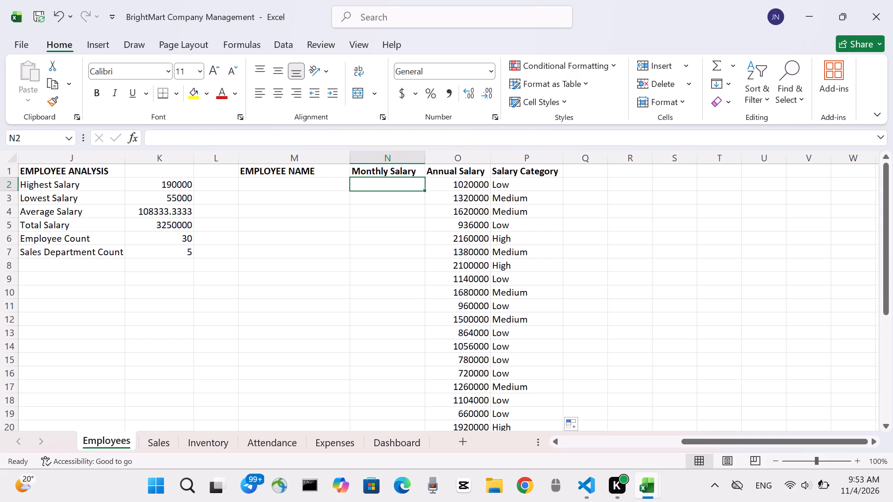
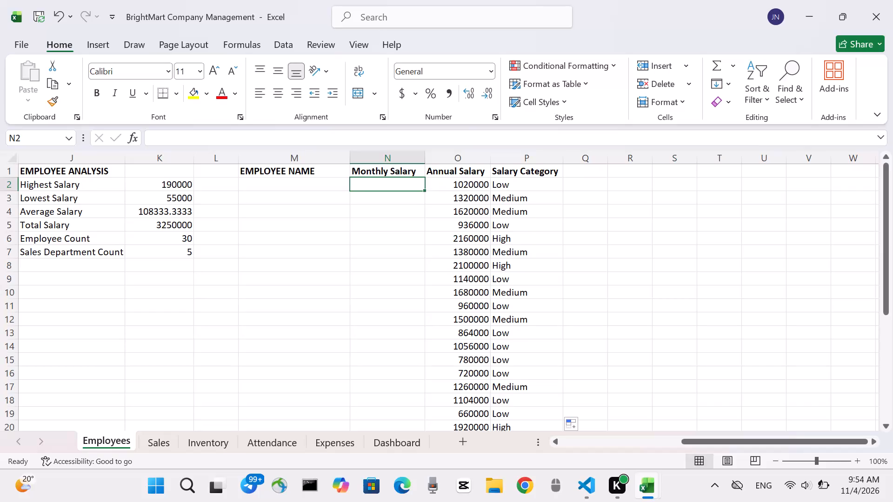
Review the annual salaries and salary categories down the employee table.
scroll(277, 205, up, 2)
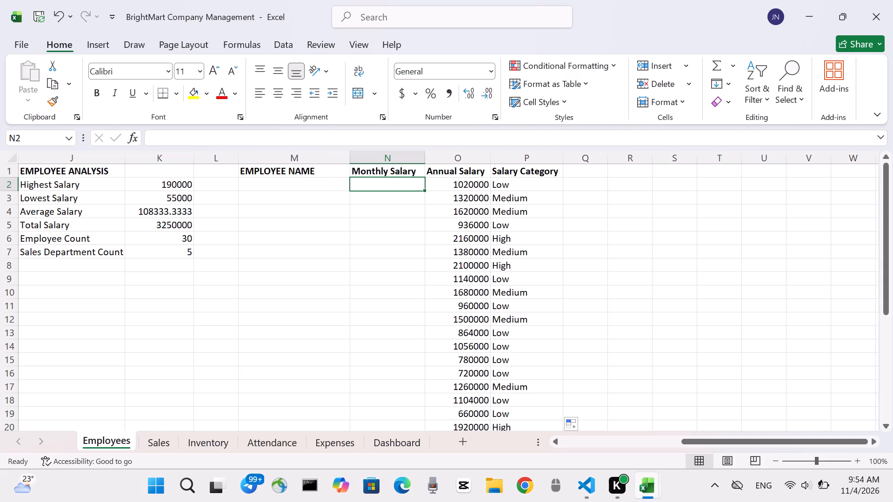
scroll(425, 257, down, 1)
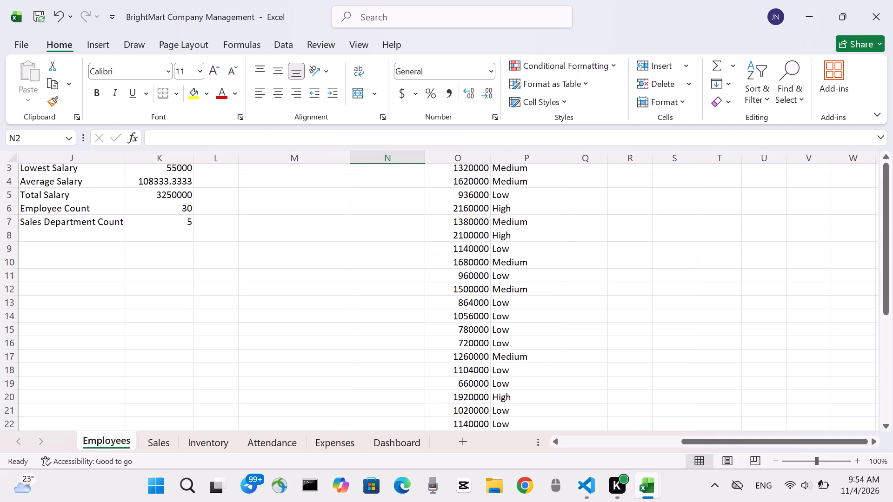
scroll(425, 257, down, 2)
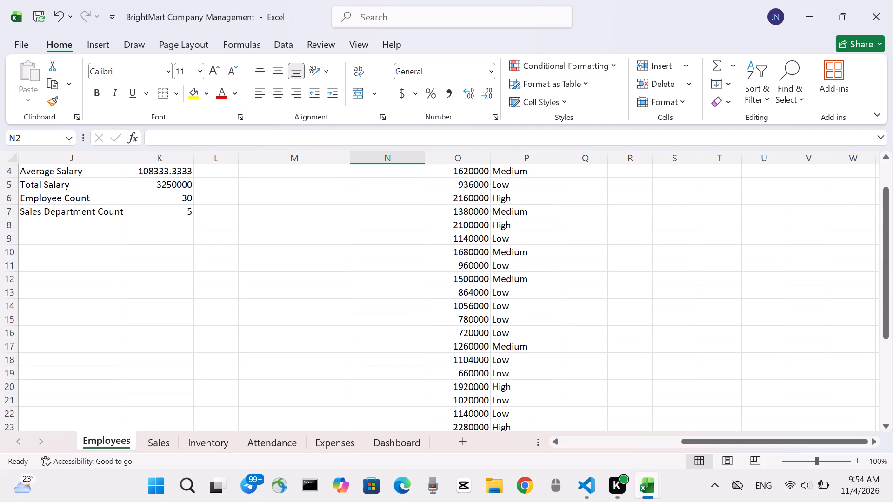
scroll(444, 262, up, 1)
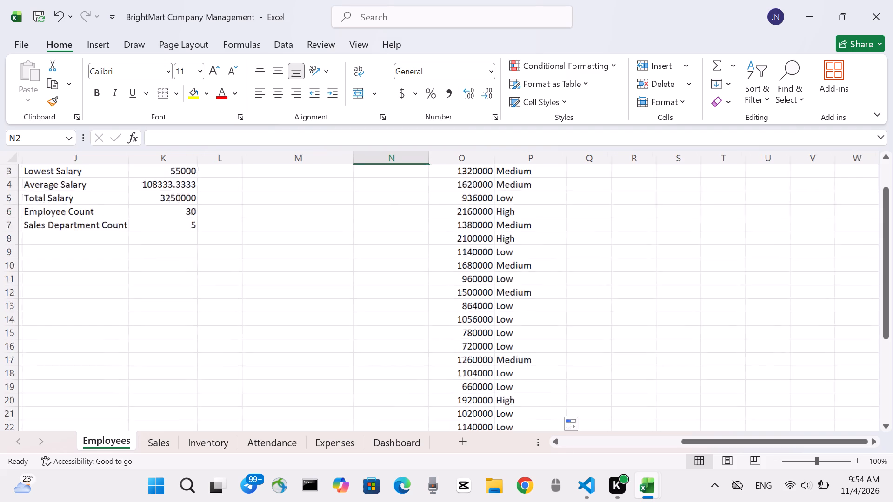
scroll(444, 262, up, 4)
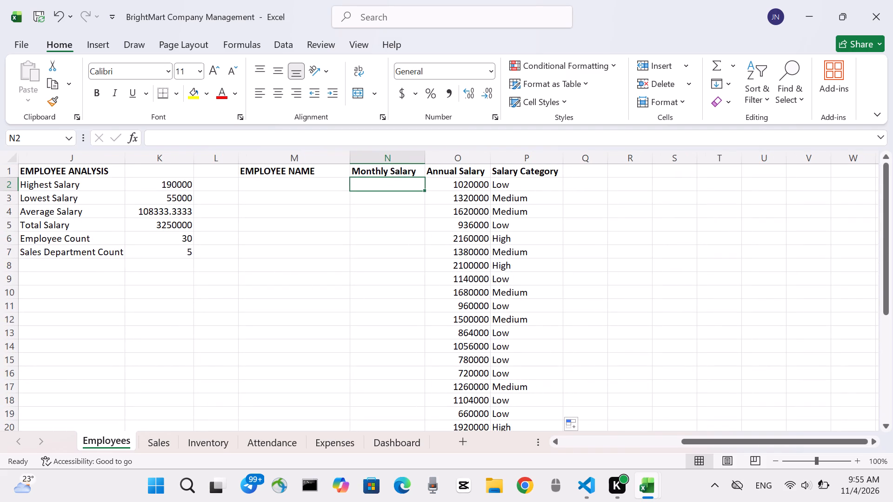
scroll(269, 222, up, 2)
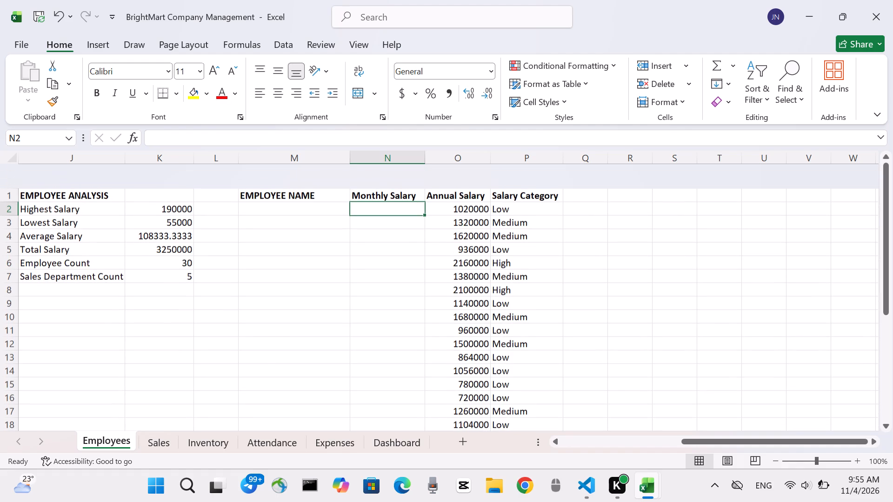
scroll(269, 222, up, 1)
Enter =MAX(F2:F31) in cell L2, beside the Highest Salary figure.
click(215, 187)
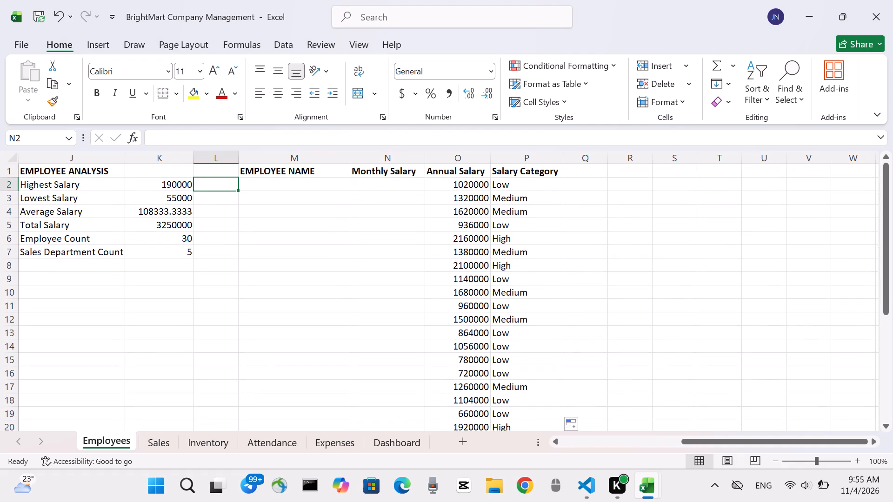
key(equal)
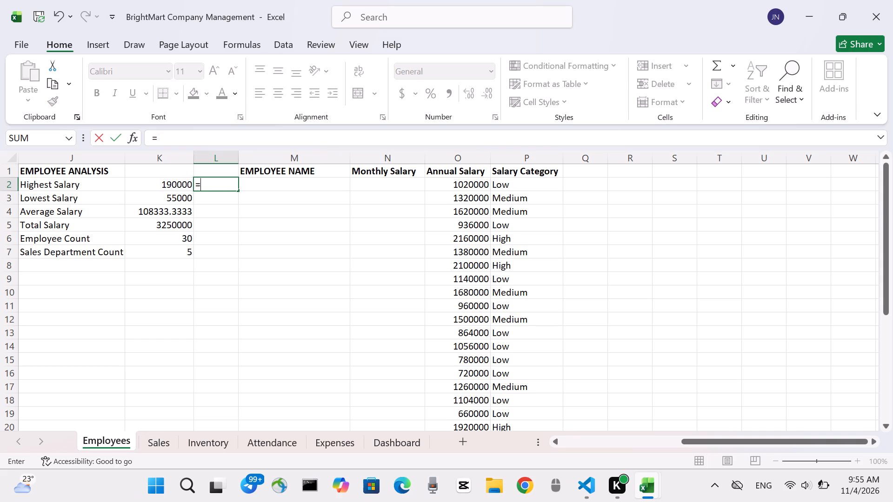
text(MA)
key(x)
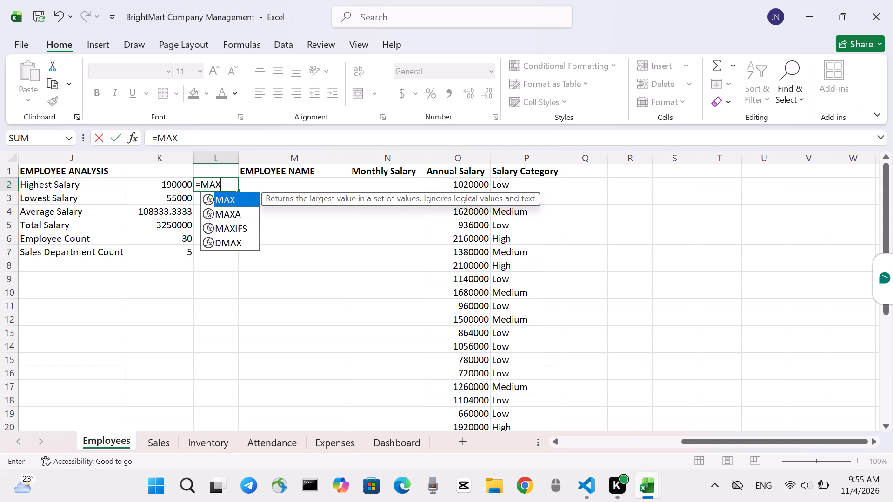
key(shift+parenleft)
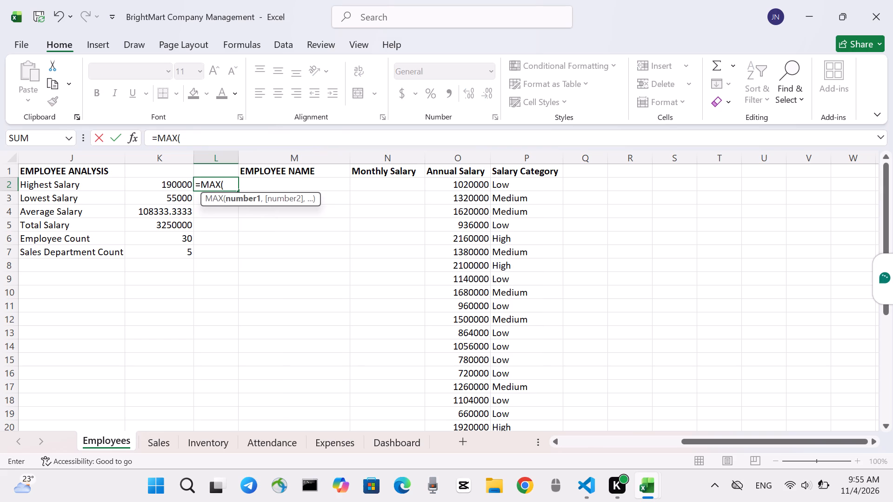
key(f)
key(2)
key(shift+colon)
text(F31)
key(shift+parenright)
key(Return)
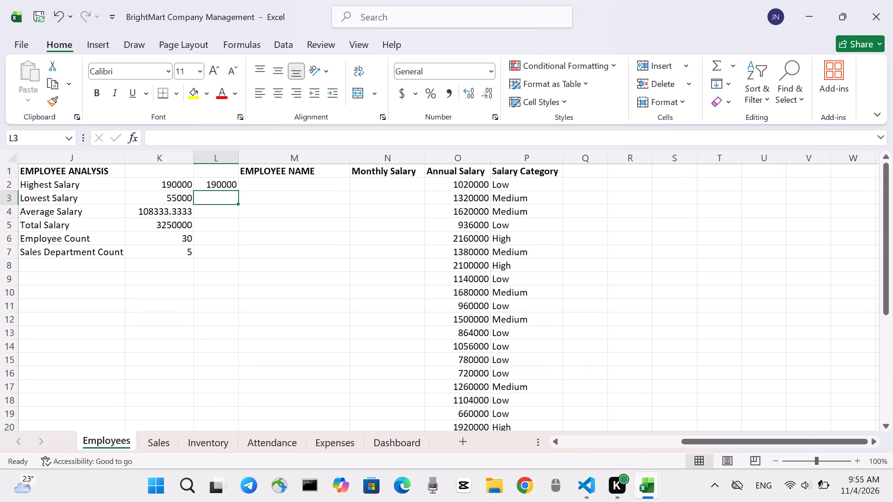
Replace the formula in L2 with the start of an INDEX formula using B2:B31 as its array, ready for the row number.
click(216, 183)
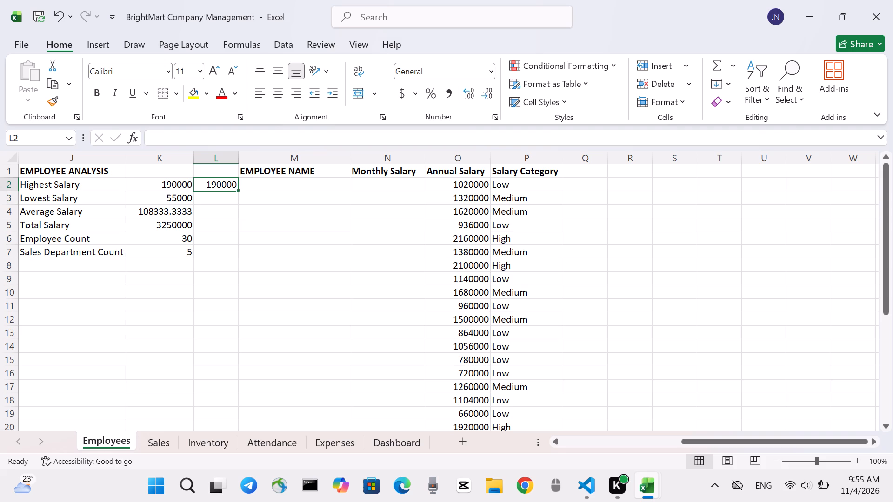
key(BackSpace)
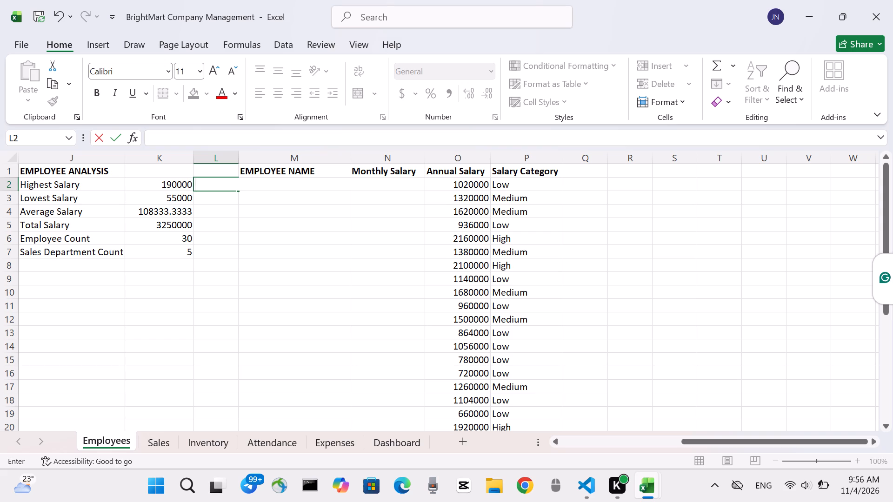
text(-=)
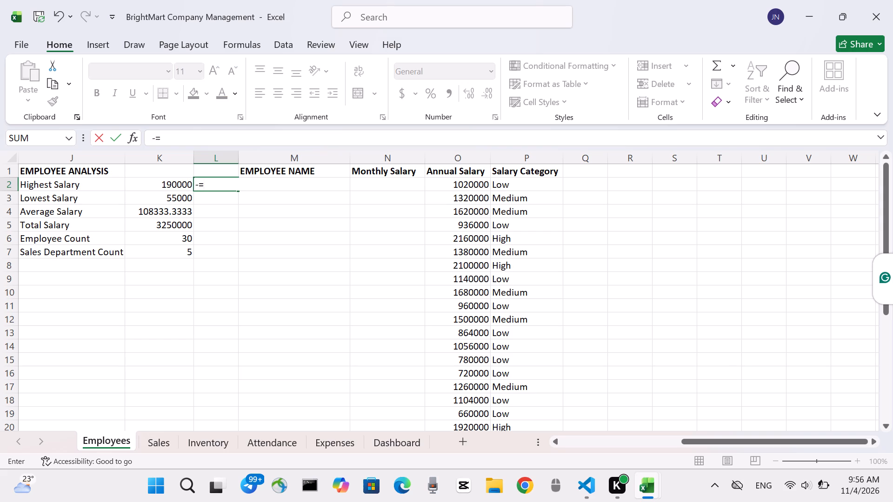
key(BackSpace)
key(BackSpace)
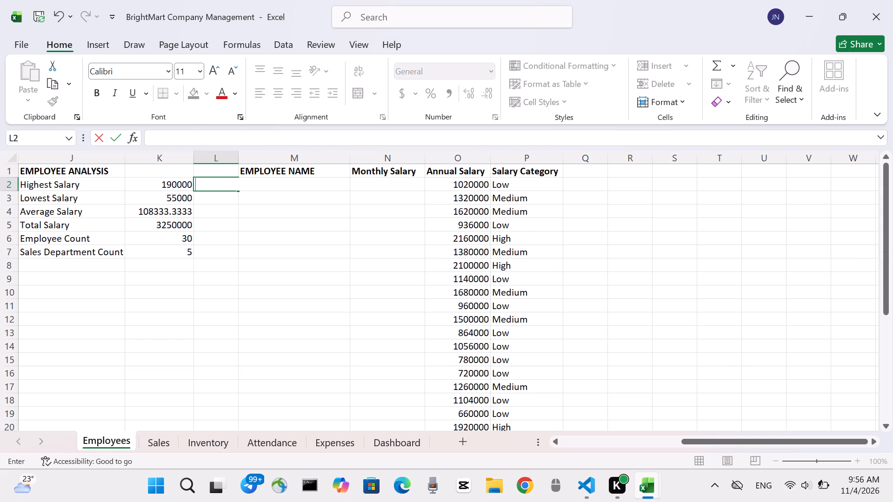
key(equal)
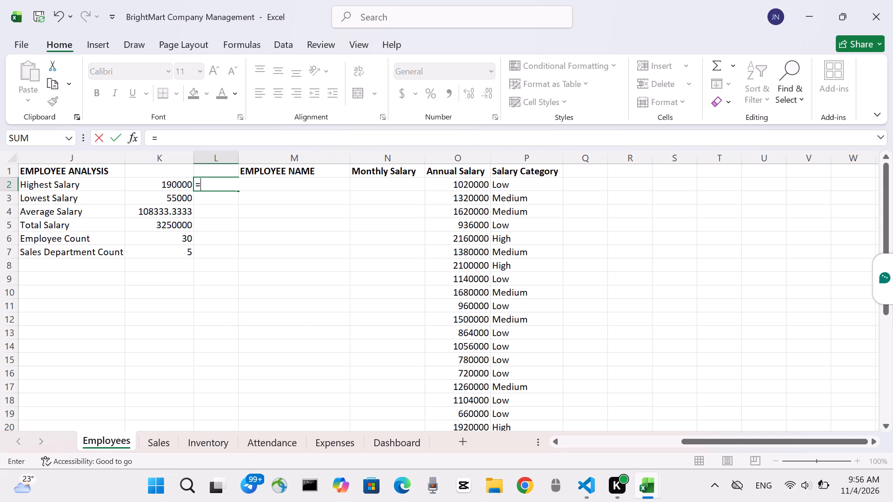
text(INDEX)
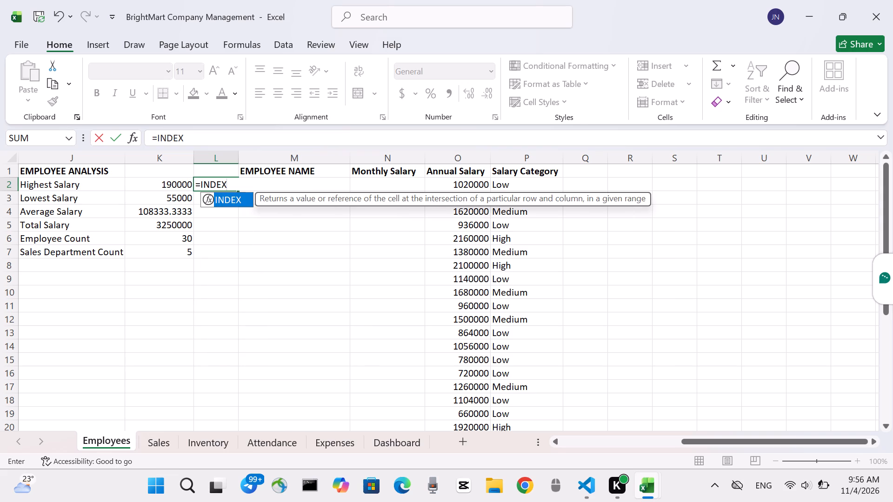
key(shift+parenleft)
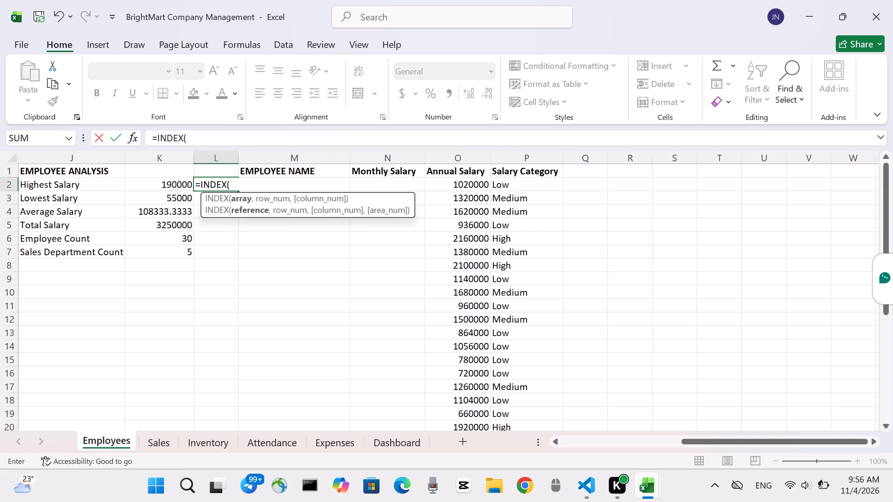
text(B2)
key(shift+quotedbl)
key(BackSpace)
key(shift+colon)
text(B31)
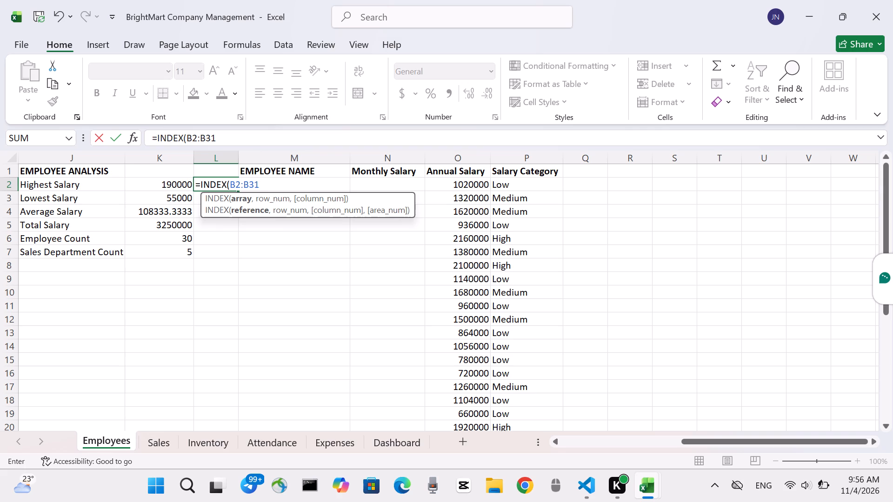
key(comma)
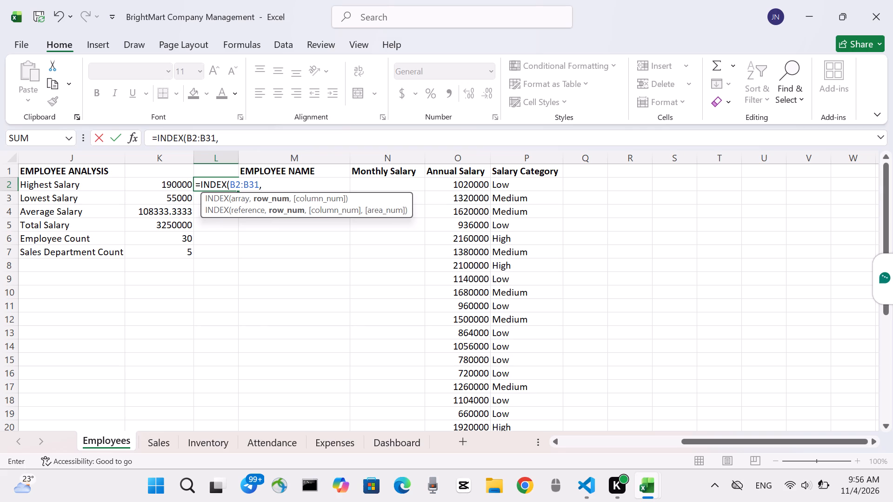
Nest a MATCH function as the row number of the INDEX formula in L2, with MAX(F2:F31) as its lookup value.
text(MATCH)
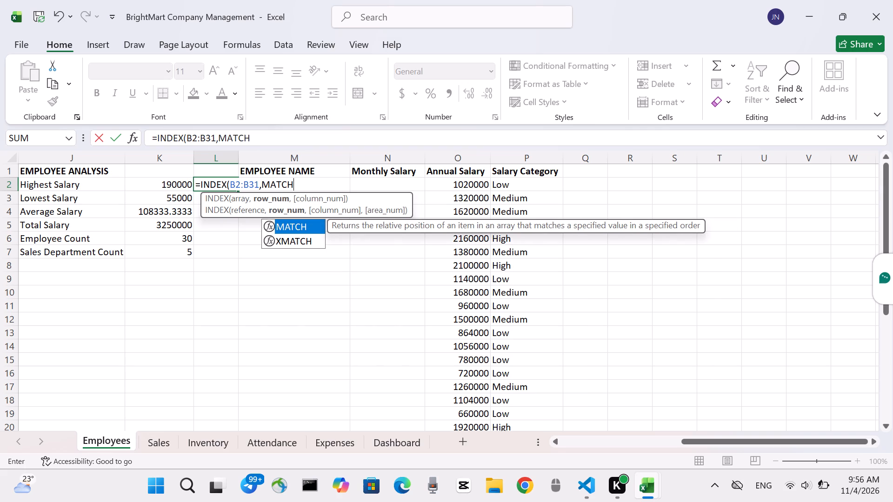
key(shift+parenleft)
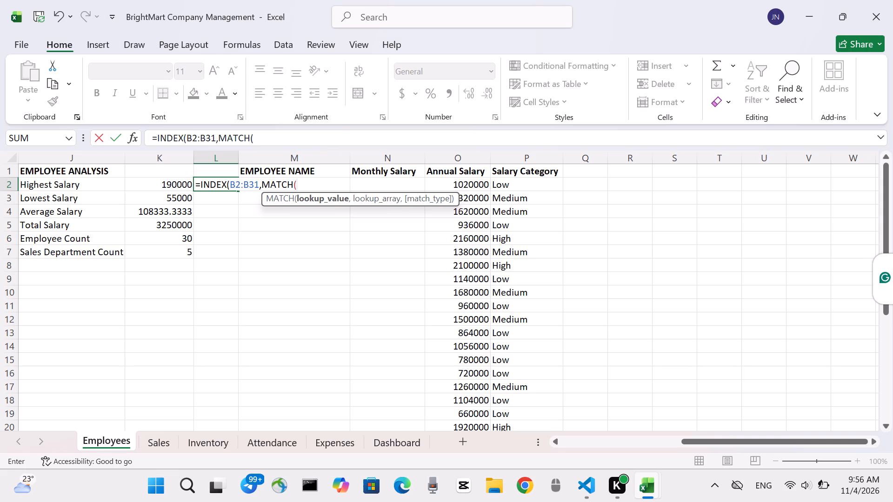
text(MAX)
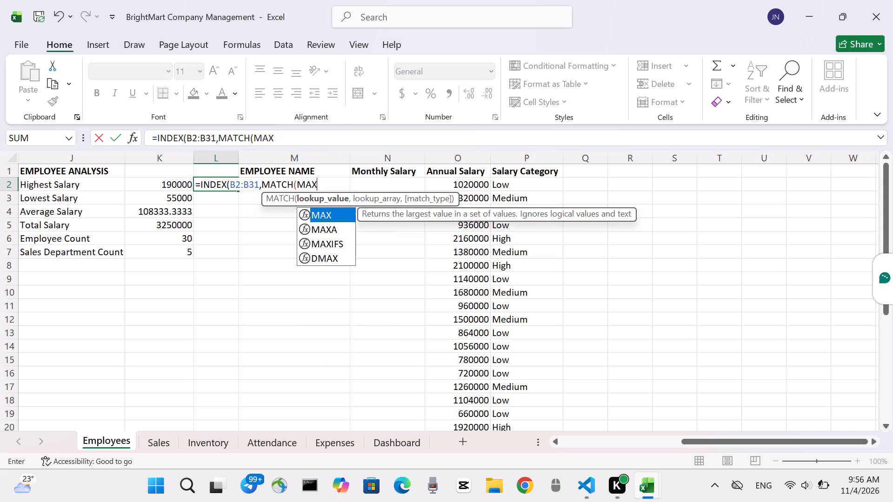
key(shift+parenleft)
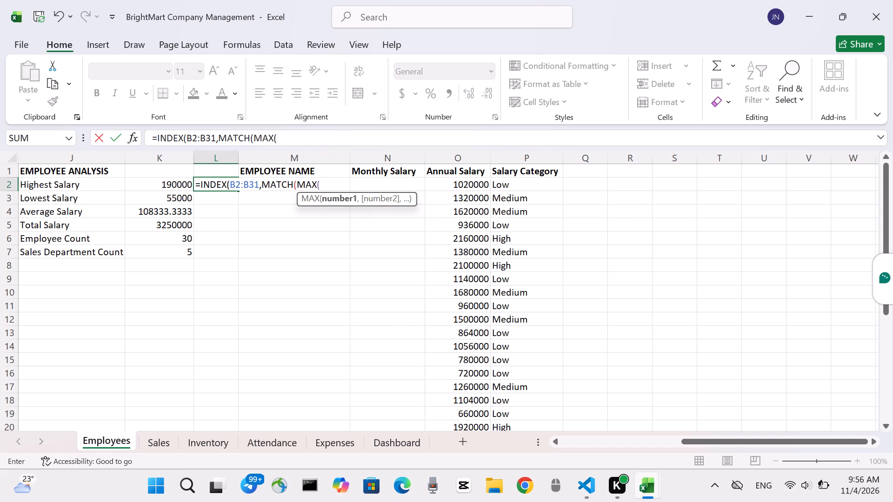
text(F2)
key(shift+quotedbl)
key(BackSpace)
key(shift+colon)
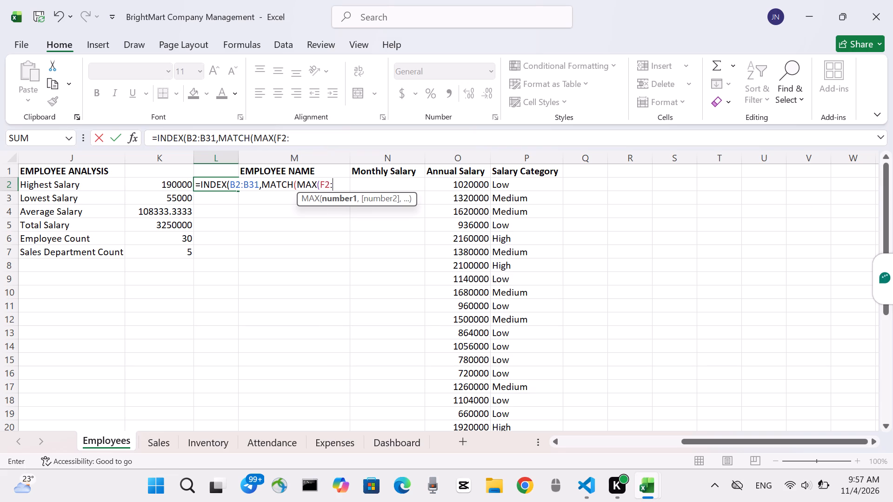
text(F31)
key(shift+parenleft)
key(BackSpace)
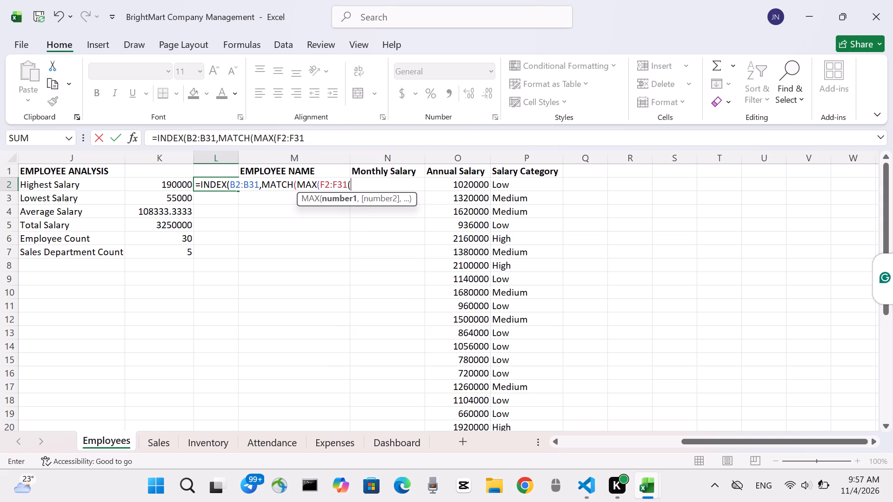
key(shift+parenright)
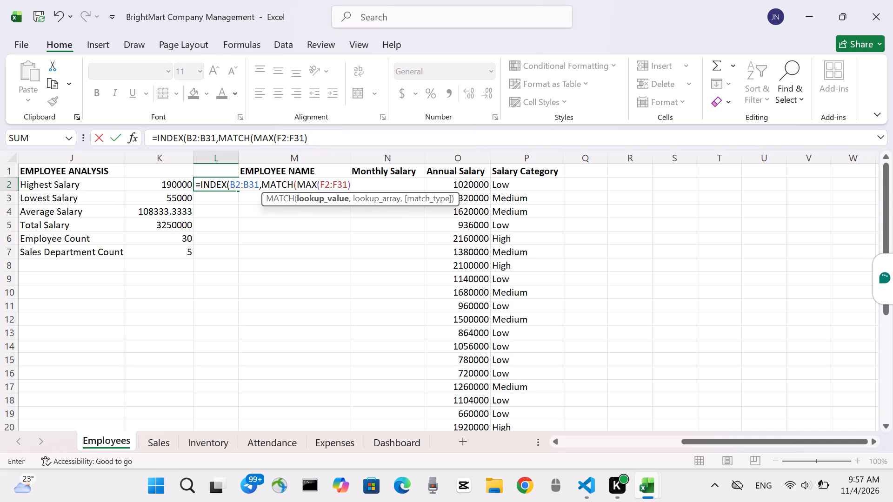
Complete the L2 formula with F2:F31 as the MATCH lookup array and 0 as the match type, and enter it.
key(comma)
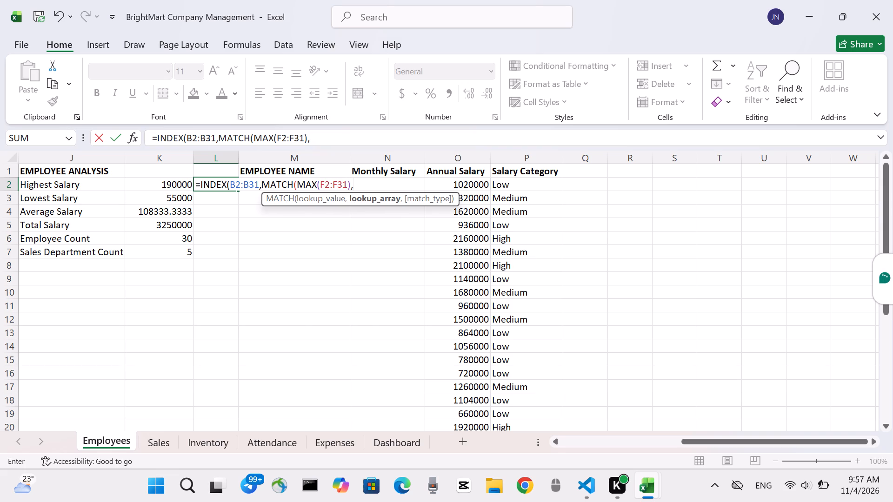
text(F2)
key(shift+colon)
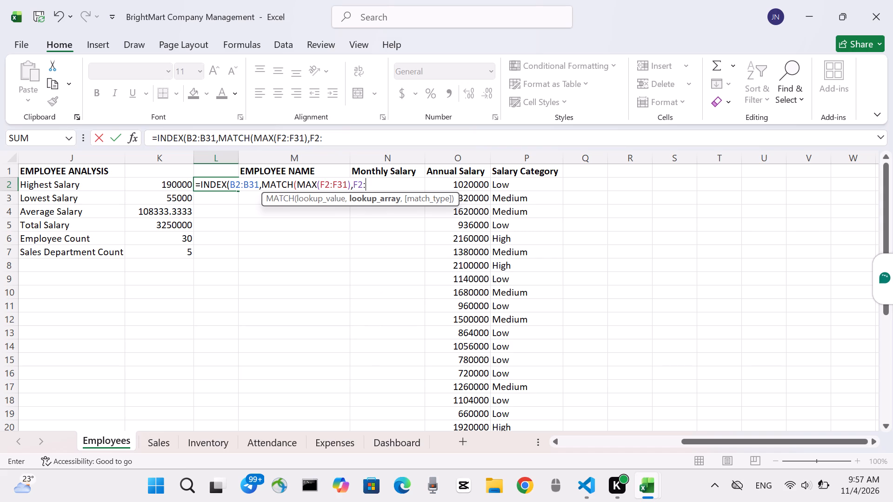
text(F31)
key(comma)
key(0)
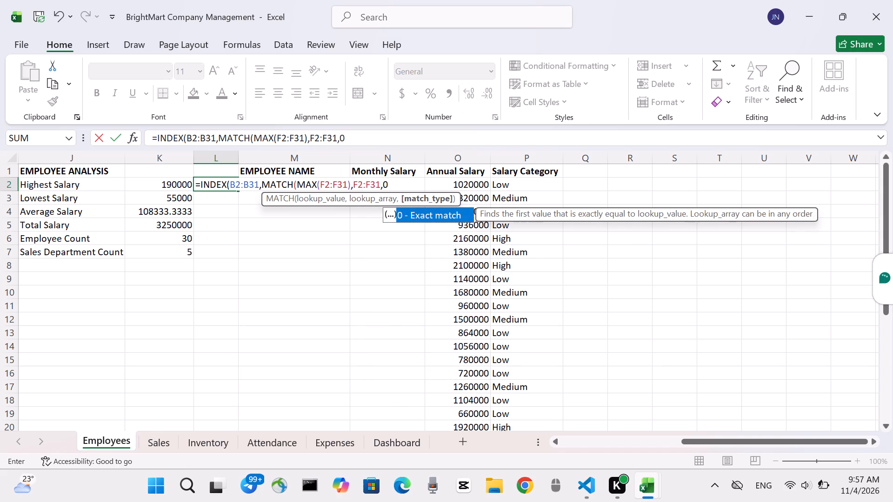
text()))
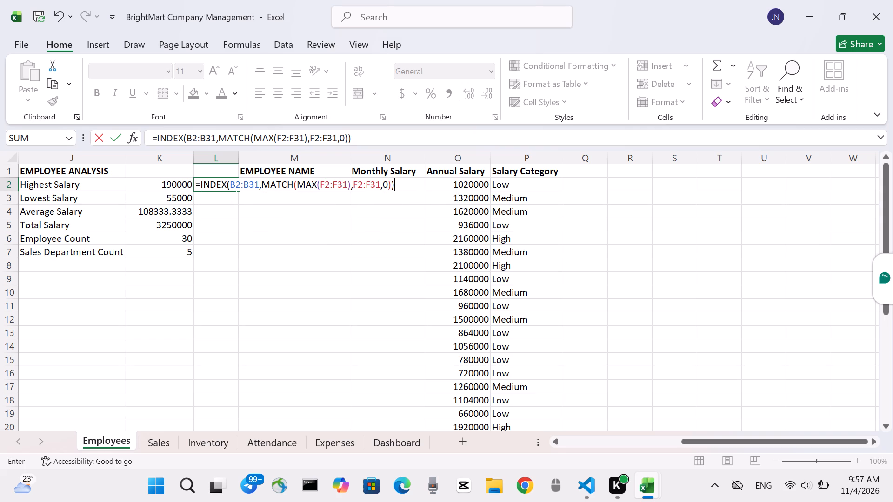
key(Return)
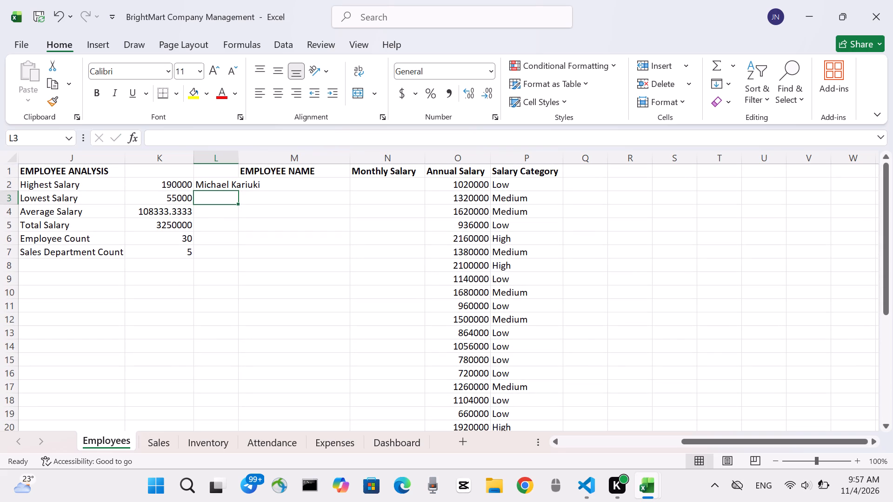
Widen column L so the employee name in L2 fits inside its cell.
drag(243, 158, 269, 161)
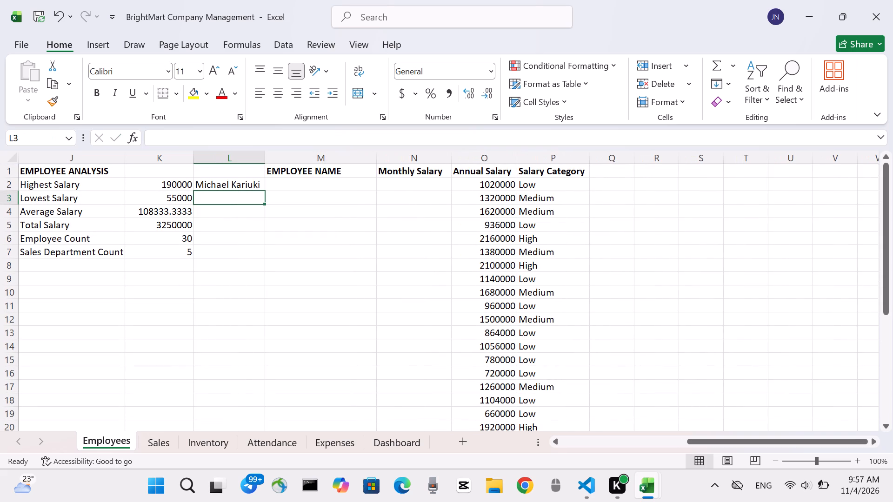
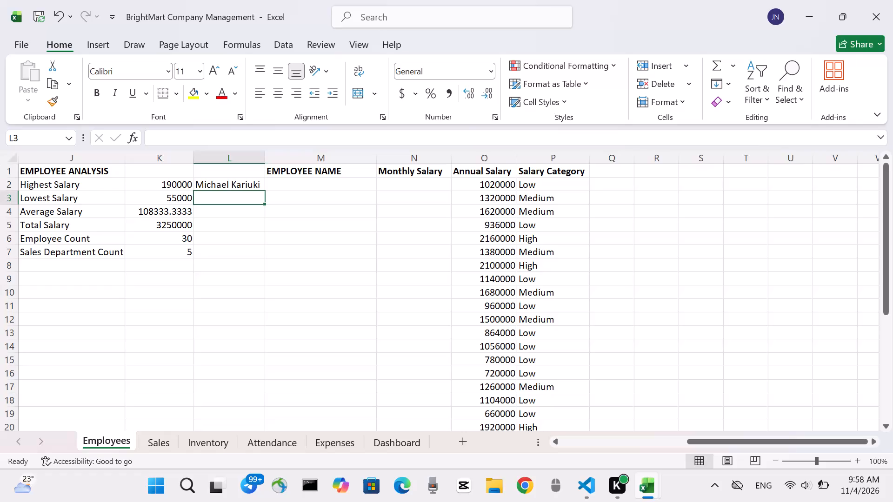
Start an INDEX formula in L3, beside the Lowest Salary value, with B2:B31 as its array.
key(minus)
key(BackSpace)
key(equal)
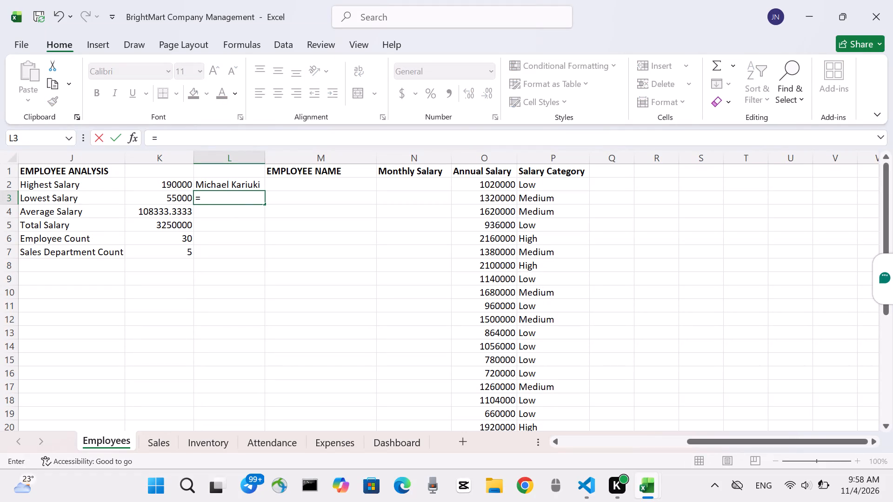
text(INDE)
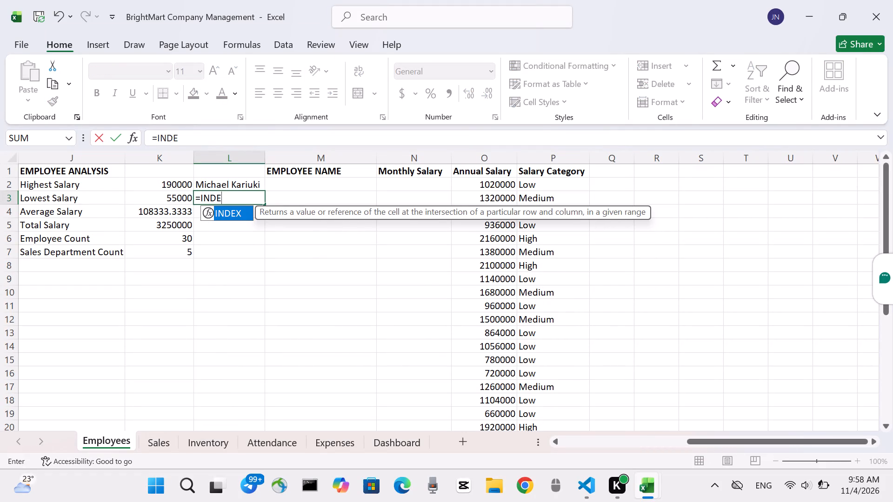
key(x)
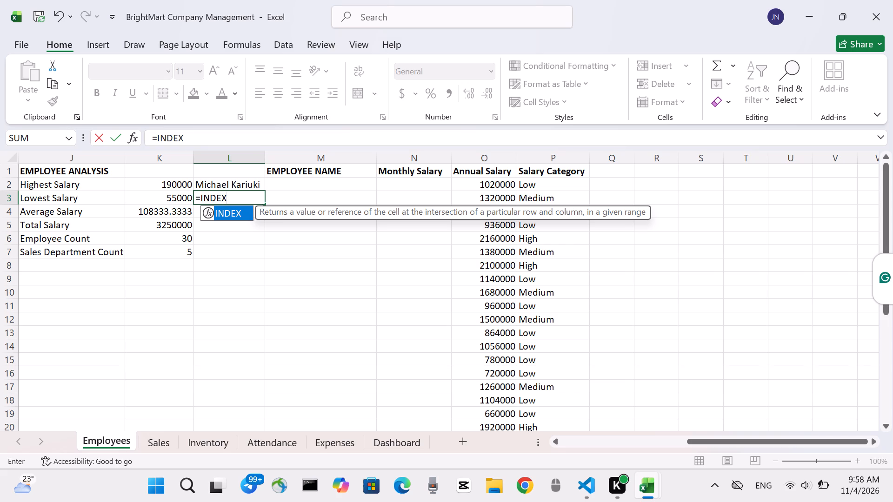
key(shift+parenleft)
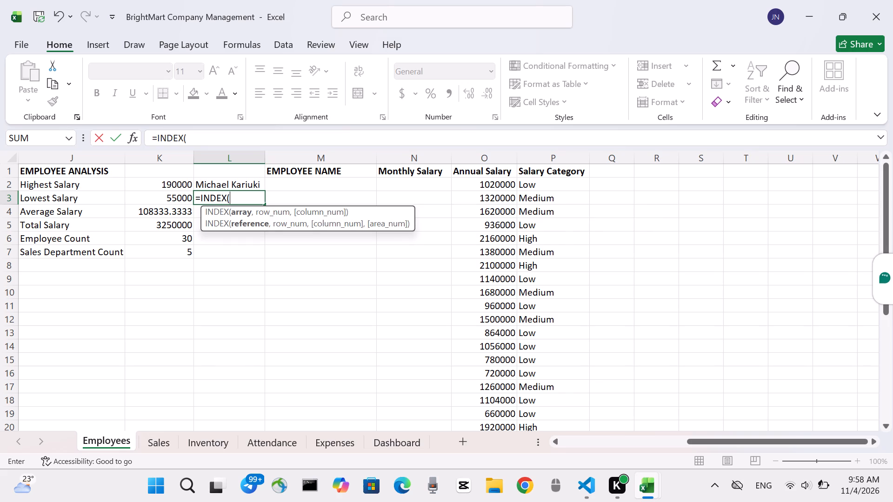
text(B2)
key(shift+colon)
text(B3)
key(1)
Nest a MATCH function as the row number of the INDEX formula in L3, with F2:F31 as its first argument.
key(comma)
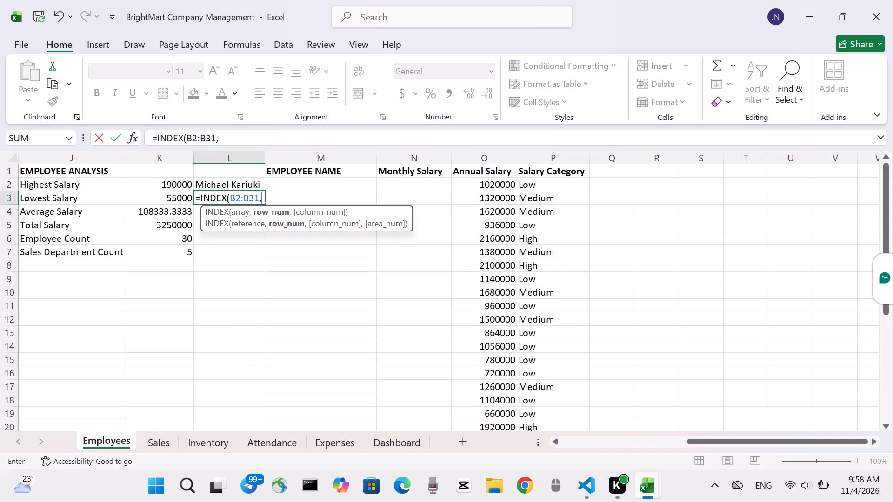
text(MATCH)
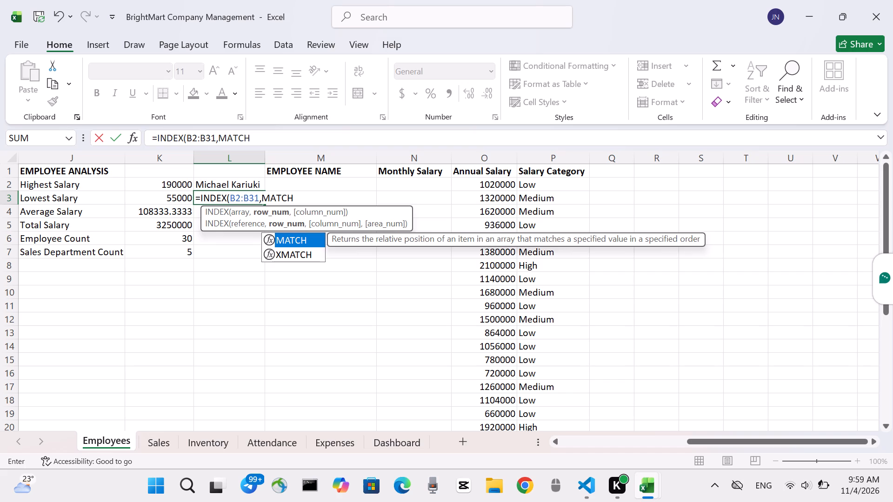
key(shift+parenleft)
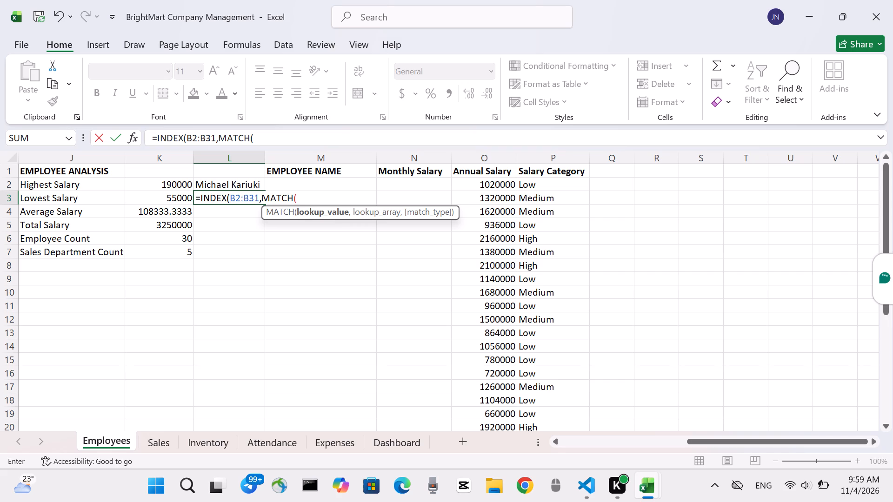
text(F2)
key(shift+colon)
text(F31)
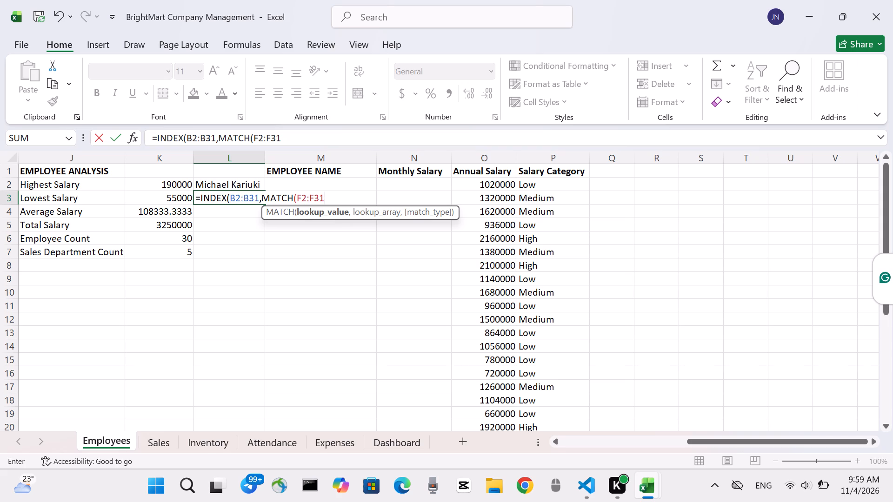
key(Left)
key(Left)
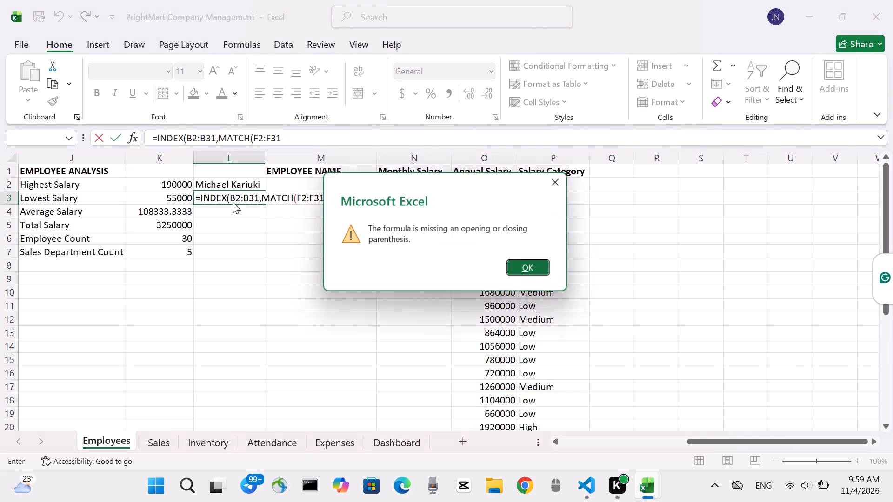
click(536, 261)
click(533, 266)
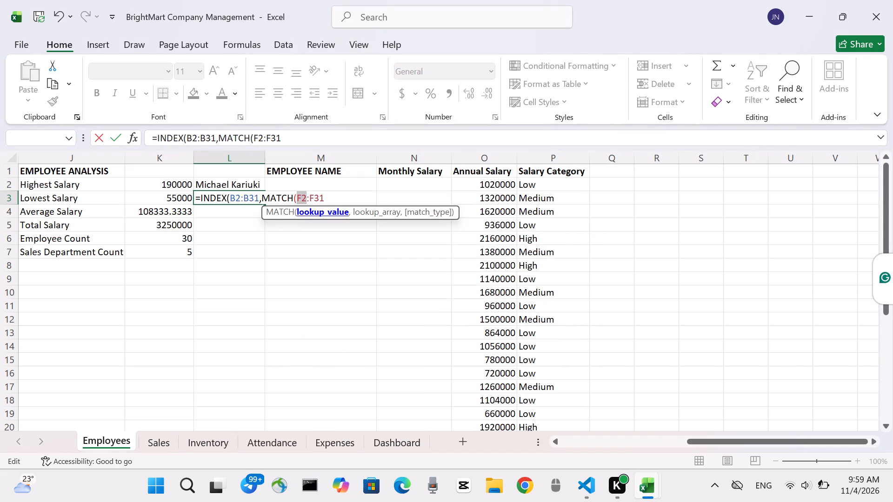
Wrap the F2:F31 range in L3's MATCH function in MIN, making MIN(F2:F31) the lookup value.
key(Left)
key(Left)
key(Right)
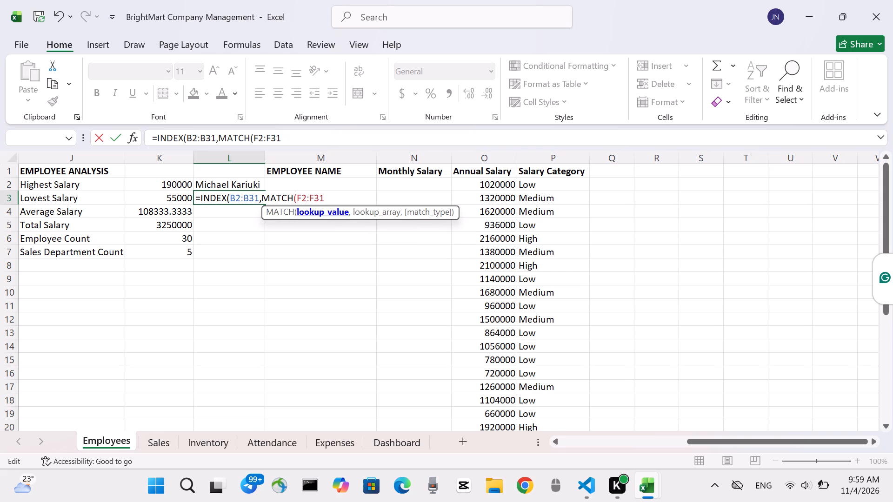
text(MA)
key(BackSpace)
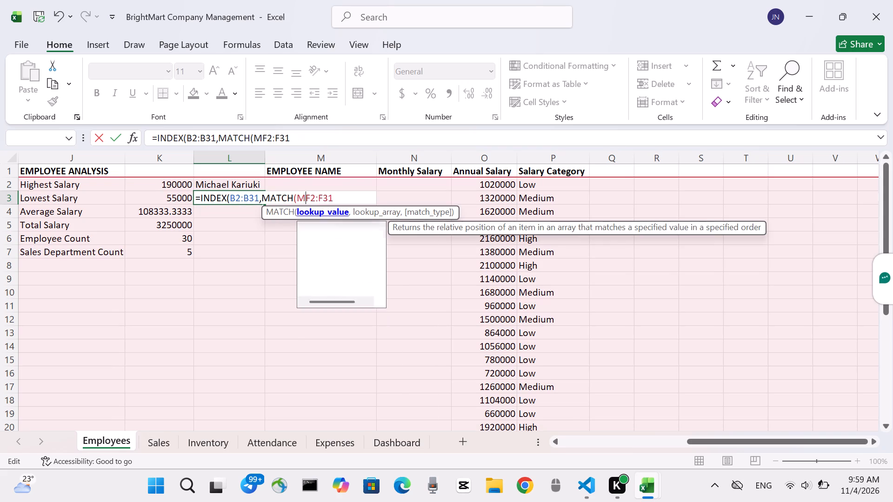
text(IN)
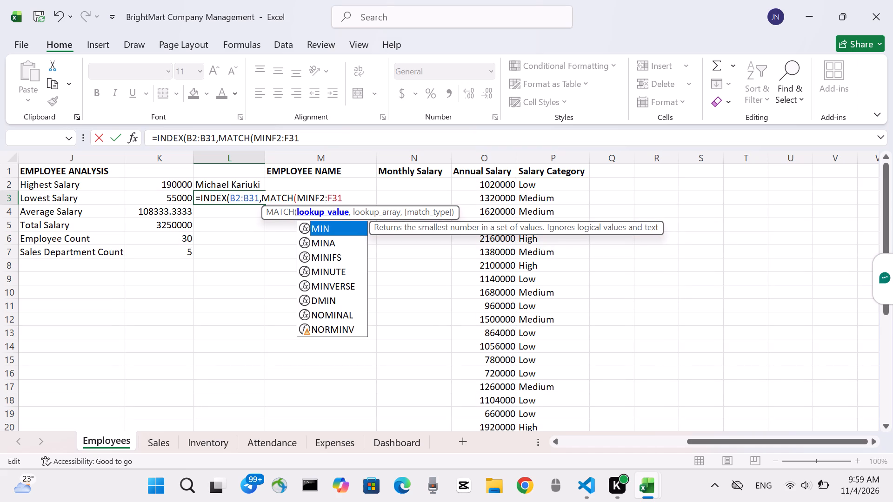
key(shift+parenleft)
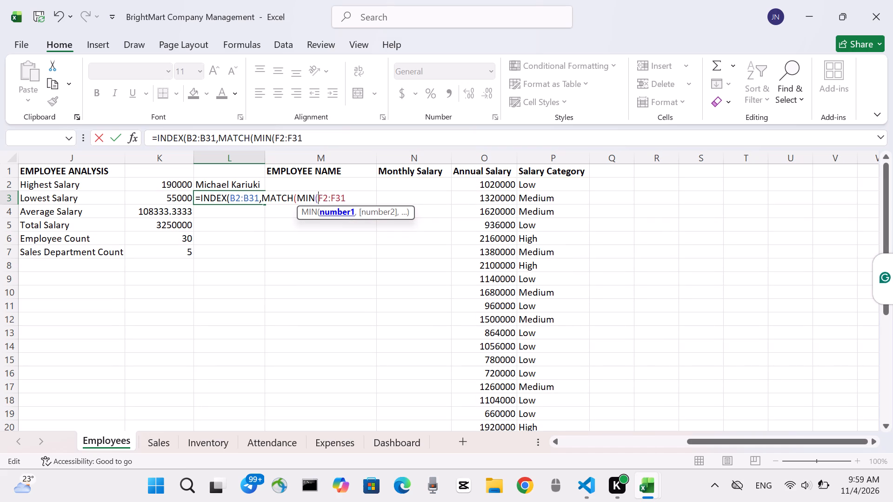
key(Right)
key(Right)
key(Right)
key(Right)
key(Right)
key(Right)
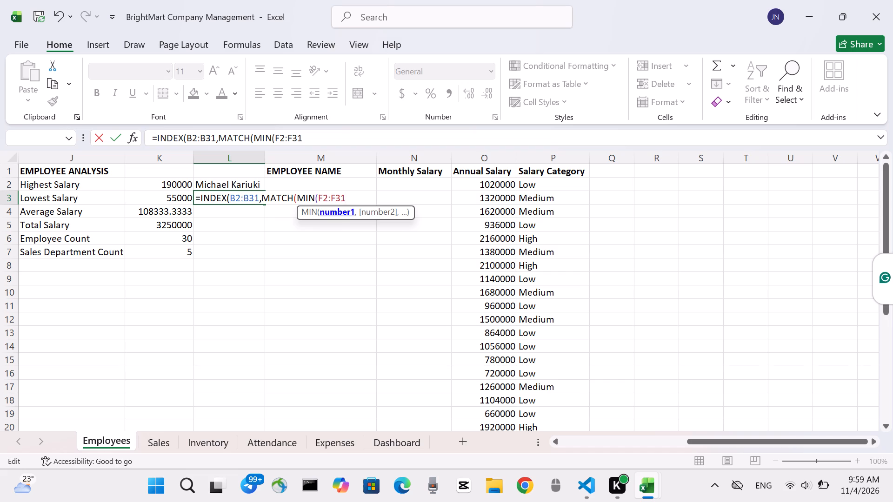
key(shift+parenright)
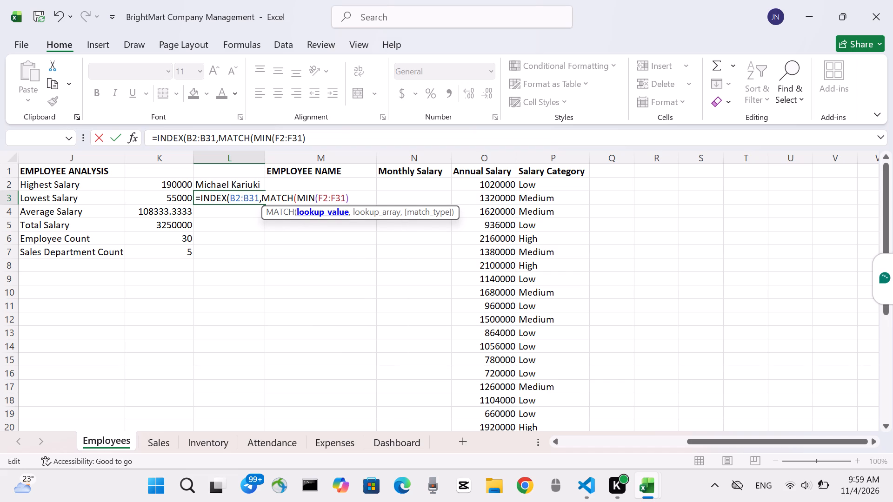
Complete the L3 formula with F2:F31 as the MATCH lookup array and 0 as the match type, and enter it.
key(comma)
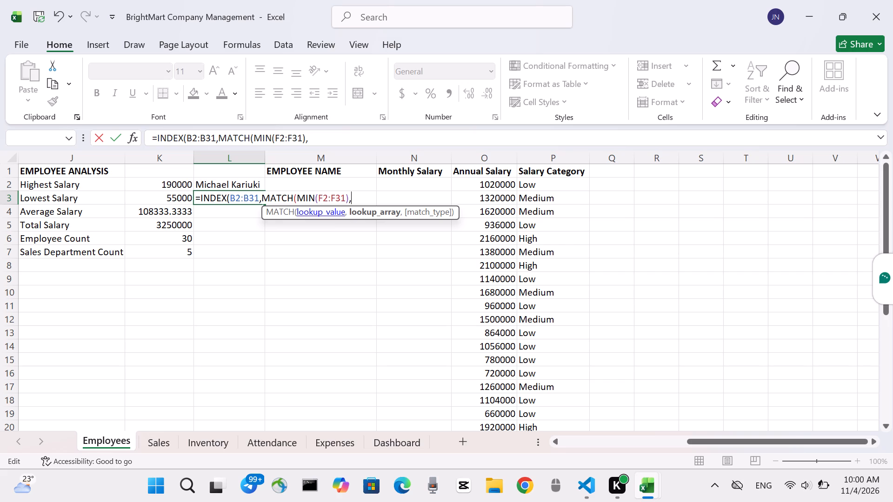
text(F2)
key(shift+colon)
text(F31)
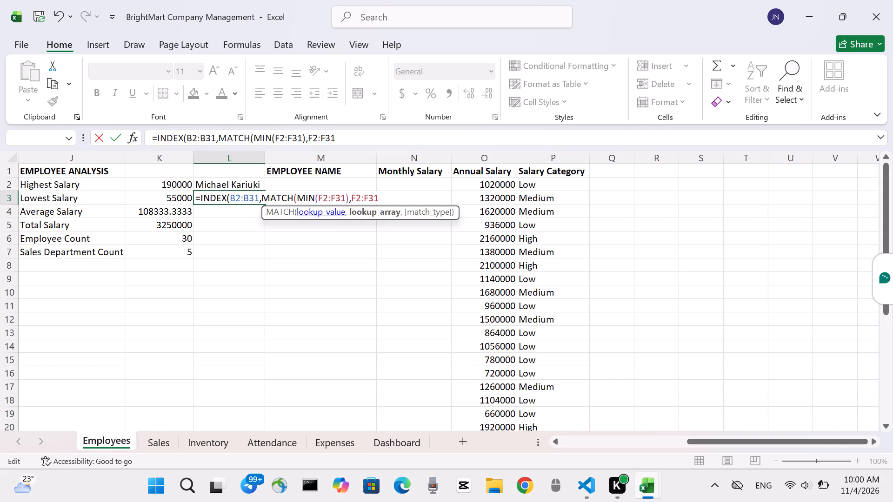
key(comma)
key(0)
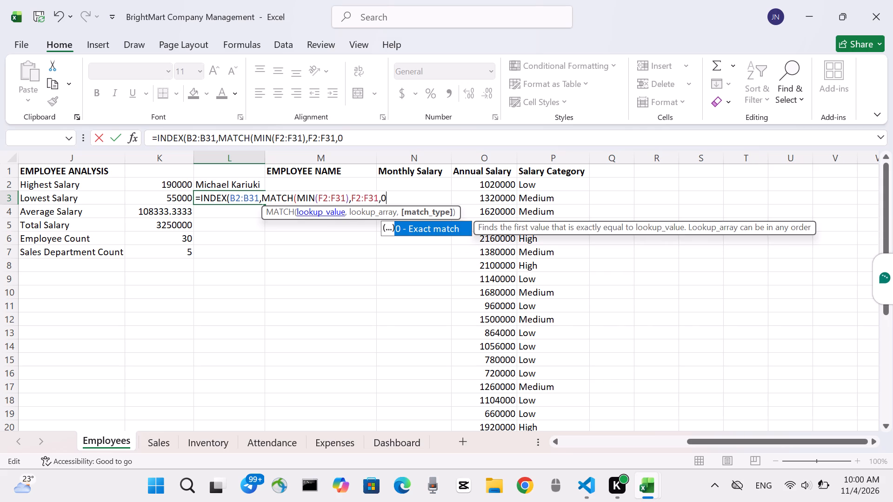
text()))
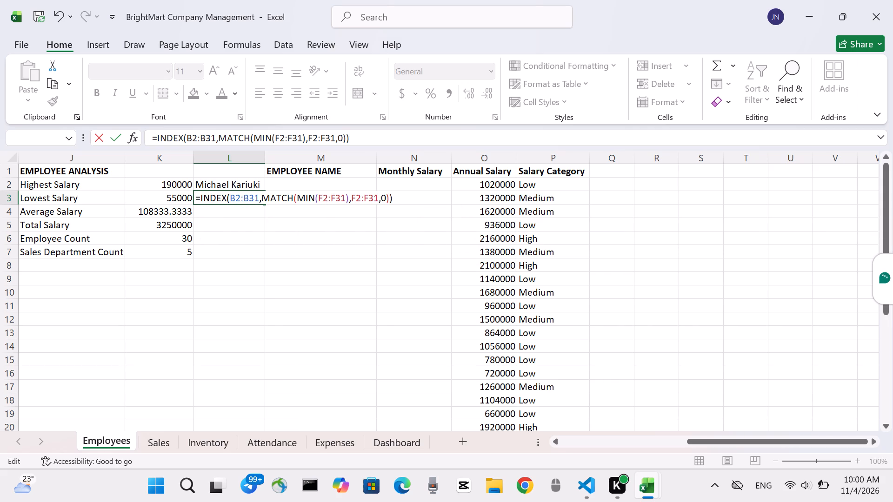
key(Return)
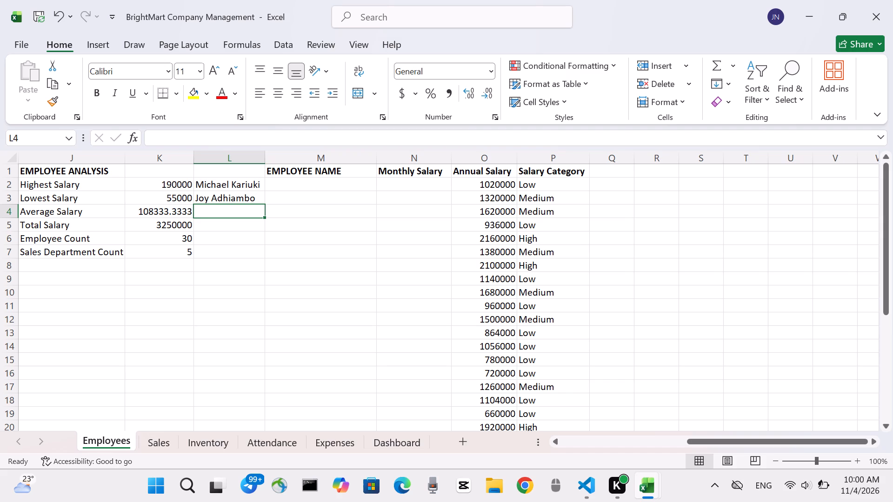
Start an INDEX formula in L4, beside the Average Salary value, with B2:B31 as its array.
key(shift+plus)
key(BackSpace)
key(equal)
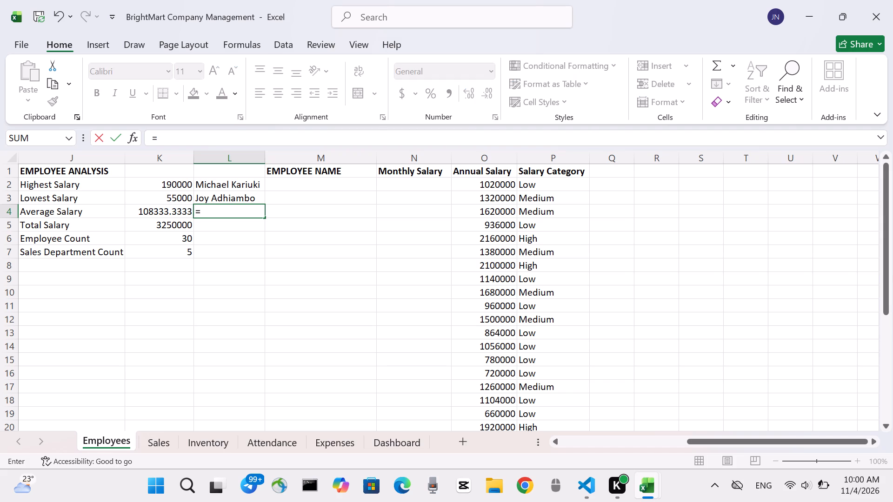
text(INCEX)
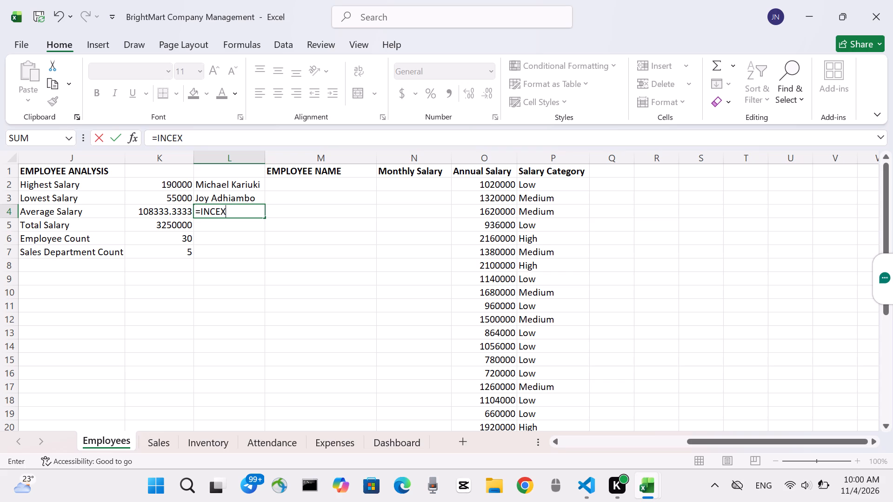
key(BackSpace)
key(BackSpace)
key(BackSpace)
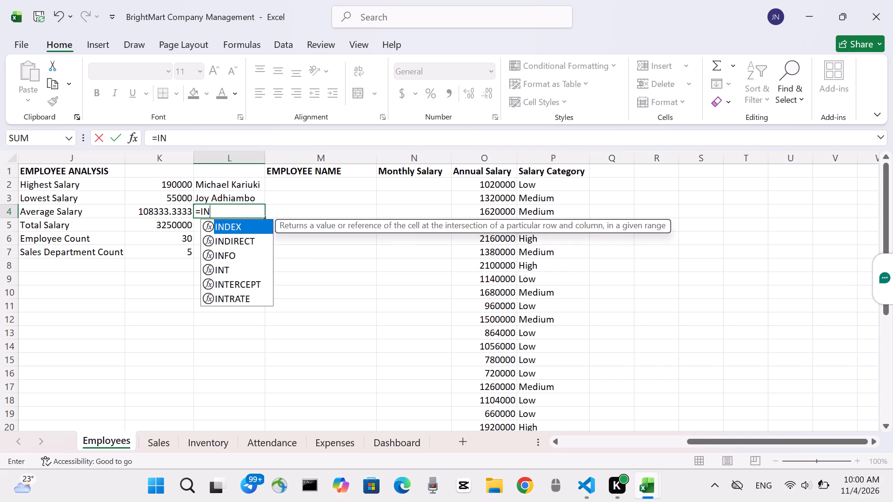
text(DEX)
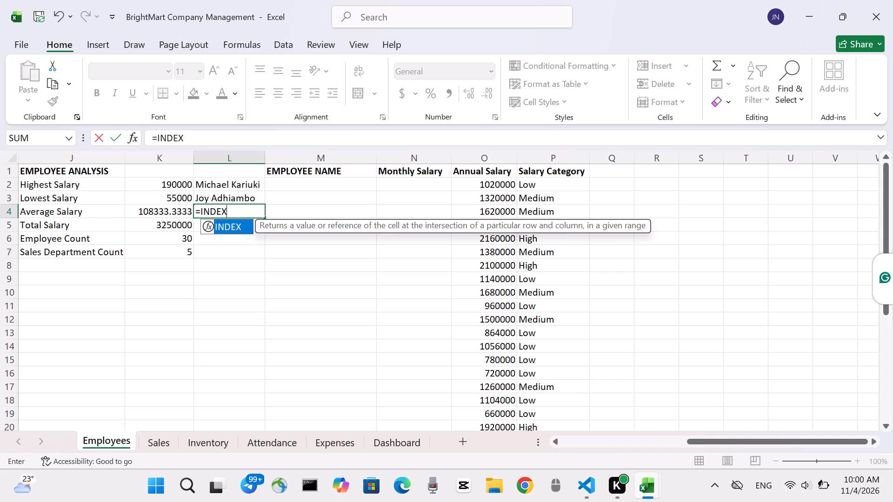
key(shift+parenleft)
text(B2)
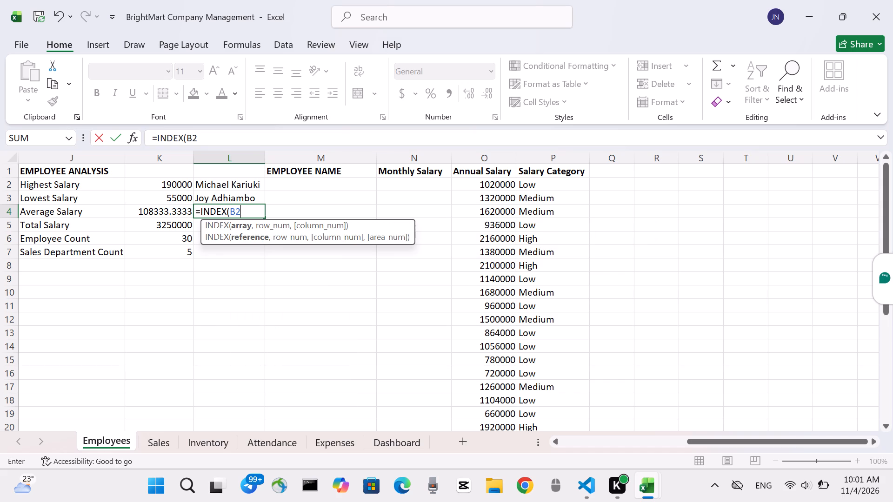
key(shift+colon)
text(B31)
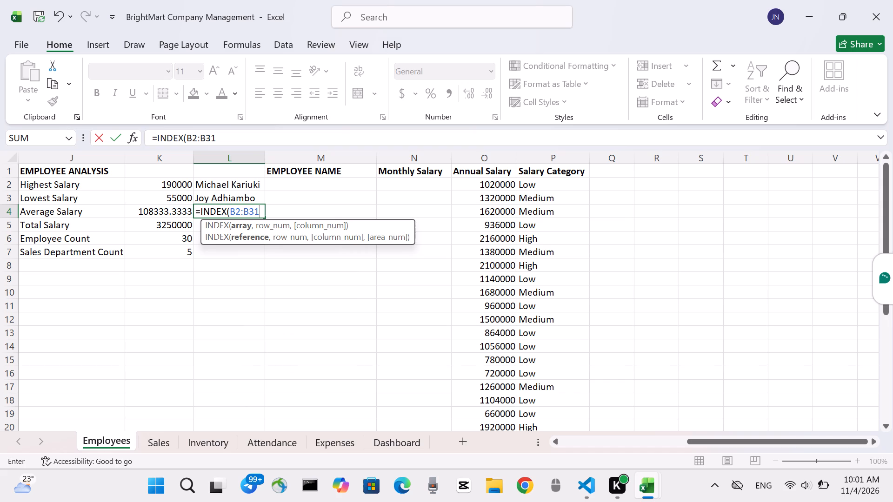
Nest a MATCH function as the row number of the INDEX formula in L4, ready for its lookup value.
text(,MA)
key(t)
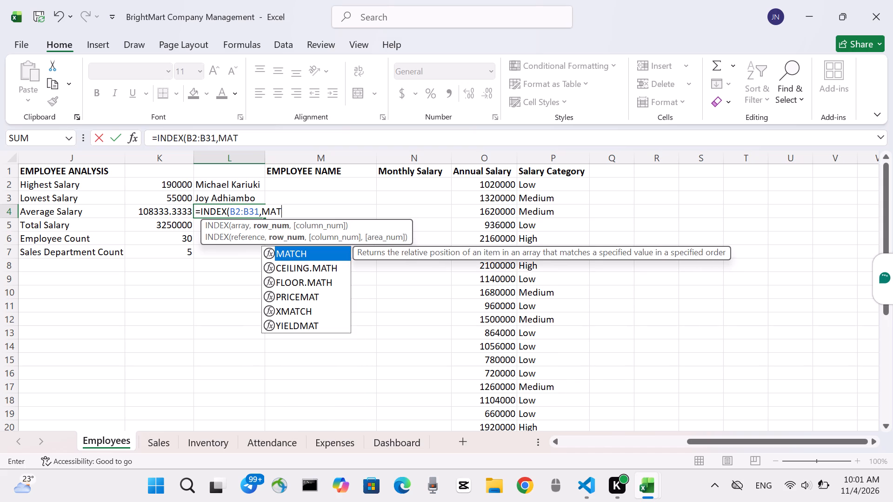
text(CH)
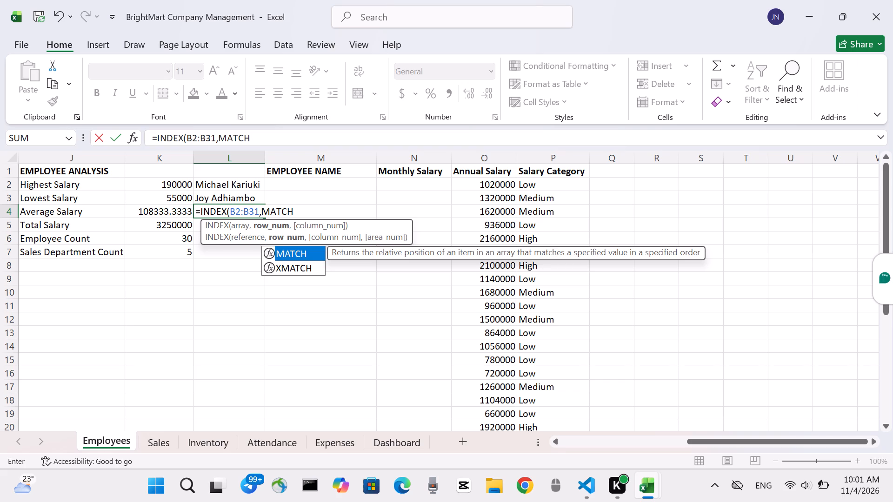
key(shift+parenleft)
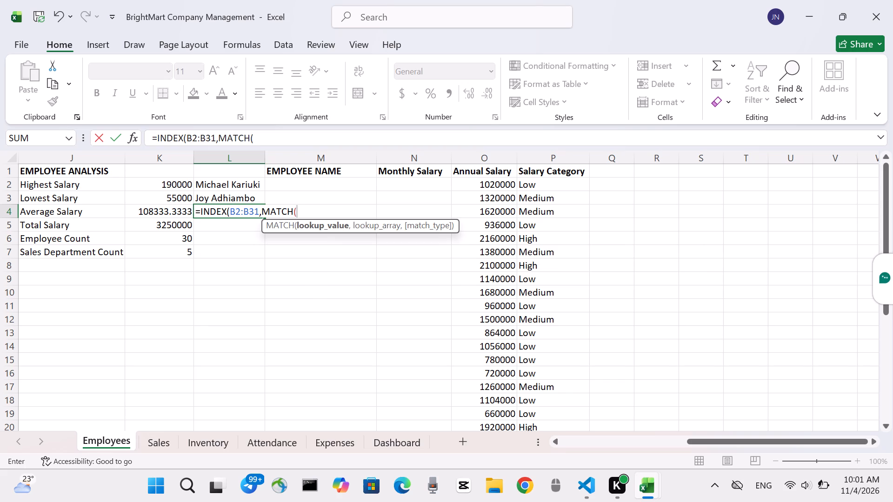
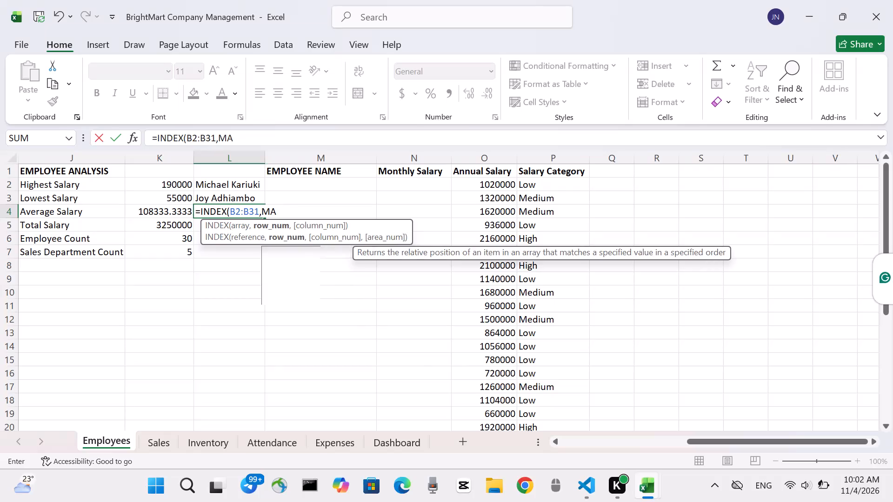
Replace the unfinished INDEX formula in L4 with the start of a LARGE function.
key(BackSpace)
key(BackSpace)
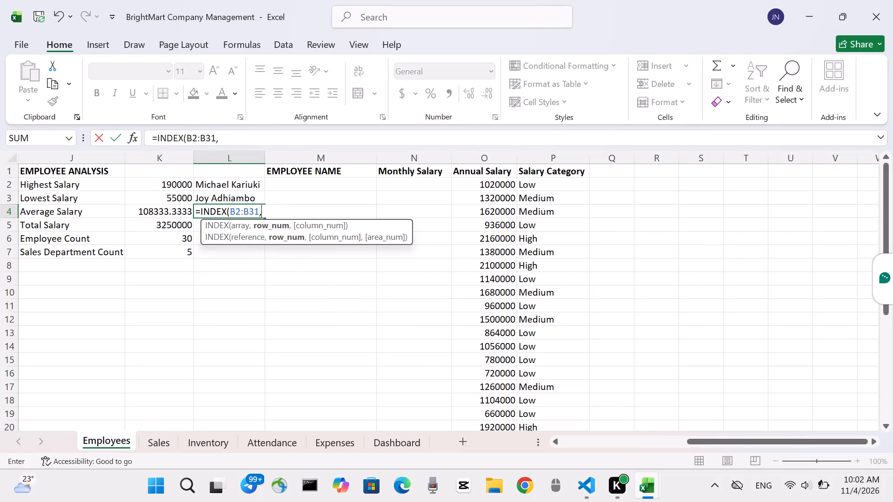
key(BackSpace)
key(BackSpace)
key(BackSpace)
key(BackSpace)
key(BackSpace)
key(BackSpace)
key(BackSpace)
key(BackSpace)
key(BackSpace)
key(BackSpace)
key(BackSpace)
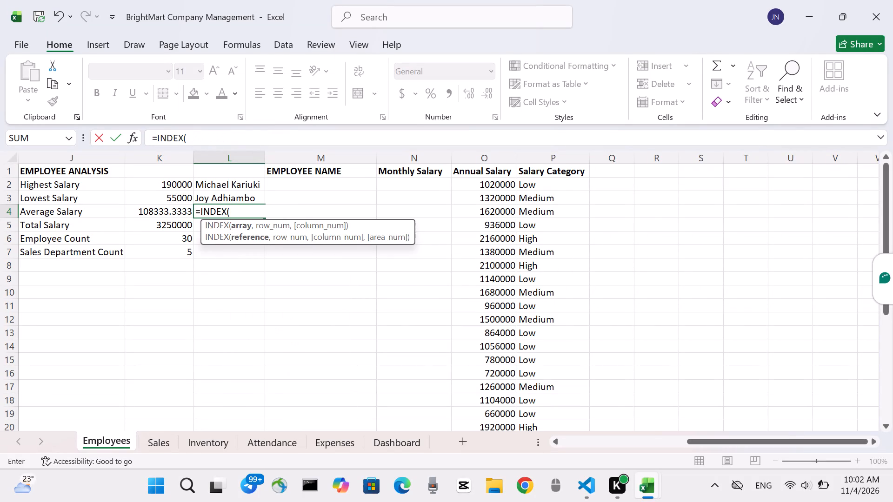
key(BackSpace)
key(BackSpace)
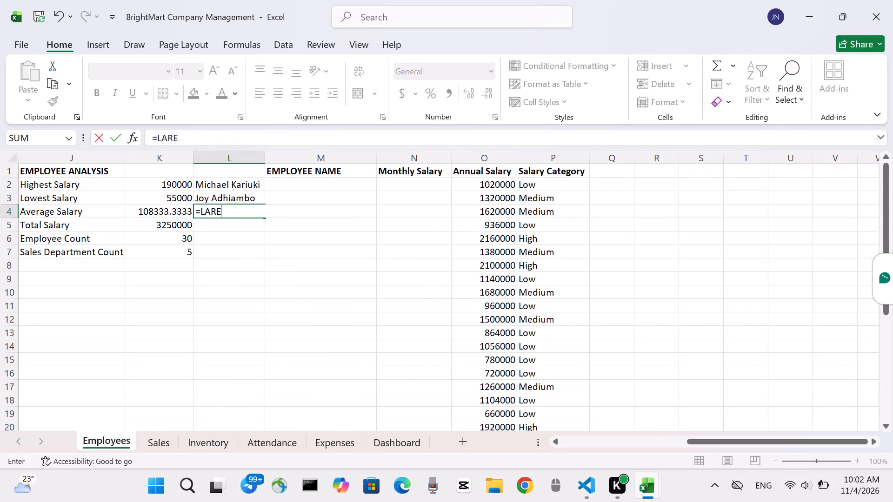
key(BackSpace)
key(g)
key(e)
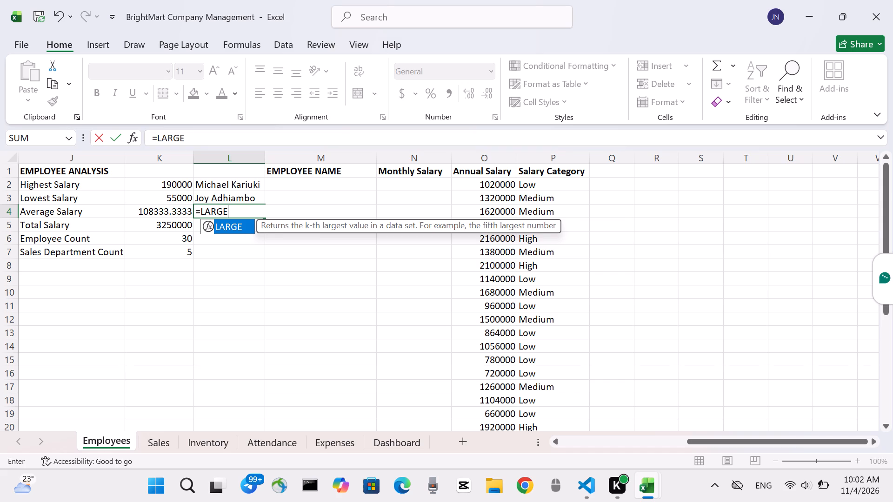
key(shift+parenleft)
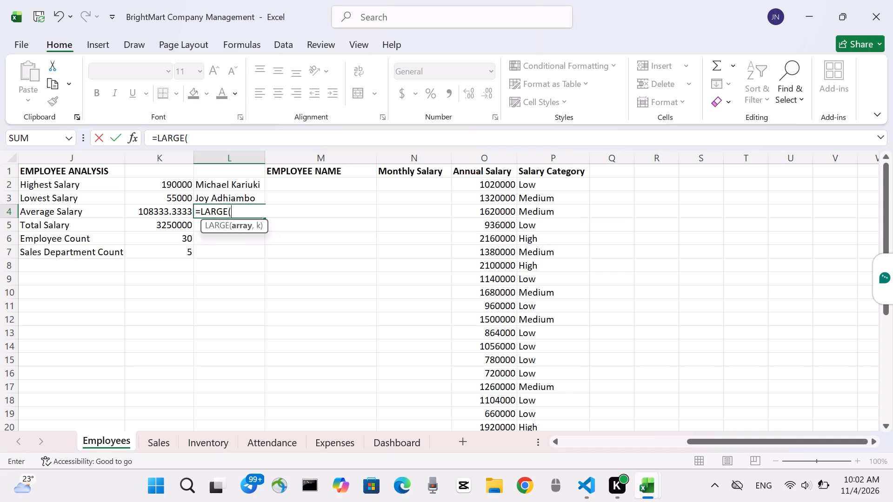
Complete L4's LARGE formula with F2:F31 as the array and 2 as k, and enter it.
text(F2)
key(shift+colon)
key(f)
text(31)
key(comma)
key(2)
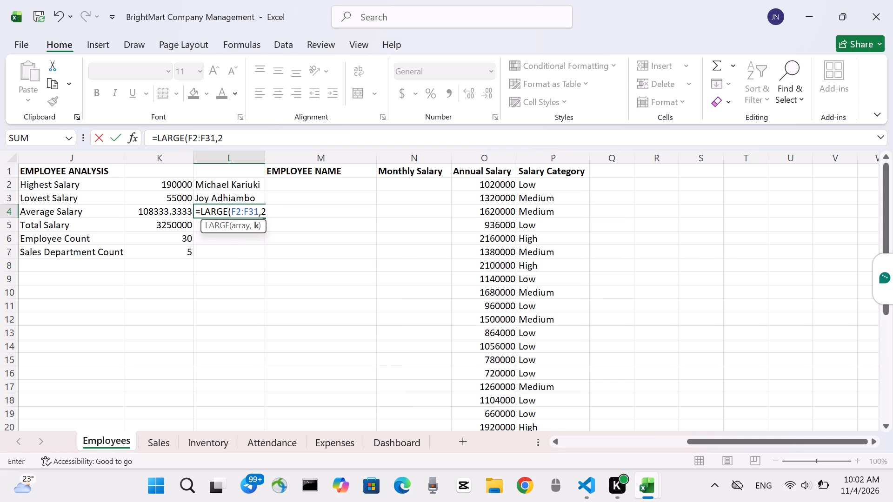
key(shift+parenright)
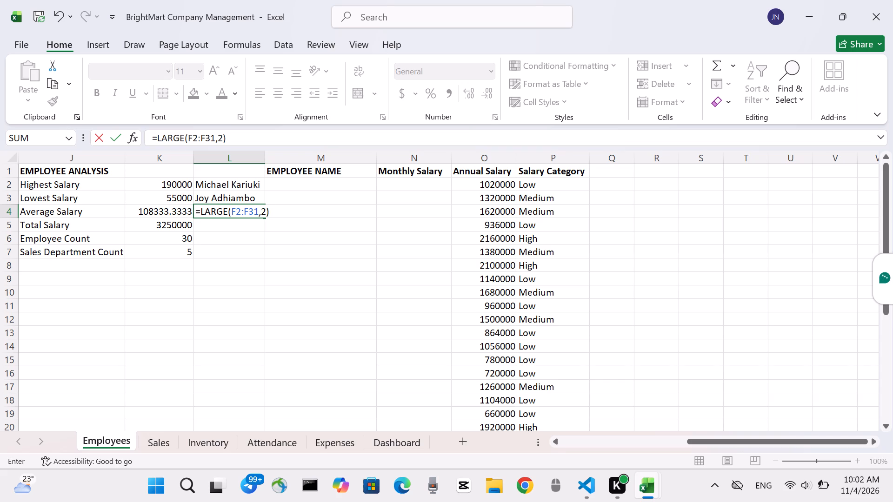
key(Return)
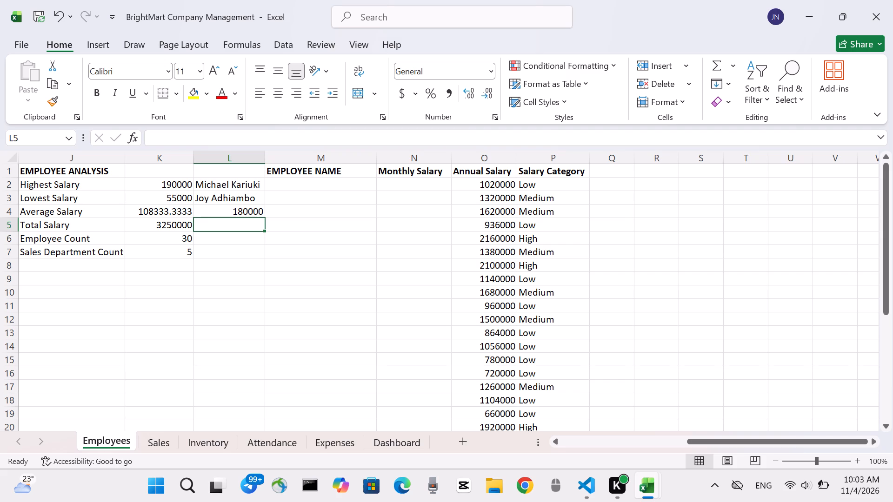
Start a LARGE formula in L5, beside the Total Salary value, with B2:B31 as its array.
click(224, 224)
key(equal)
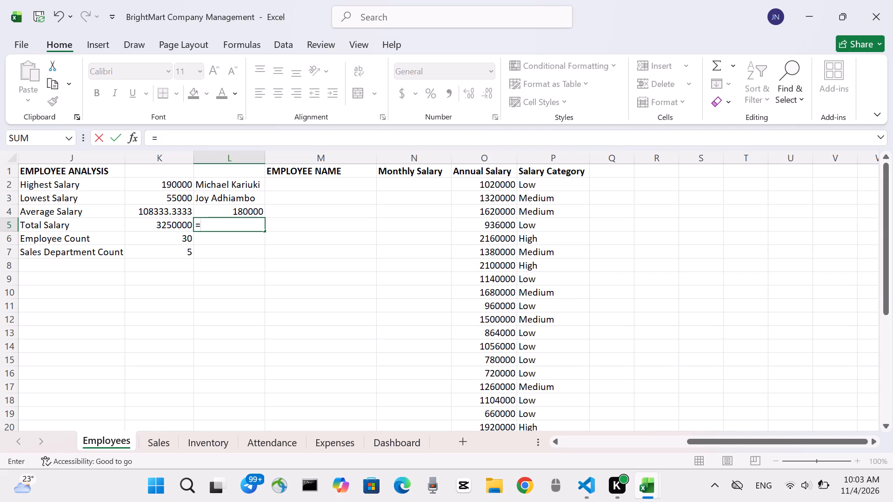
text(LARGE)
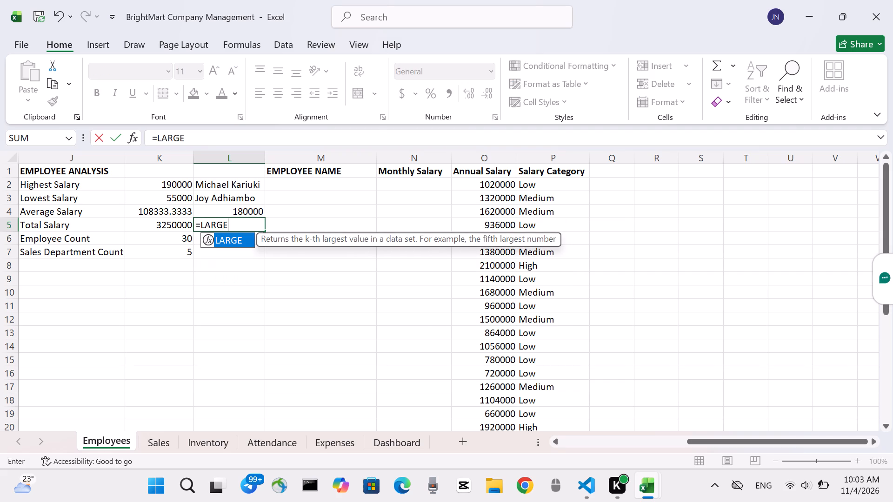
key(shift+parenleft)
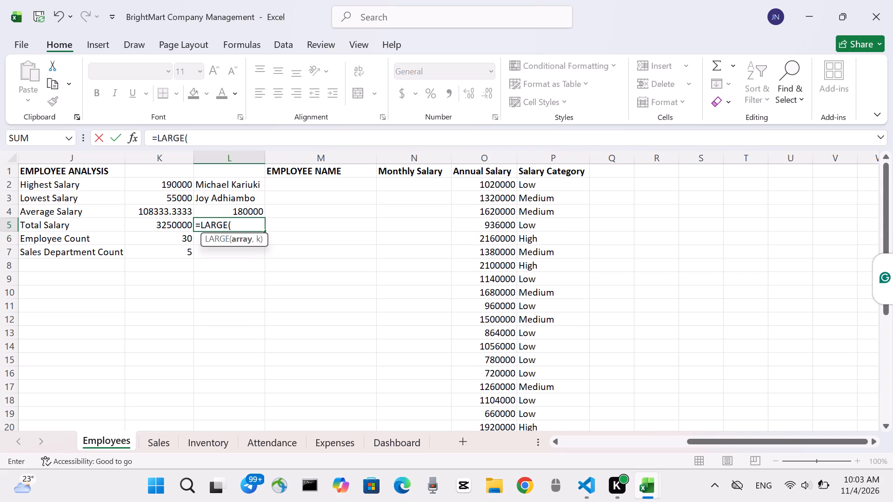
text(B2)
key(shift+quotedbl)
key(BackSpace)
key(shift+colon)
text(B31)
key(comma)
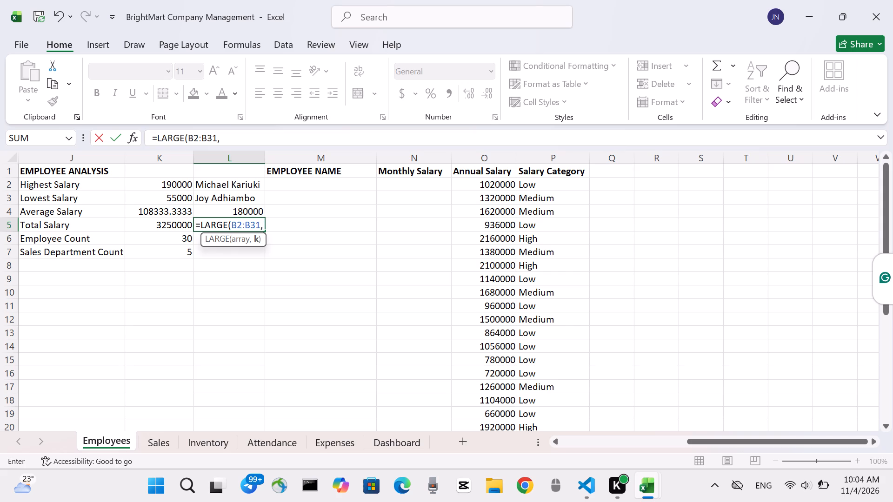
Change the array in L5's LARGE formula to F2:F31.
click(235, 223)
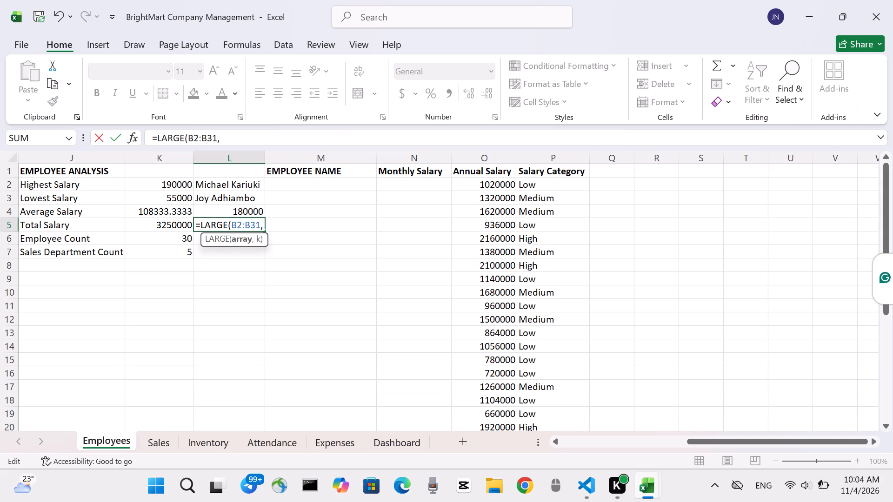
click(235, 223)
key(BackSpace)
key(f)
key(Right)
key(Right)
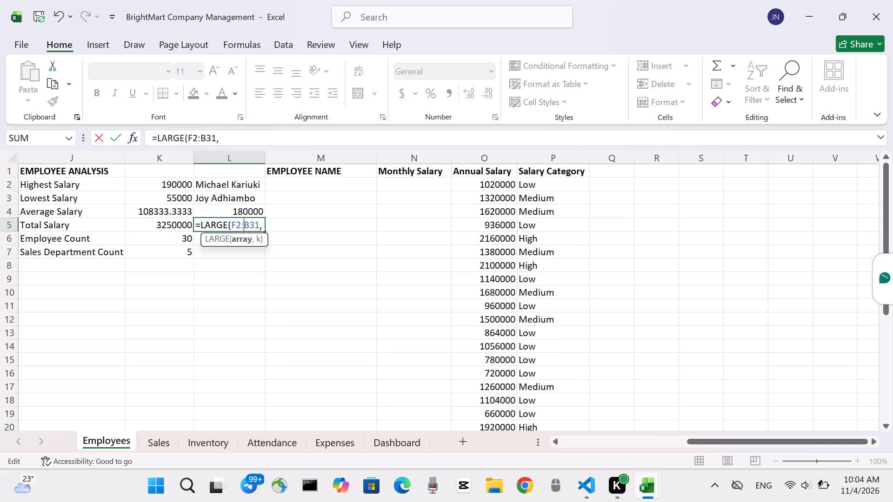
click(248, 224)
key(BackSpace)
key(f)
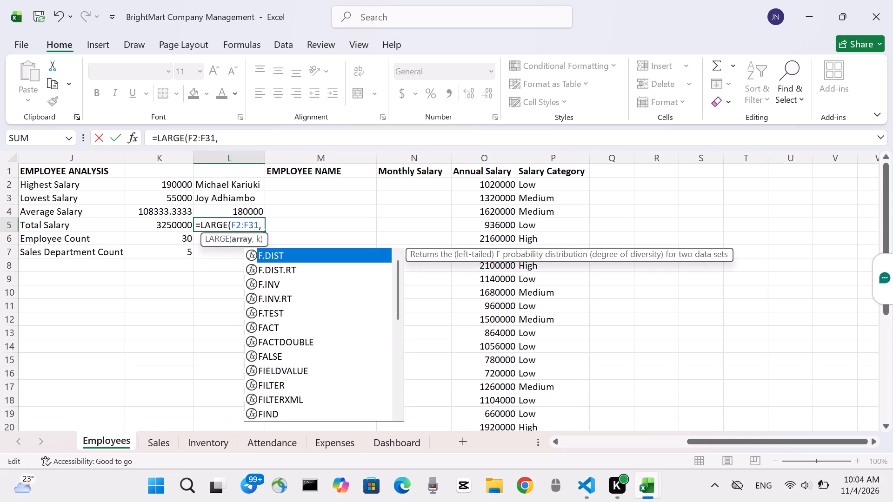
Complete L5's LARGE formula with 3 as k, and enter it.
click(259, 226)
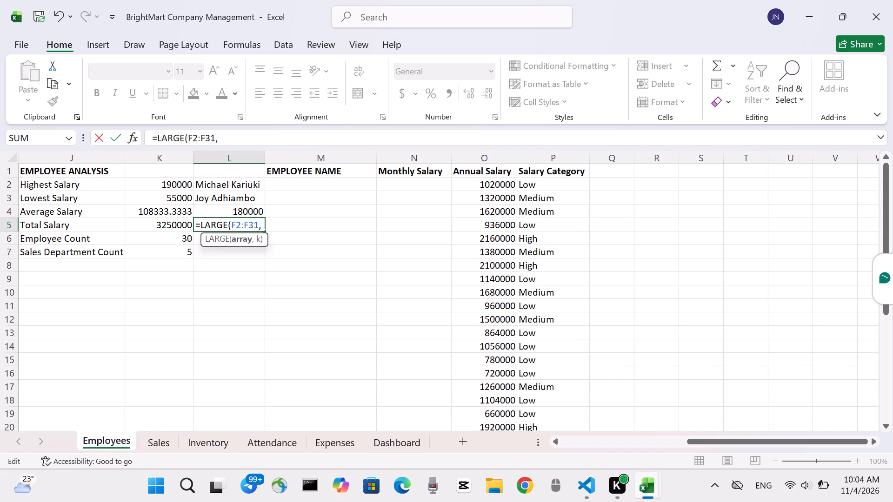
key(Right)
key(3)
key(shift+parenright)
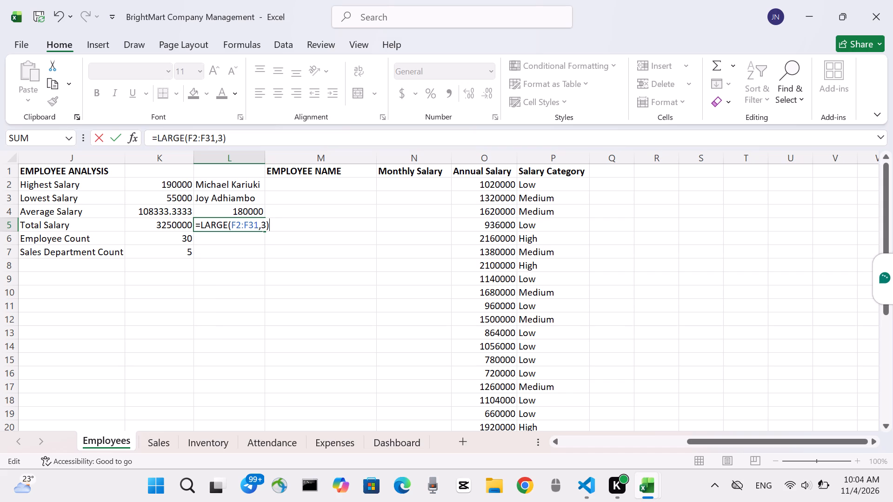
key(Return)
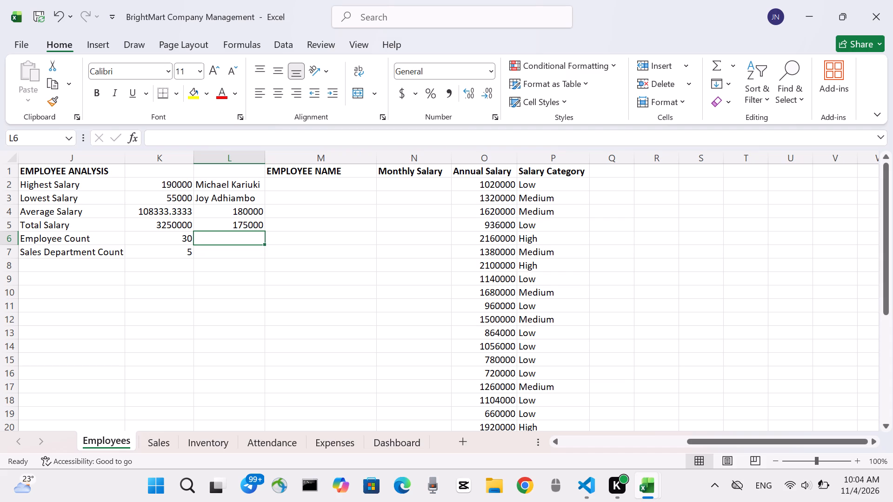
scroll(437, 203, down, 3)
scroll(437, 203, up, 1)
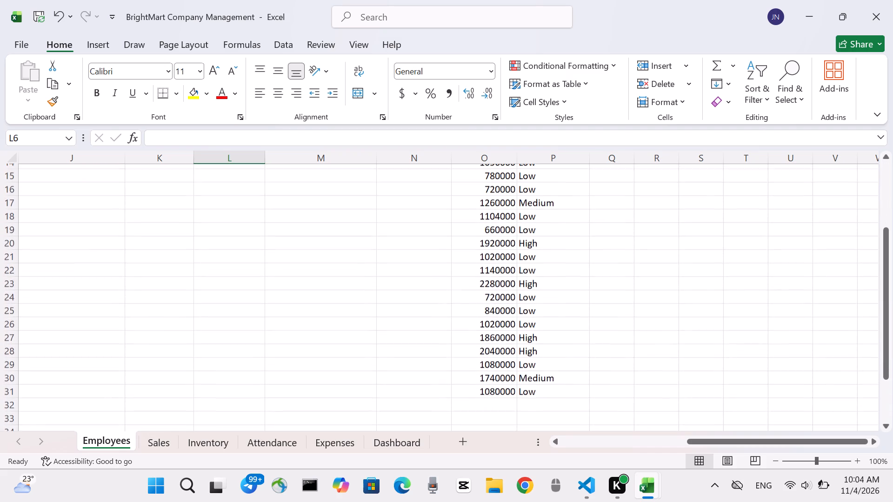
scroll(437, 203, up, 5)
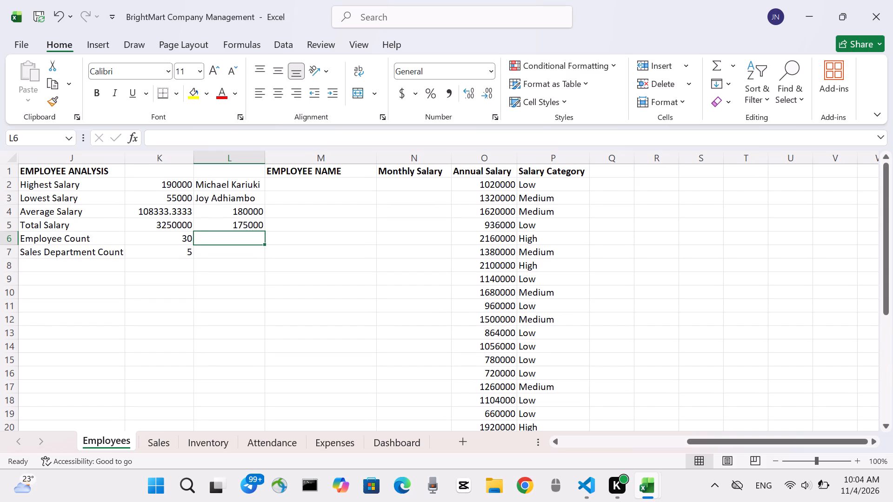
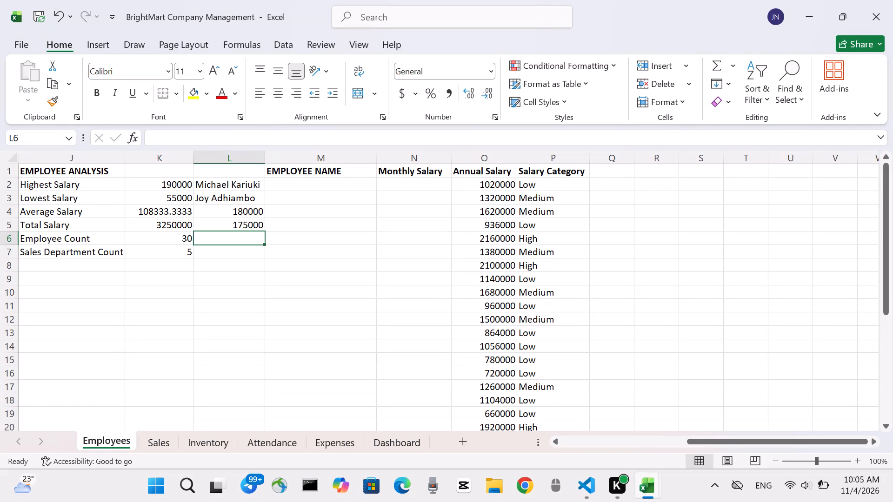
Start a LARGE formula in L6, beside the Employee Count value, with F2:F31 as its array.
click(238, 244)
key(minus)
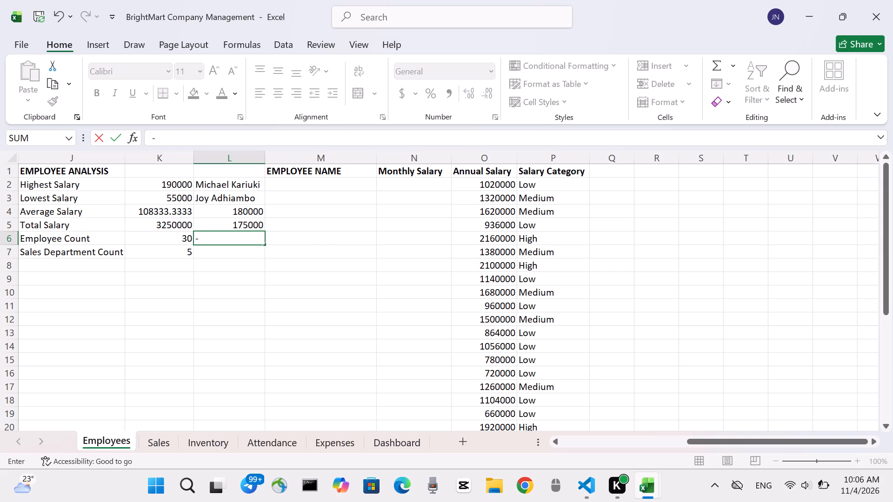
key(BackSpace)
key(equal)
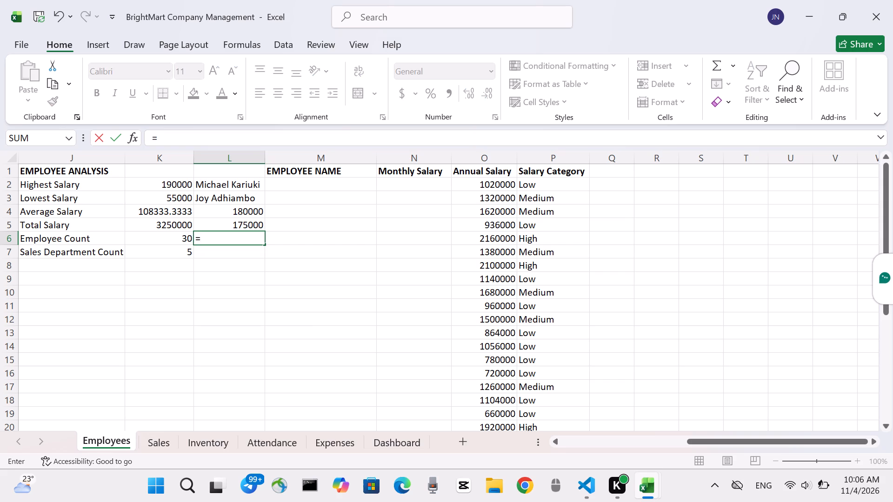
key(l)
key(BackSpace)
text(LAR)
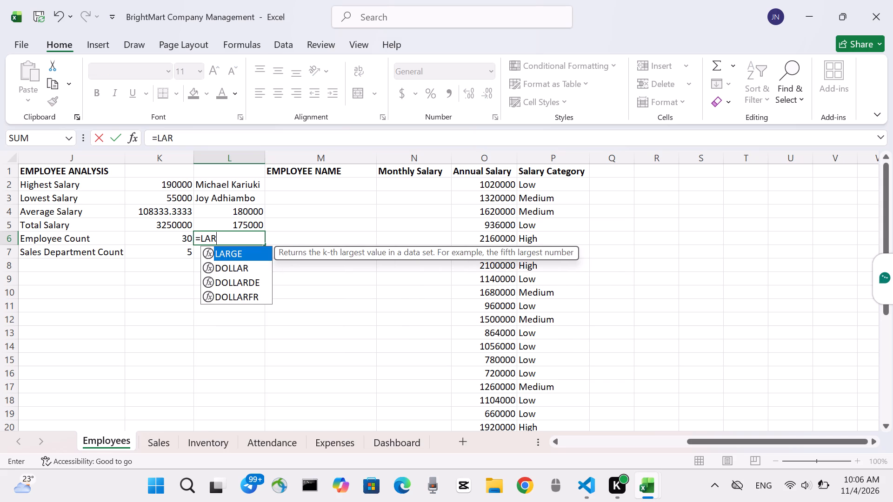
text(GE)
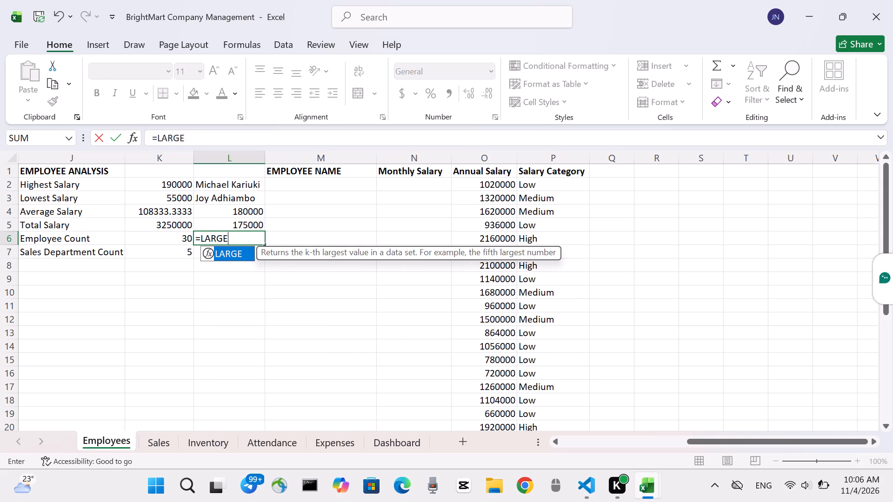
key(shift+parenleft)
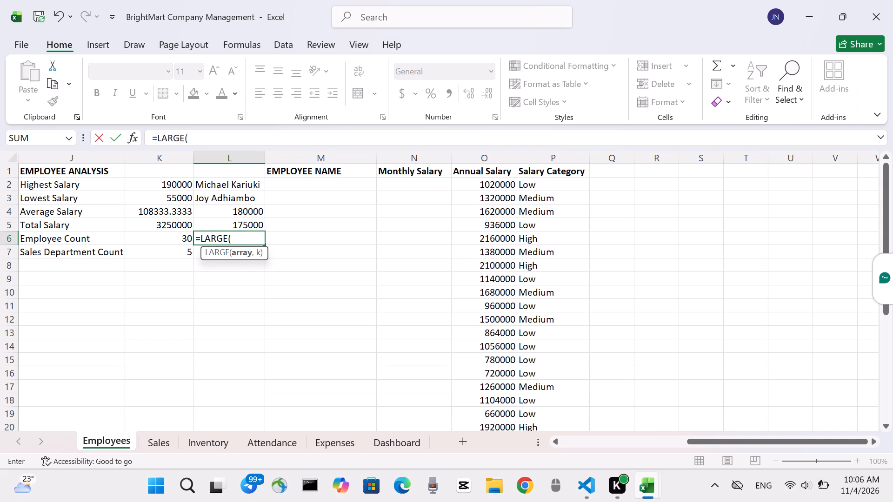
key(f)
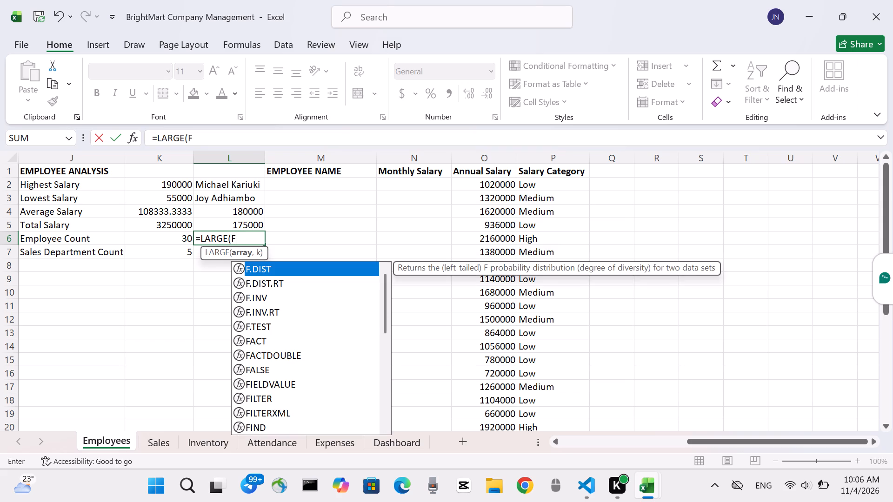
key(2)
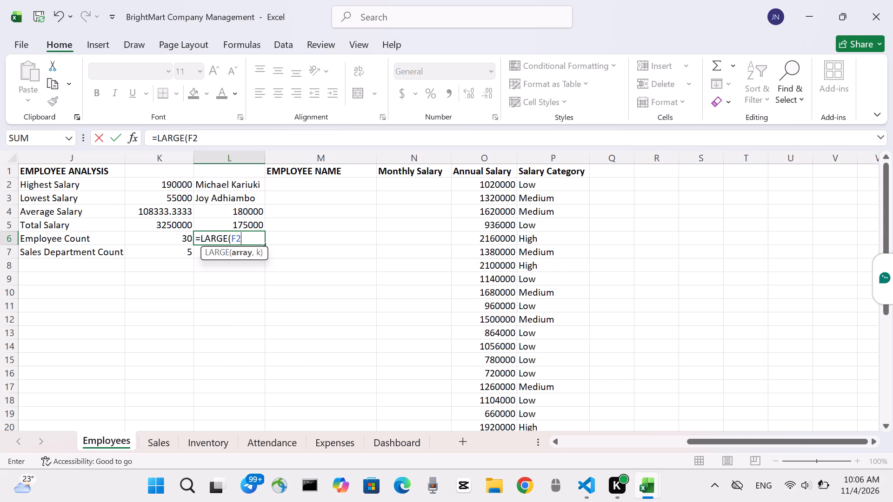
key(shift+colon)
key(f)
text(31)
Complete L6's LARGE formula with 4 as k, and enter it.
scroll(123, 257, right, 3)
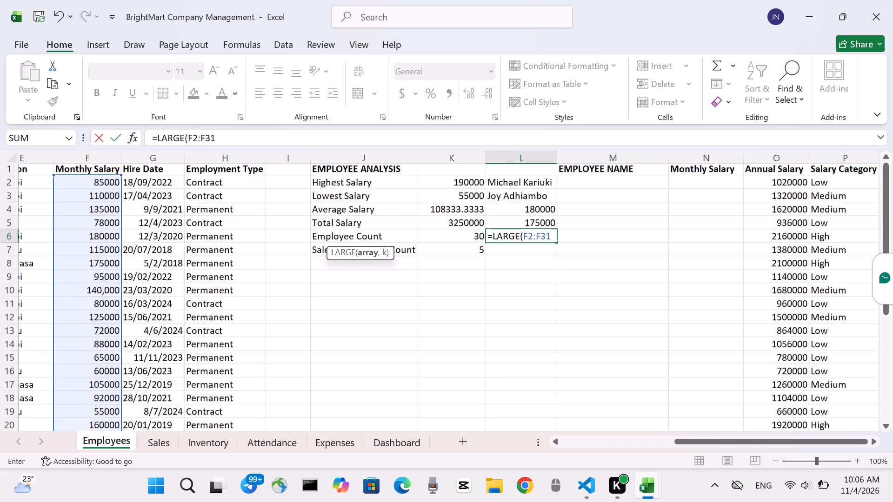
scroll(123, 257, right, 3)
scroll(123, 257, up, 1)
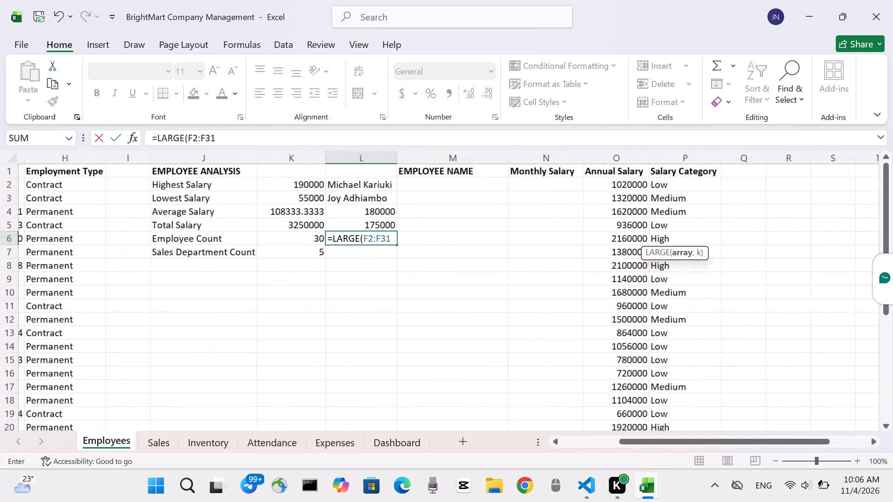
scroll(123, 257, left, 1)
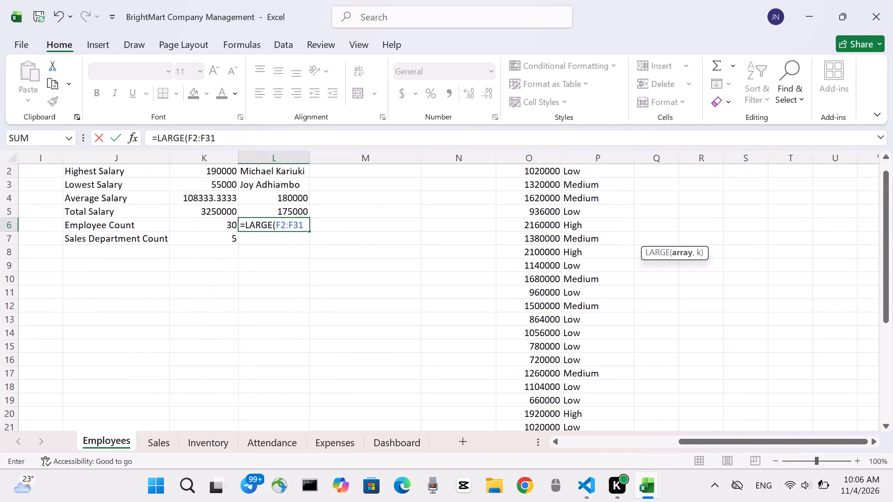
key(comma)
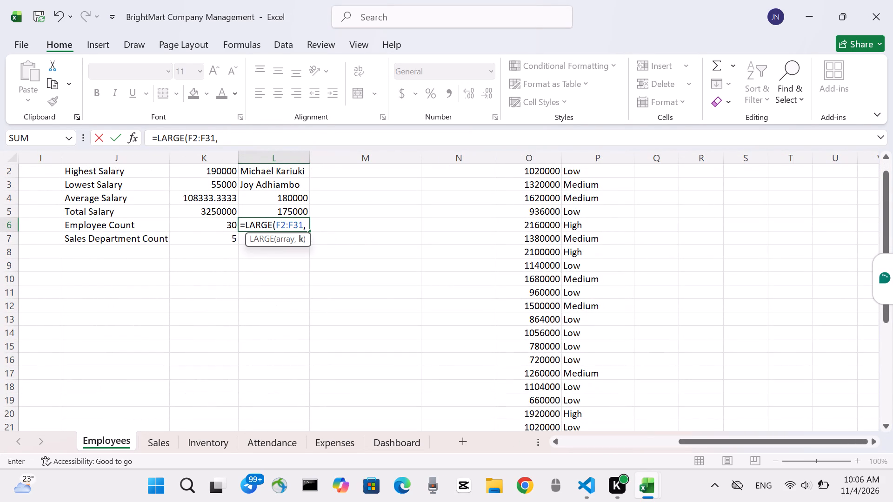
key(4)
key(shift+parenright)
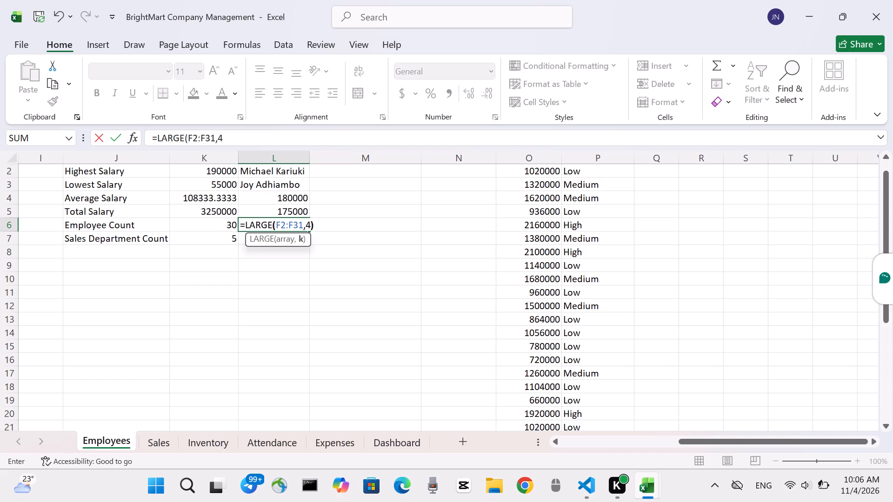
key(Return)
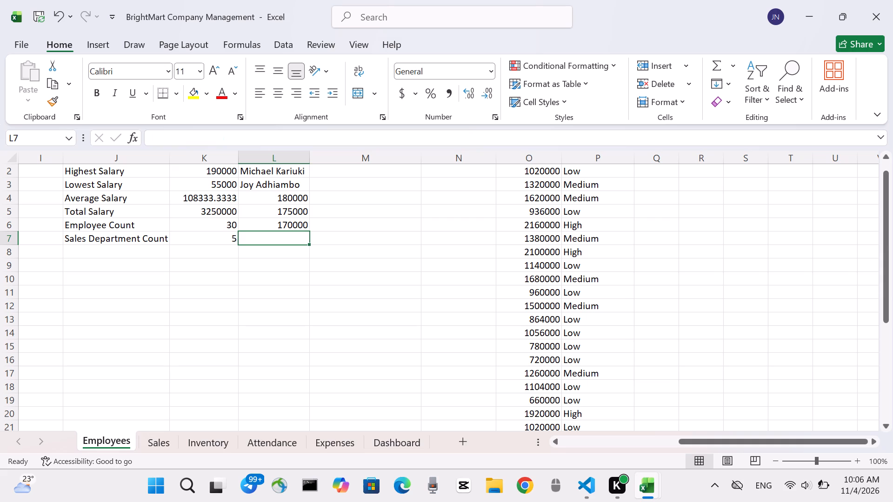
Look through the employee records and the annual salary and salary category columns down to row 31.
scroll(280, 298, down, 1)
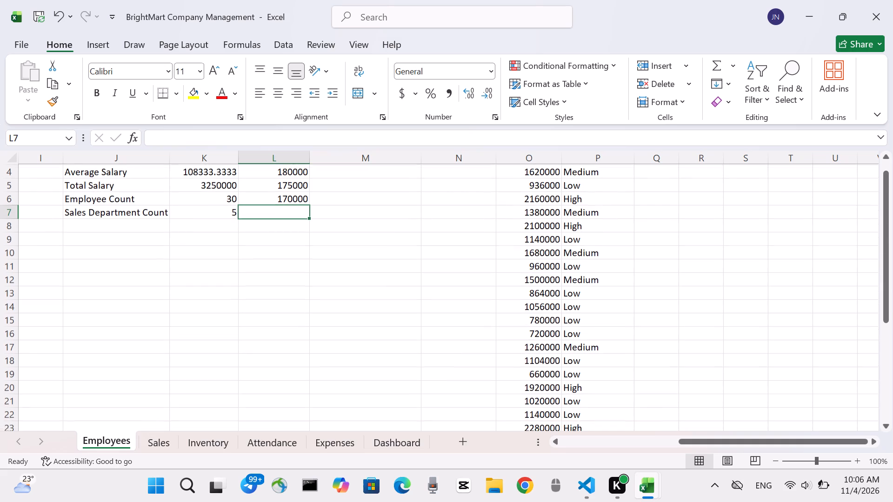
scroll(280, 298, down, 1)
scroll(280, 298, up, 1)
scroll(280, 298, down, 1)
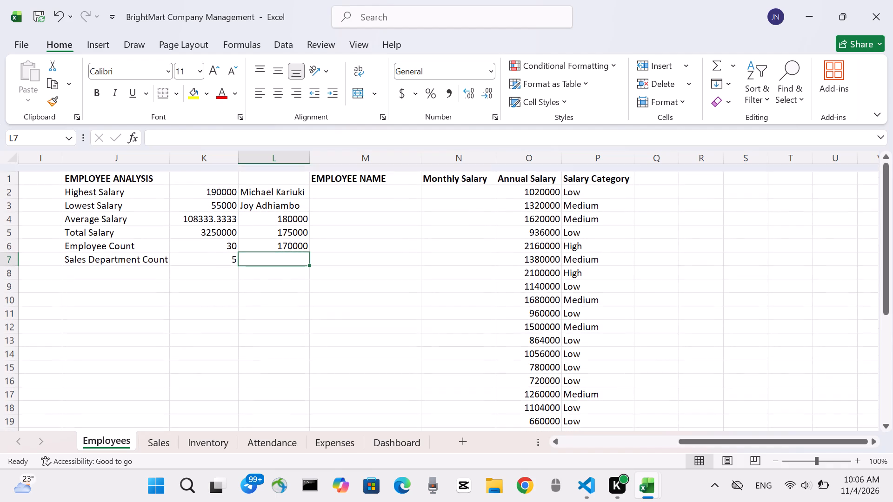
scroll(280, 298, down, 1)
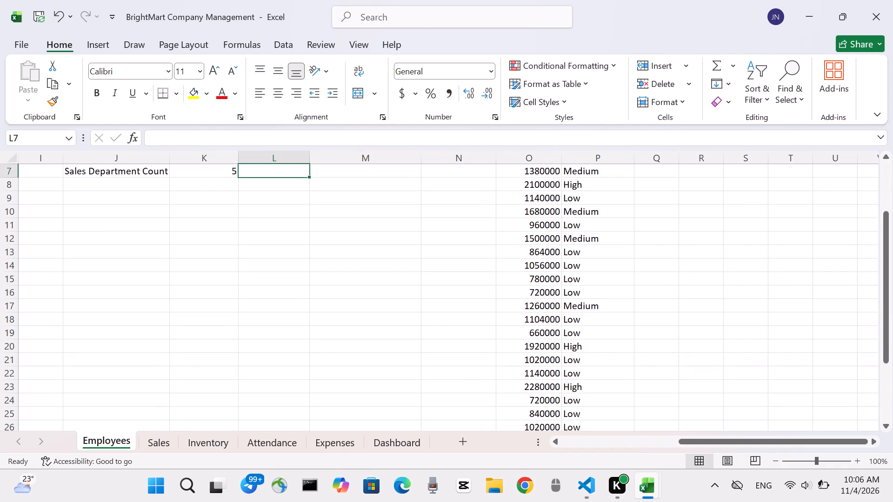
scroll(280, 298, down, 1)
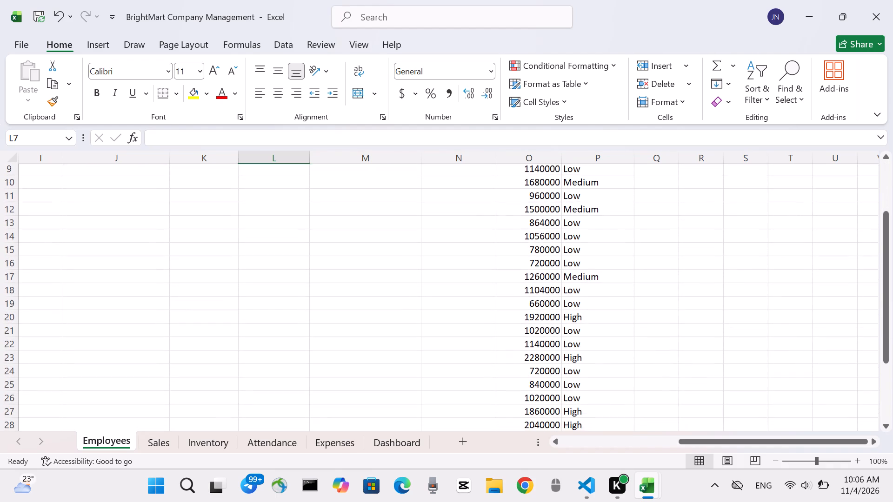
scroll(280, 298, down, 1)
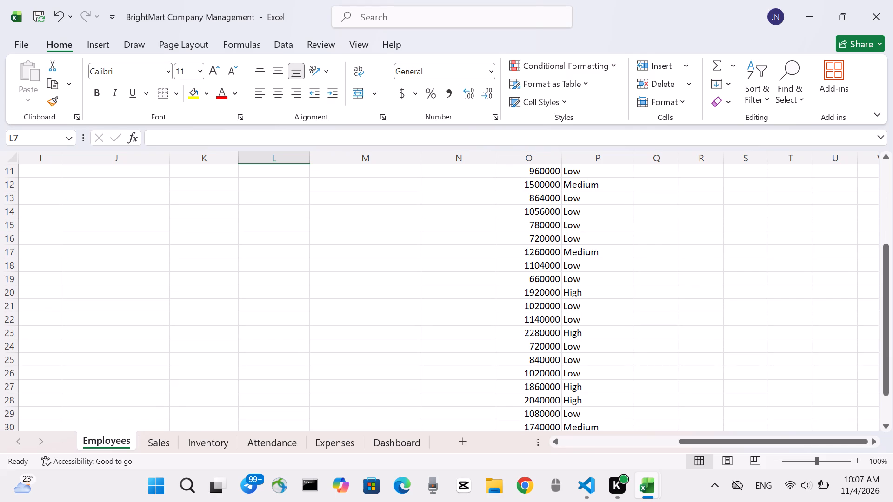
scroll(280, 298, down, 1)
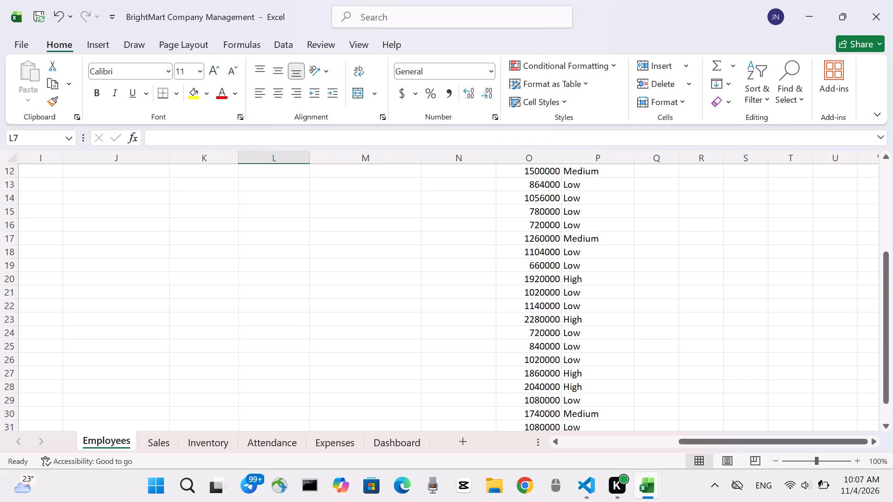
scroll(162, 289, right, 4)
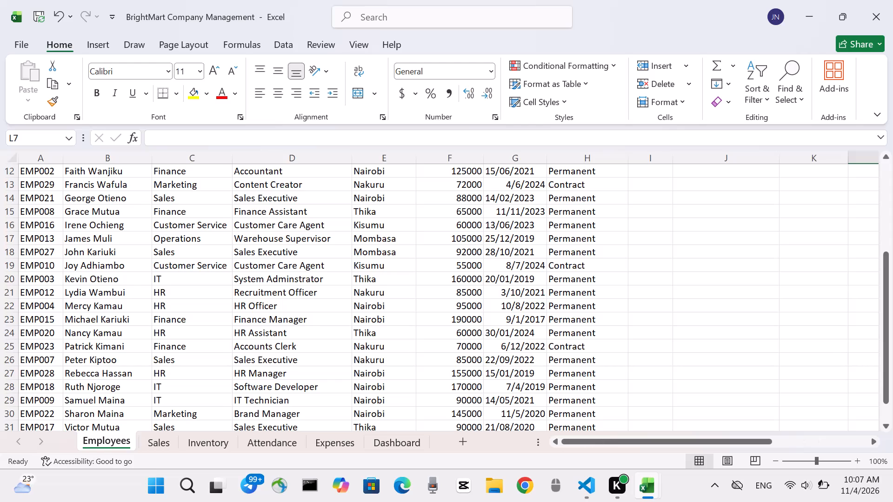
scroll(162, 289, left, 1)
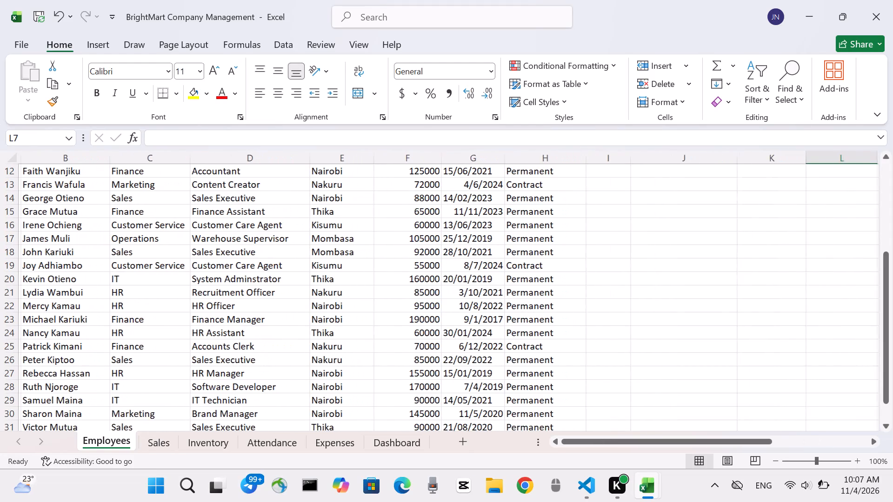
scroll(162, 289, left, 1)
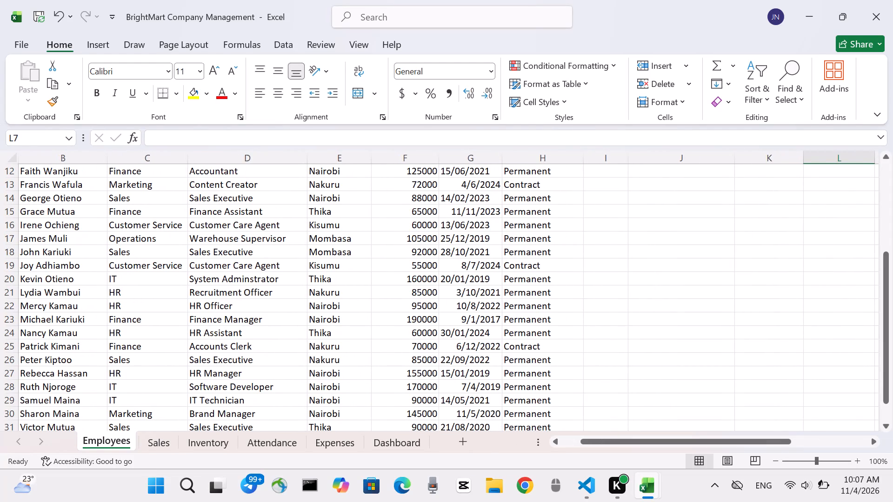
scroll(162, 289, left, 7)
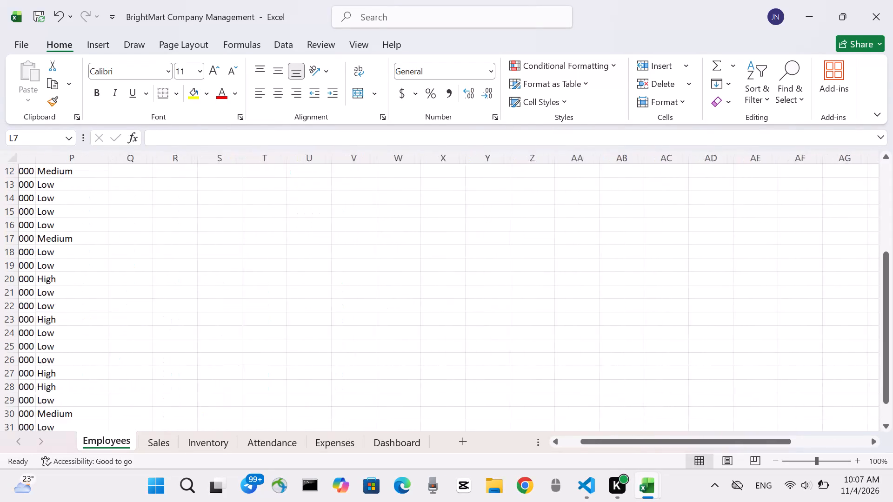
scroll(162, 289, left, 3)
scroll(162, 289, right, 6)
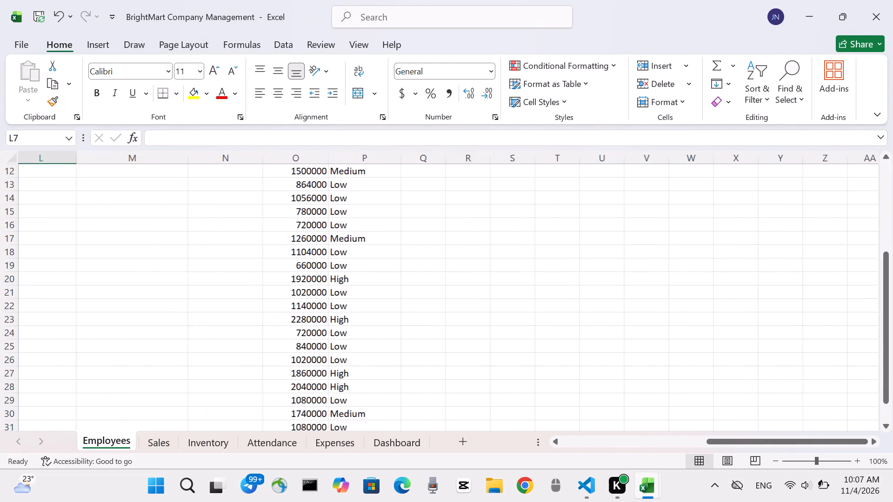
scroll(162, 289, right, 3)
scroll(162, 289, left, 3)
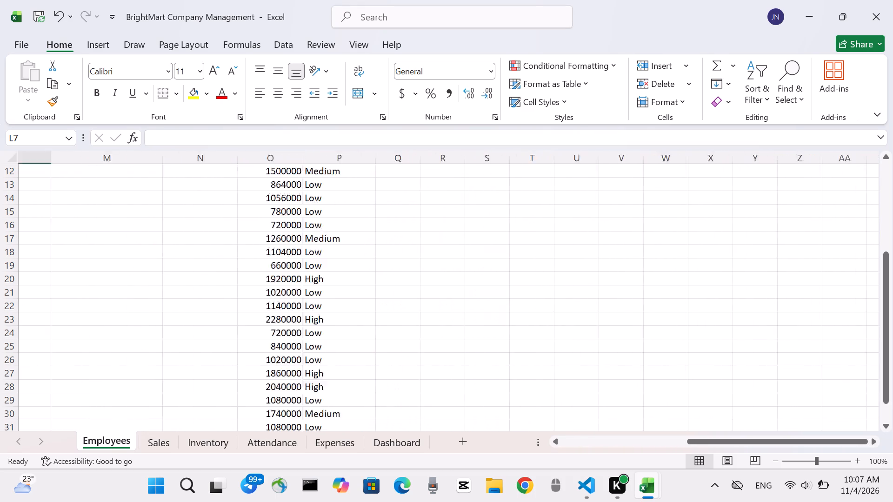
scroll(162, 289, left, 14)
scroll(162, 289, right, 18)
scroll(162, 289, right, 3)
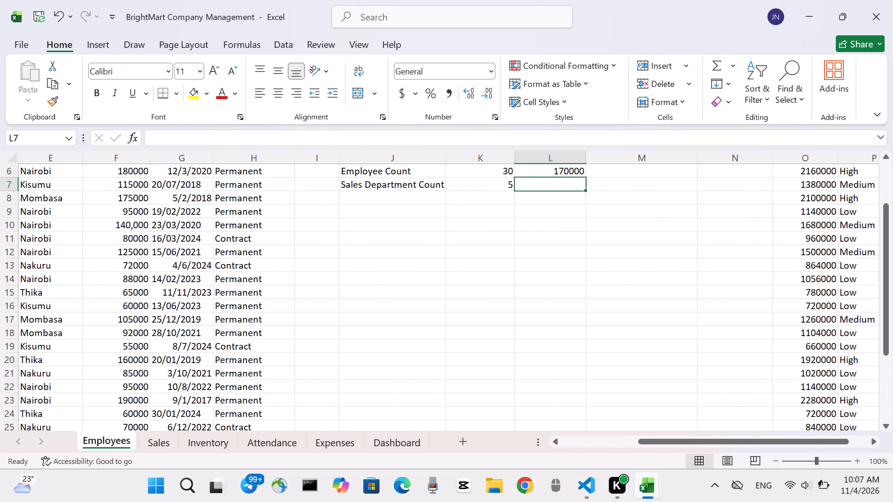
click(401, 175)
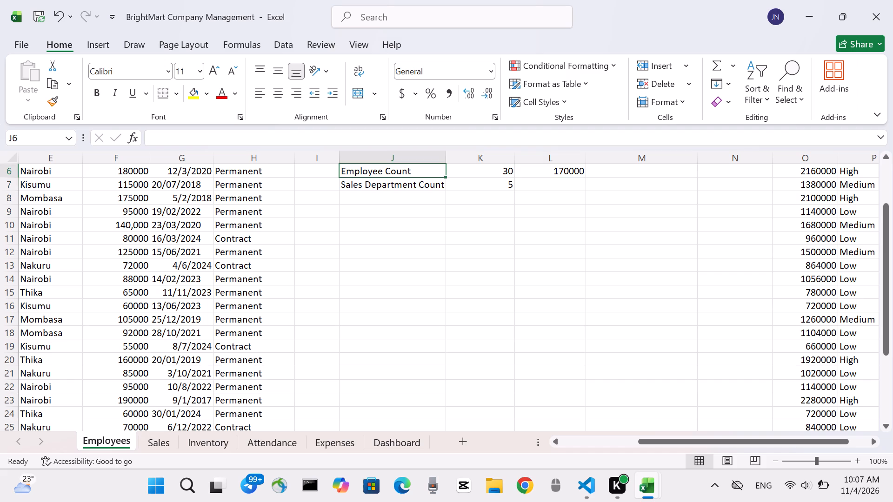
Change the Monthly Salary header in N1 to Department Monthly Salary.
scroll(401, 175, up, 3)
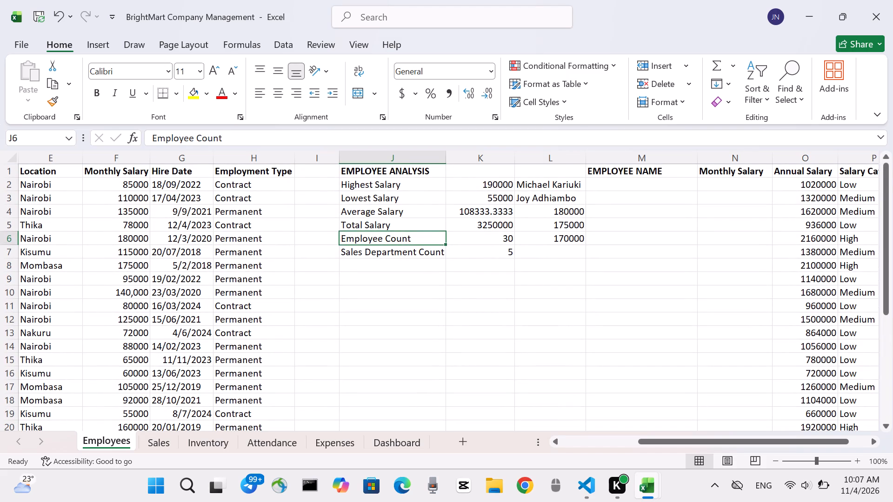
scroll(574, 211, left, 2)
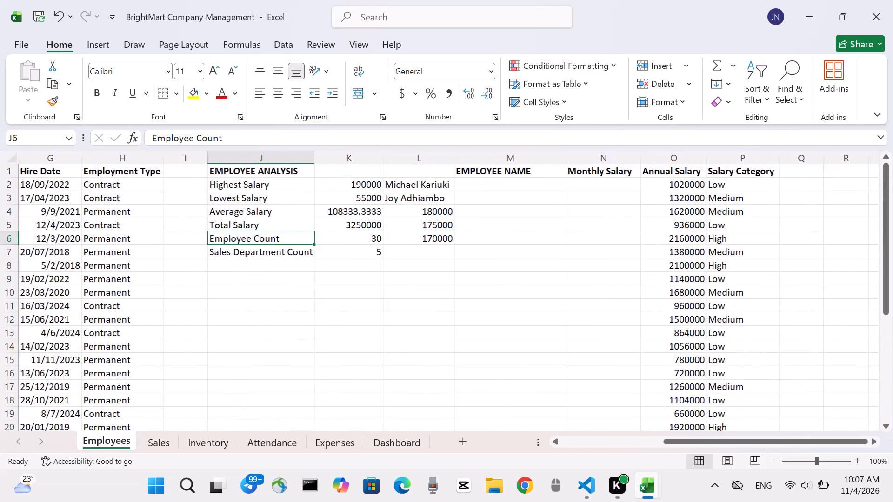
scroll(574, 211, left, 4)
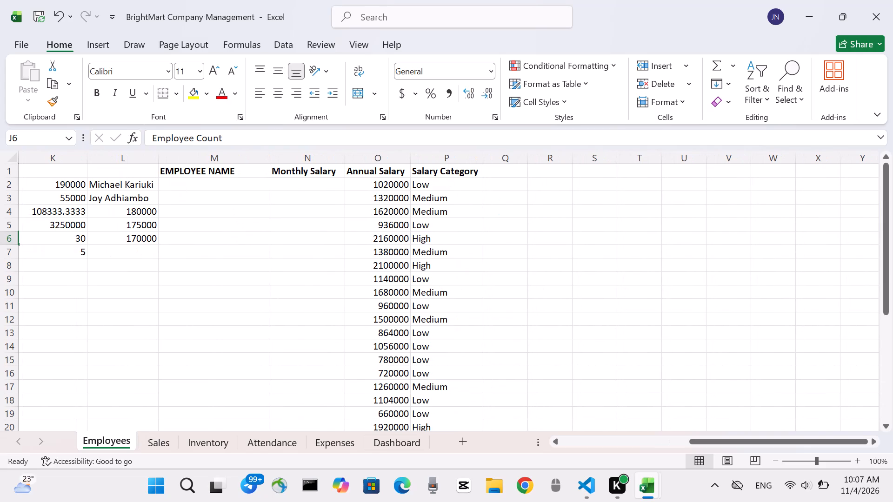
click(320, 174)
click(320, 174)
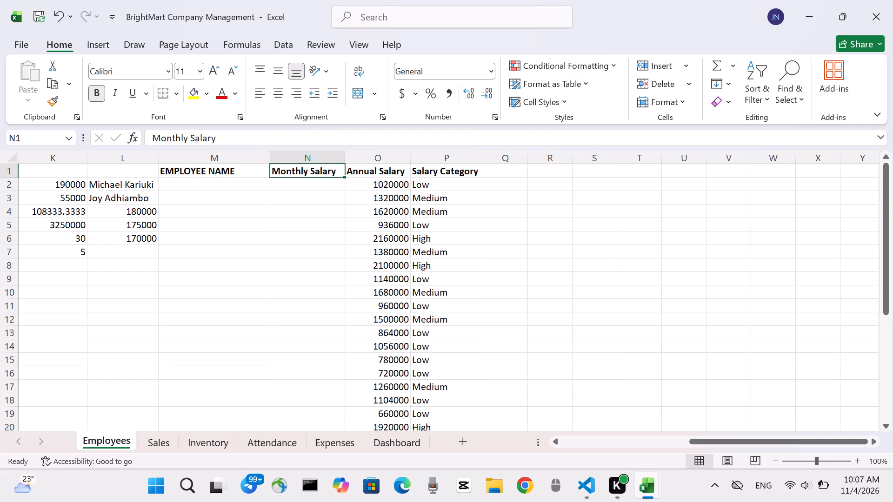
click(308, 174)
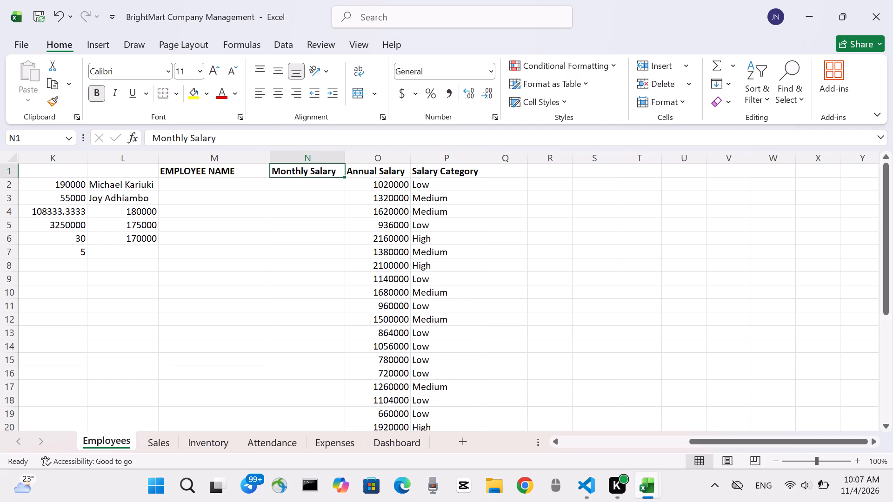
double_click(308, 174)
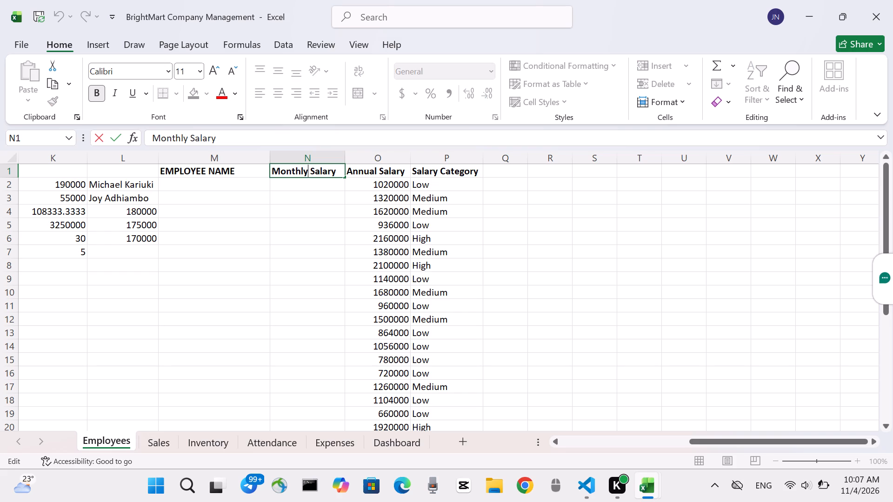
key(Left)
key(Left)
key(Left)
key(Left)
key(Left)
key(Left)
key(Left)
key(Left)
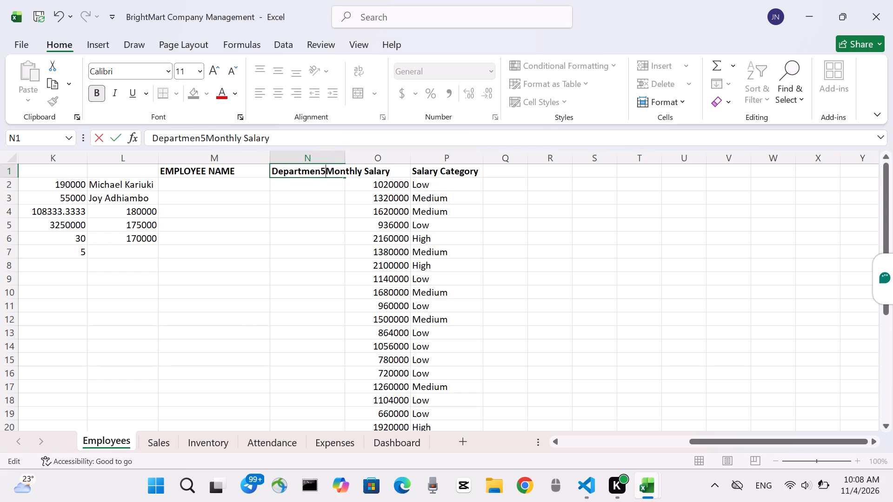
key(BackSpace)
text(t)
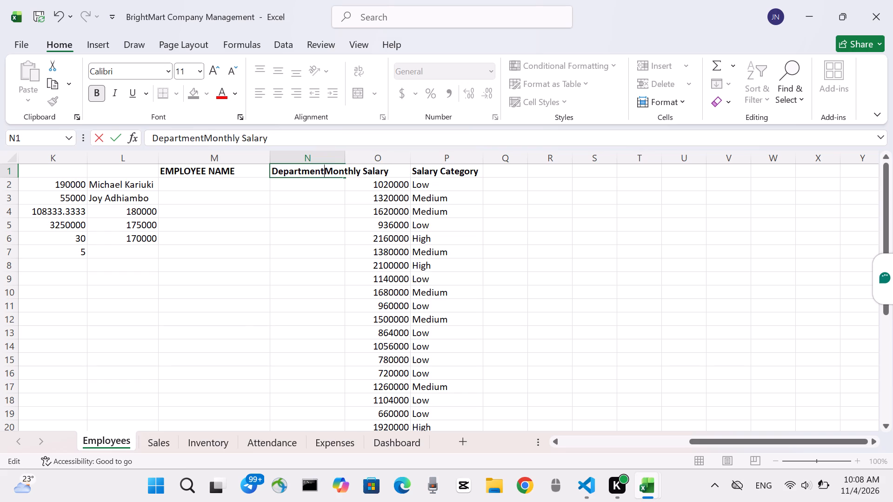
key(space)
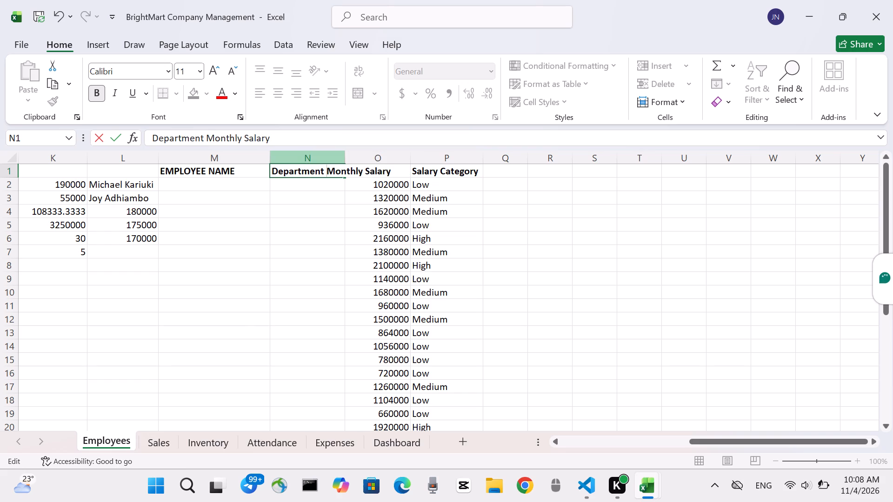
Widen column N to fit the full Department Monthly Salary header.
click(343, 160)
drag(343, 160, 402, 165)
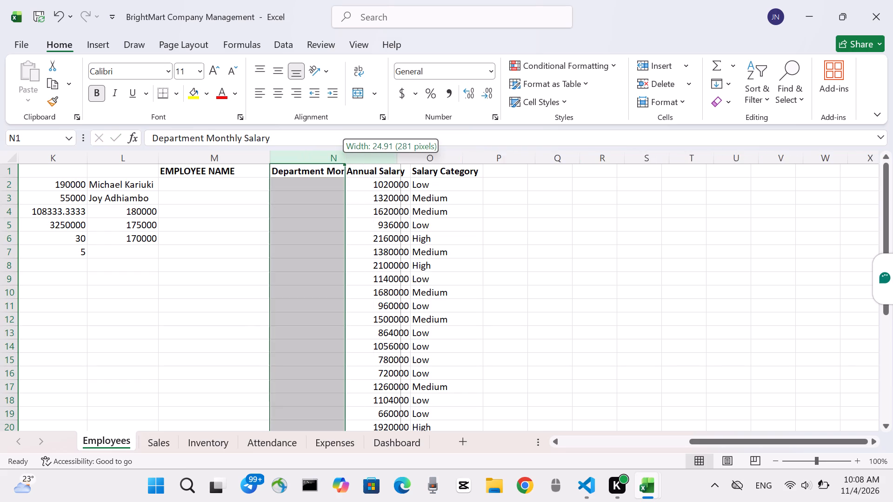
drag(402, 165, 411, 167)
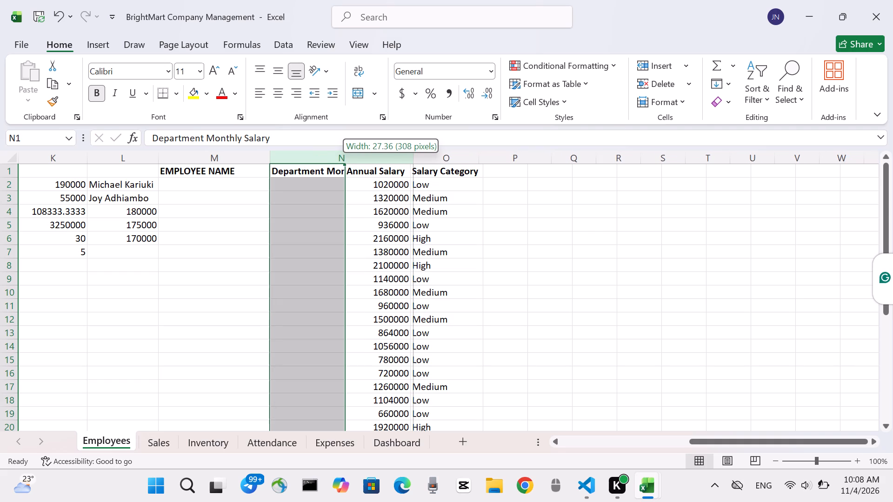
drag(411, 167, 408, 170)
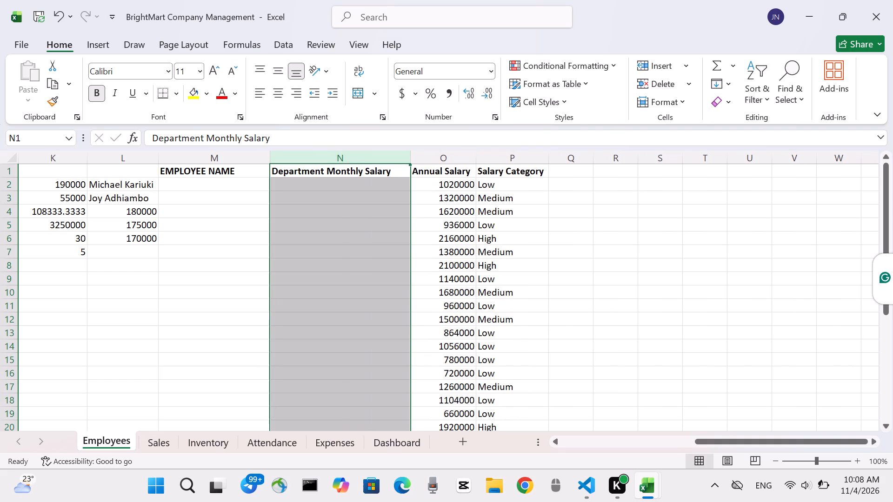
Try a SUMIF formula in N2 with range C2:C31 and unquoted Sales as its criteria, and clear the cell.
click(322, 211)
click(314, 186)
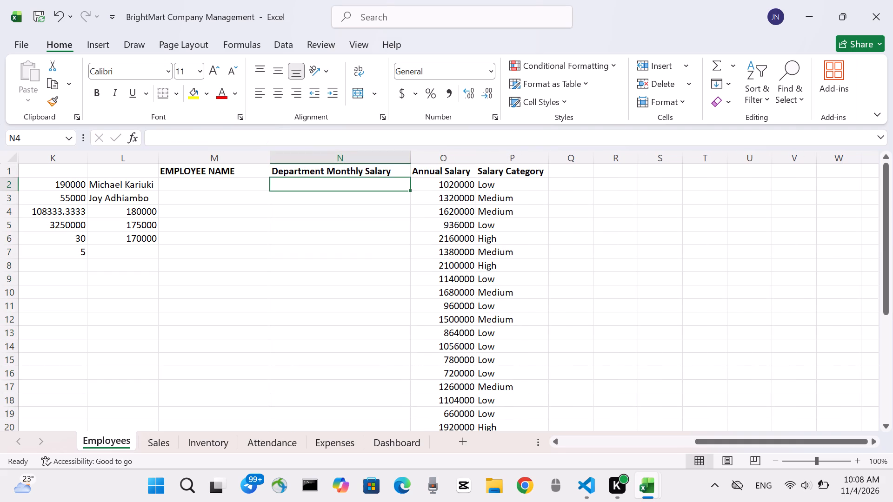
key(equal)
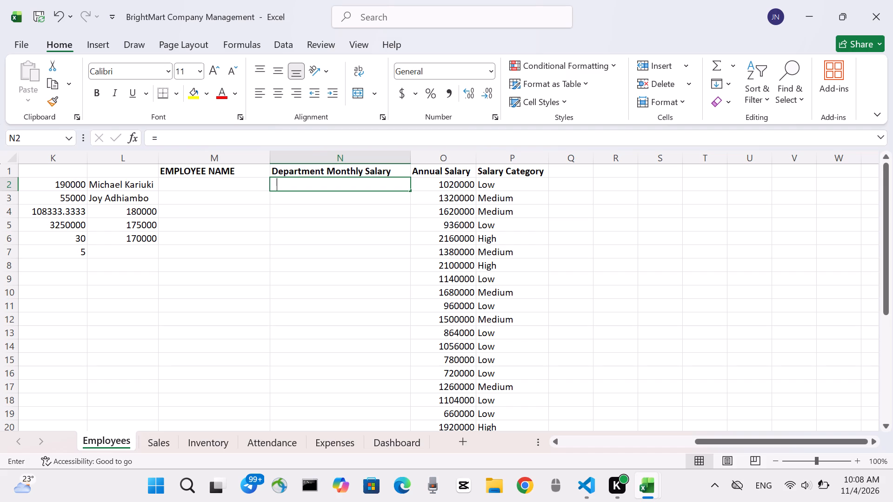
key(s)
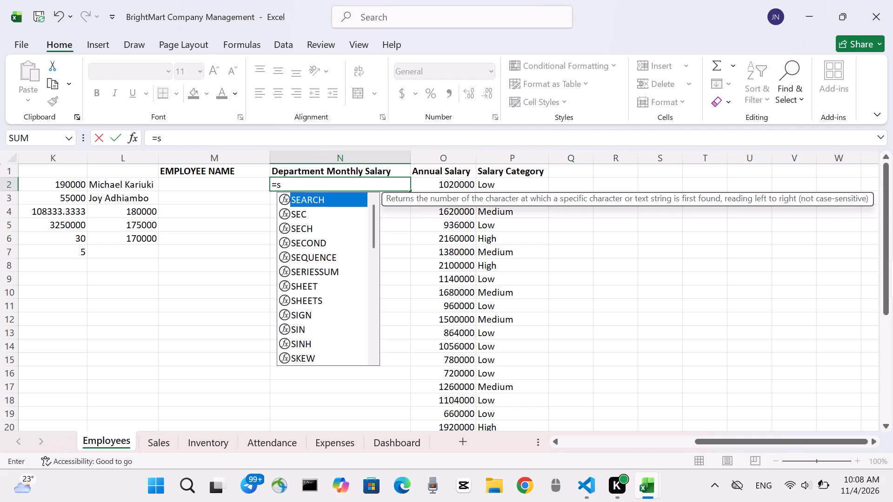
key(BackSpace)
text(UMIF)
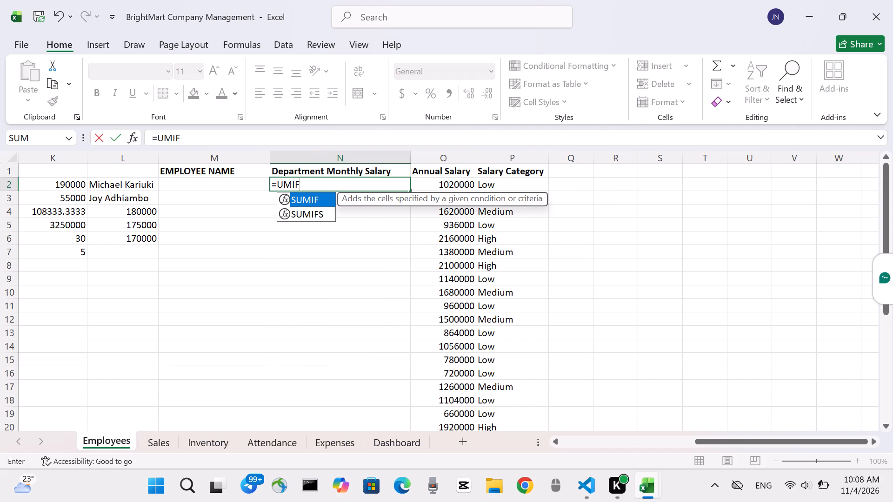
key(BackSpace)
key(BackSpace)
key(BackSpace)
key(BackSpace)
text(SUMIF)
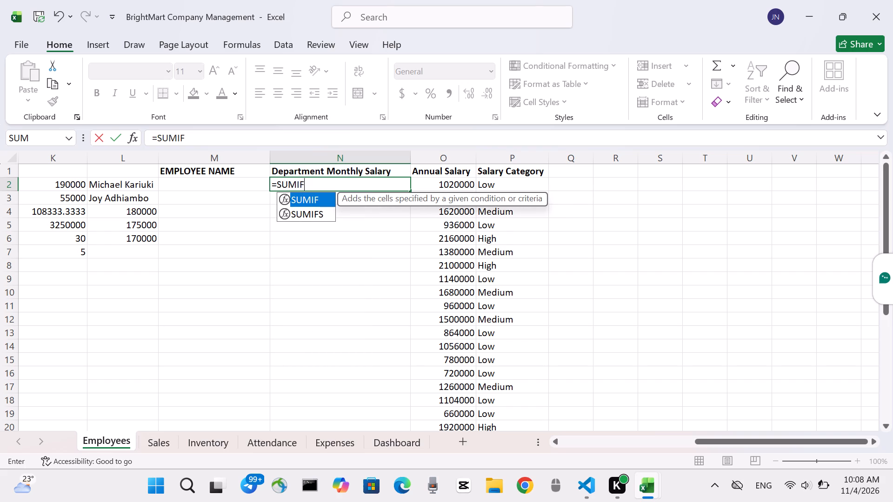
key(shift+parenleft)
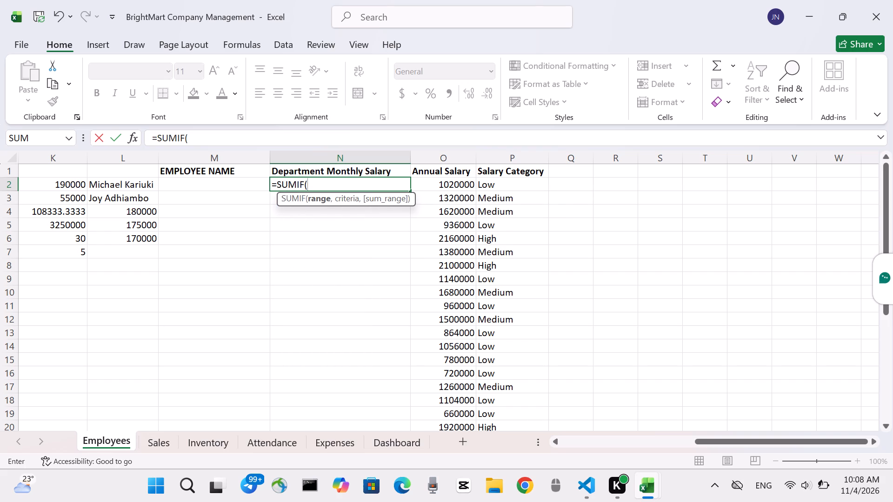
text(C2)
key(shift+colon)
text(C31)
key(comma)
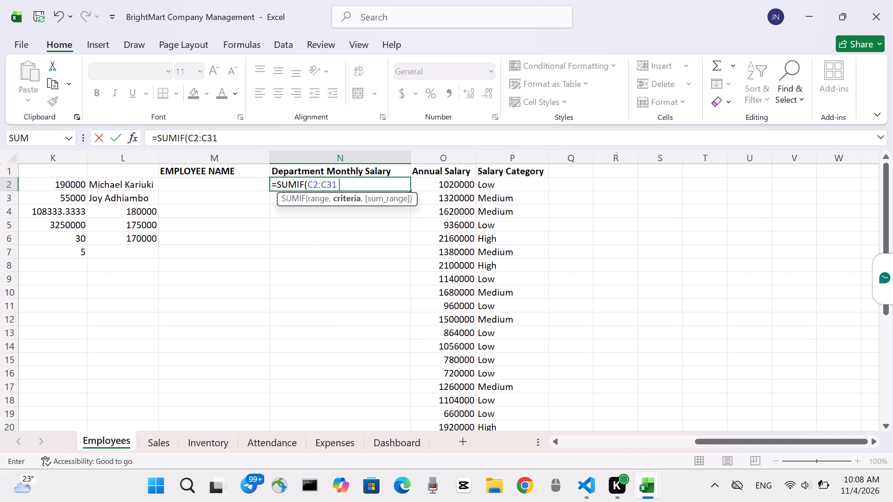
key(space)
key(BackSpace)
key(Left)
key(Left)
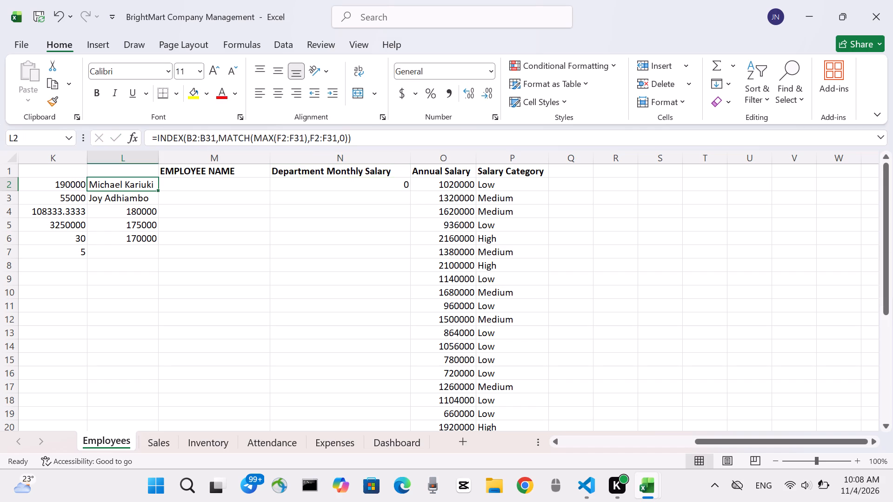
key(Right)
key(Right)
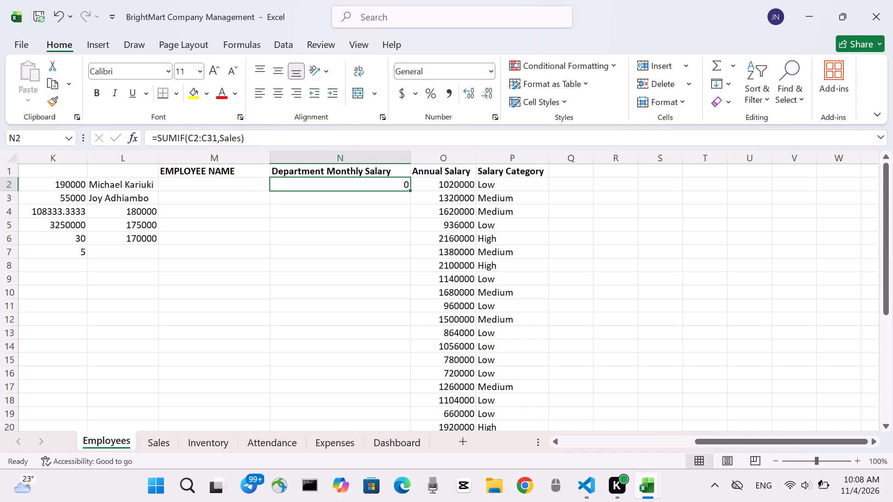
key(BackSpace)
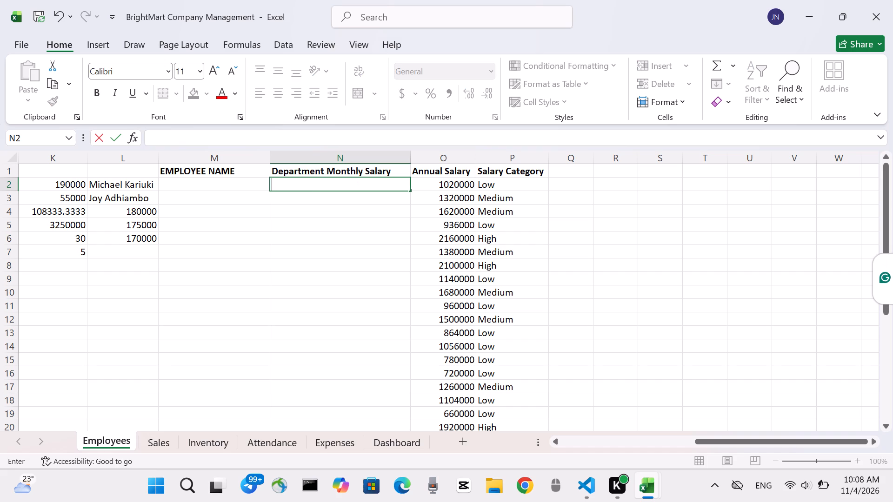
Enter =SUMIF(C2:C31,"Sales",F2:F31) in N2 to total the Sales department's monthly salaries.
key(equal)
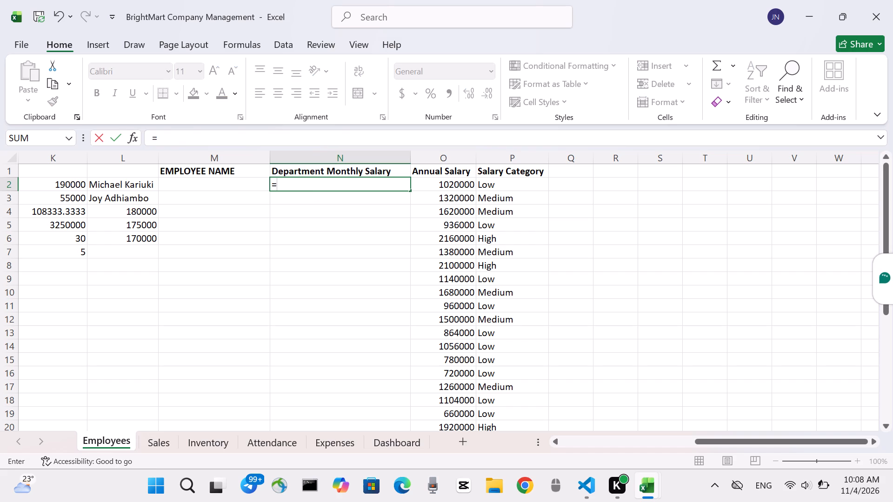
text(SUMIF)
key(shift+parenleft)
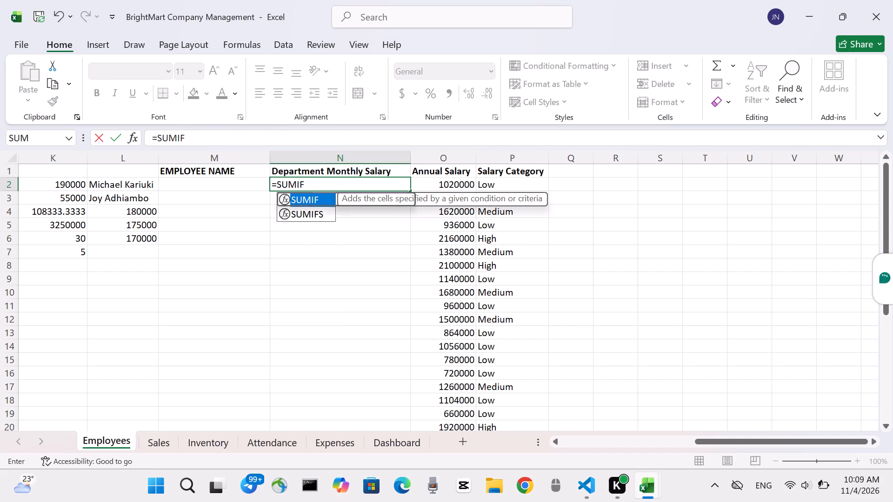
text(C2)
key(shift+quotedbl)
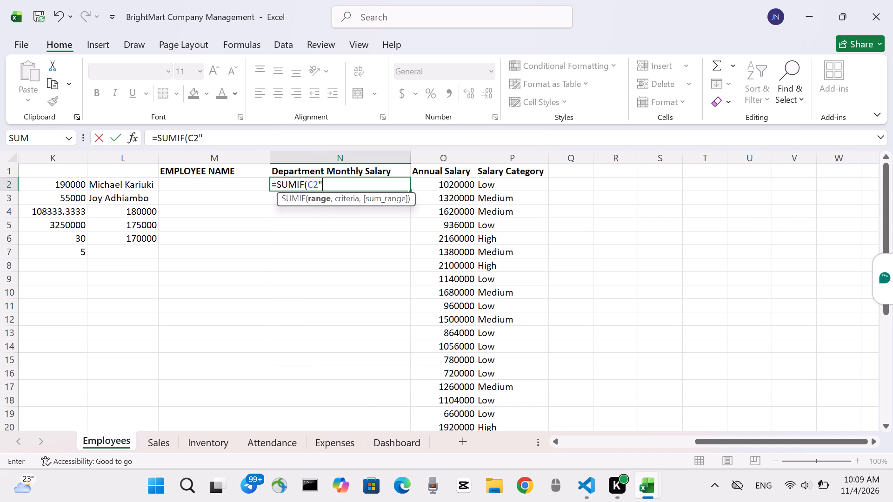
text(C31)
key(Left)
key(Left)
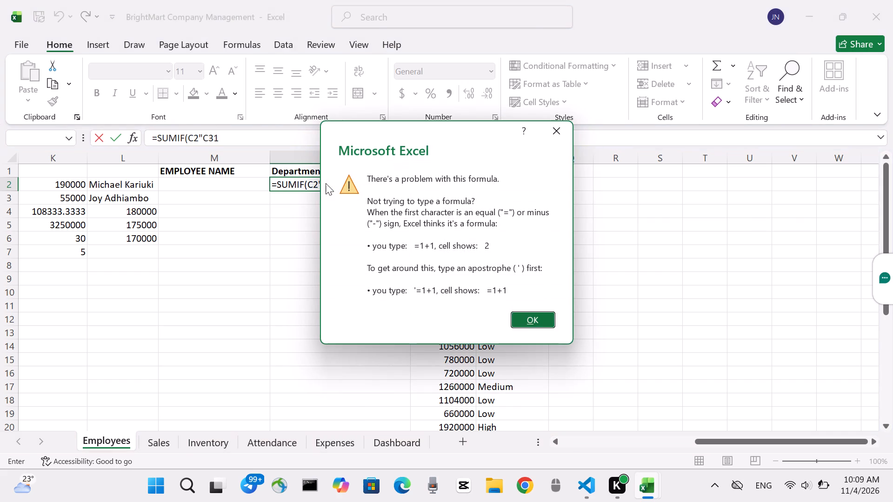
click(527, 320)
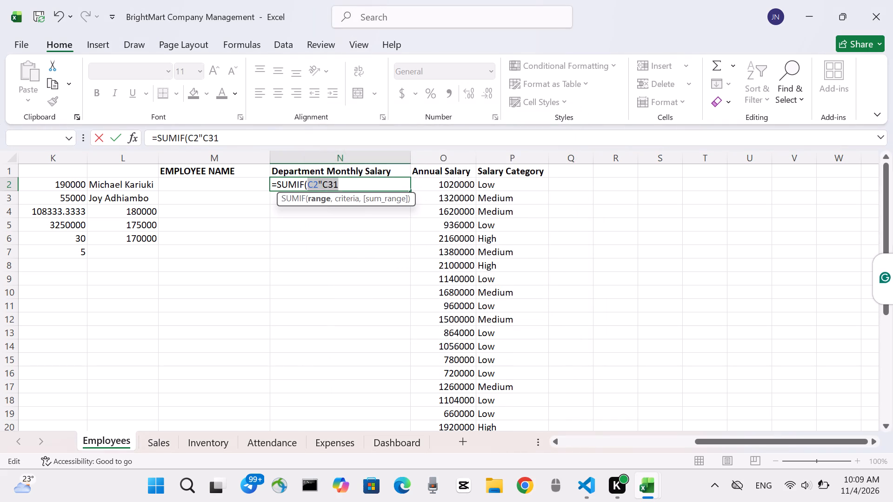
click(322, 183)
key(BackSpace)
key(shift+colon)
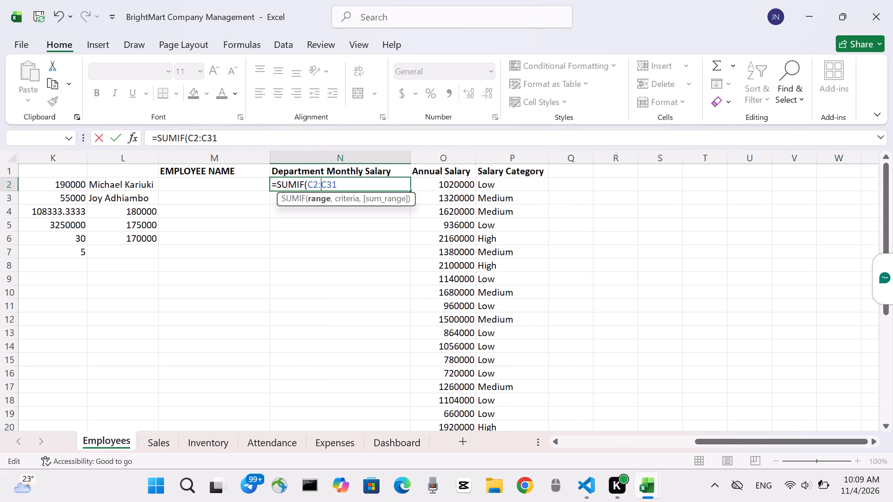
key(Right)
key(Right)
key(Right)
key(comma)
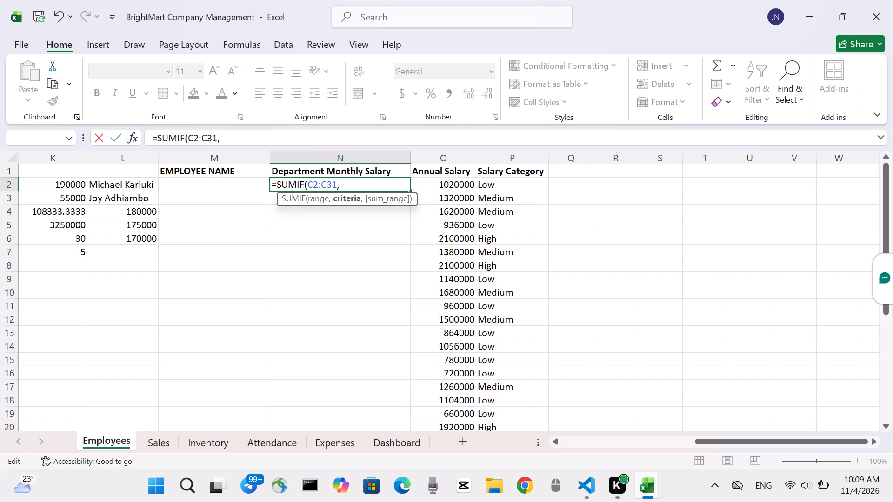
key(shift+quotedbl)
key(shift+quotedbl)
key(comma)
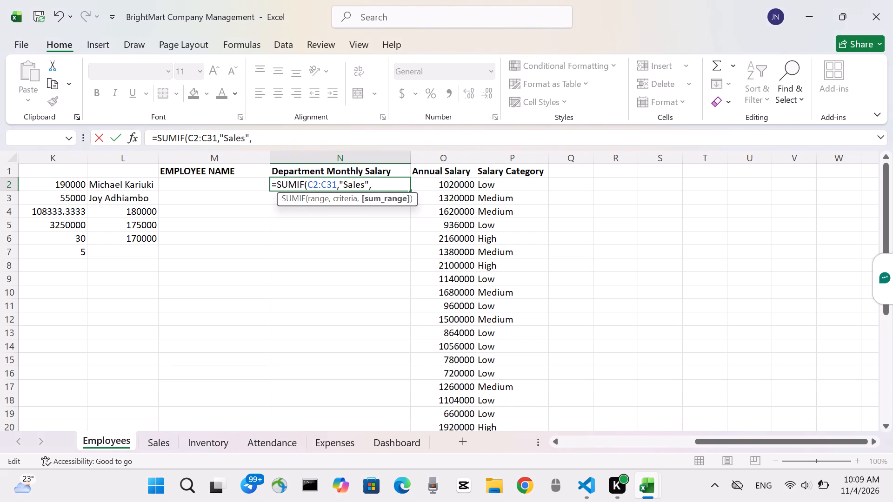
key(f)
key(2)
key(shift+colon)
text(F31)
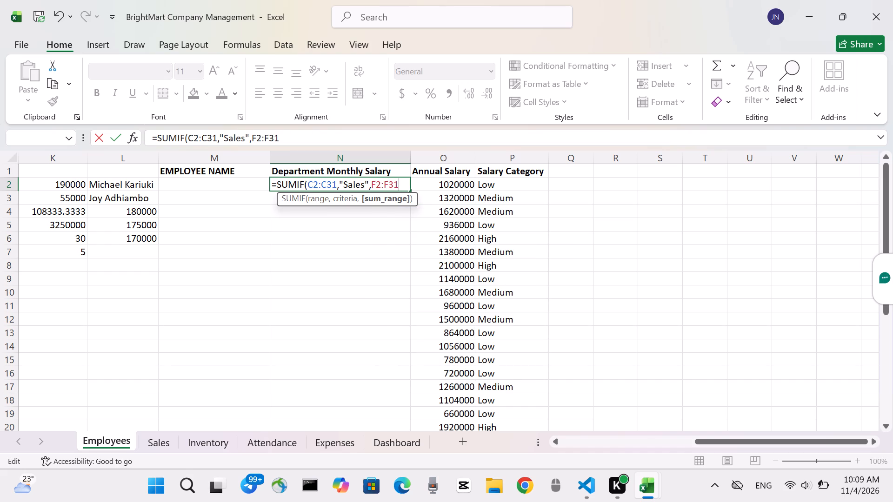
key(shift+parenright)
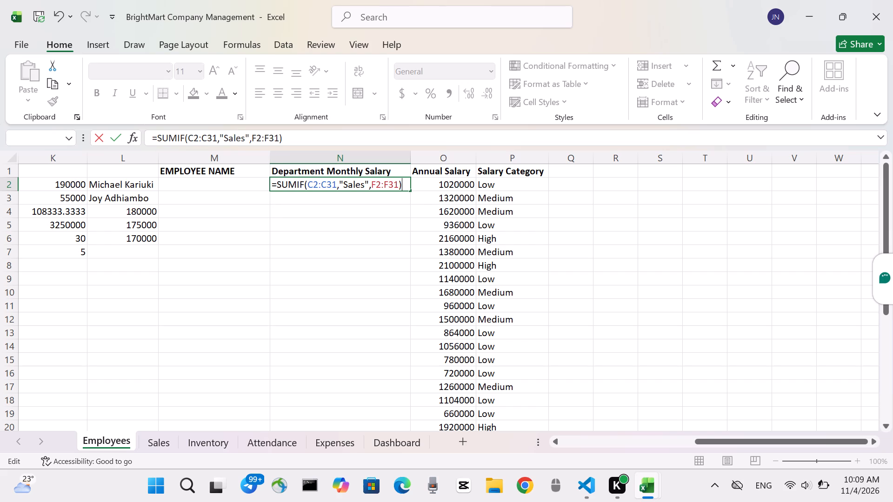
scroll(232, 242, right, 4)
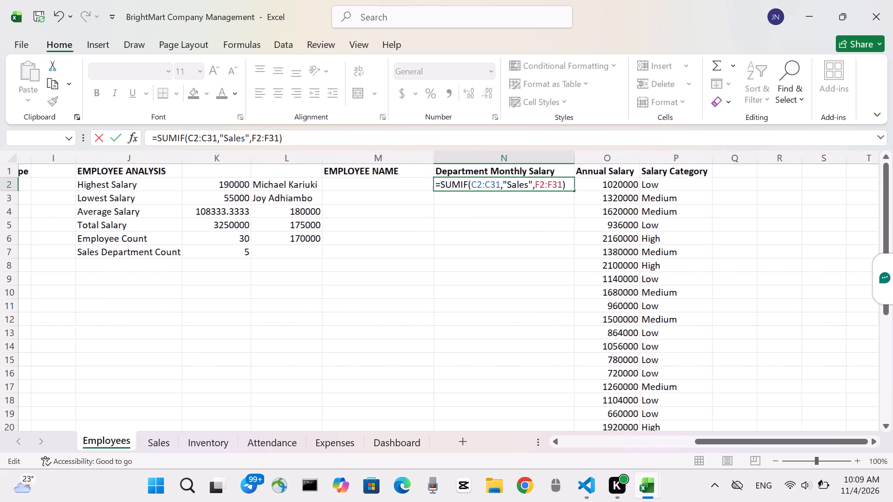
scroll(232, 242, right, 3)
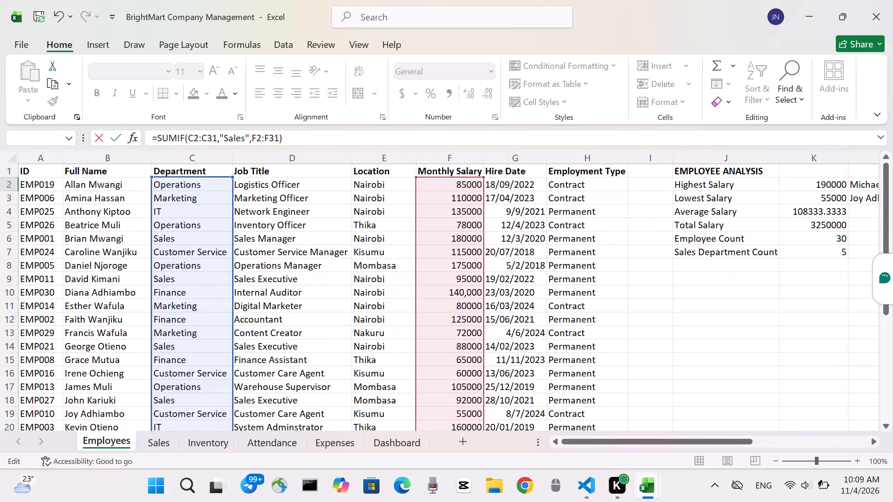
scroll(232, 242, left, 8)
scroll(232, 242, right, 1)
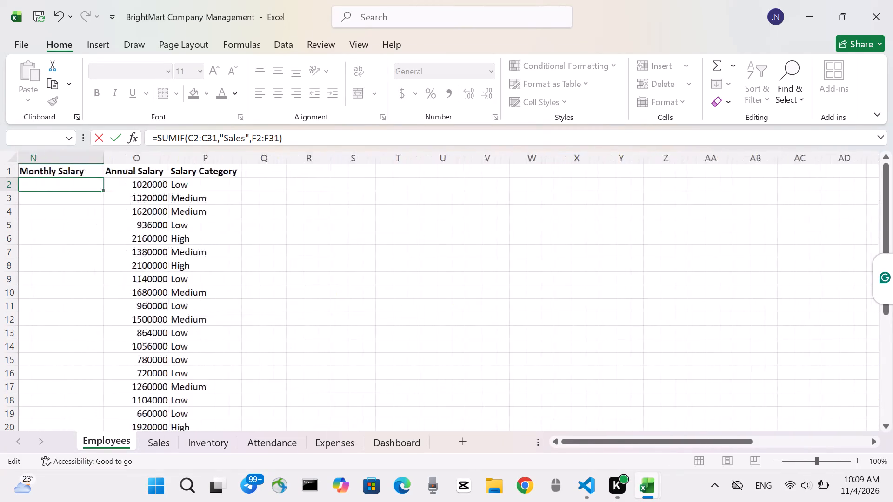
scroll(232, 242, right, 3)
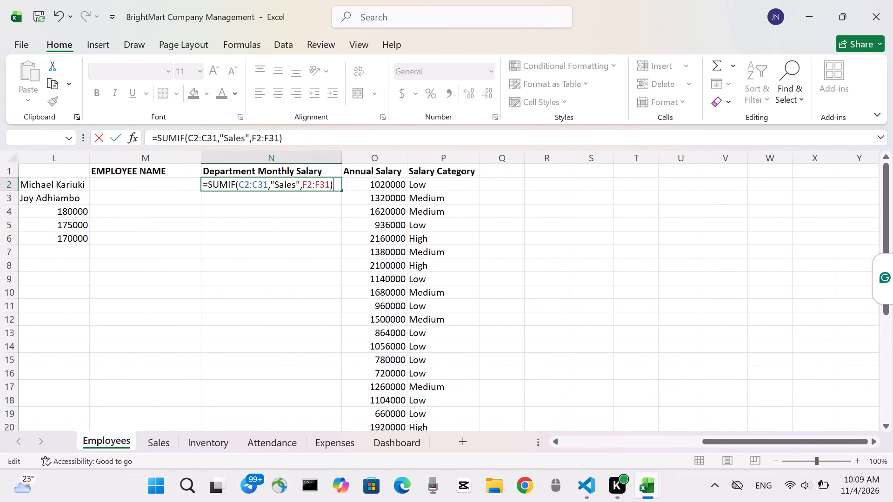
key(Return)
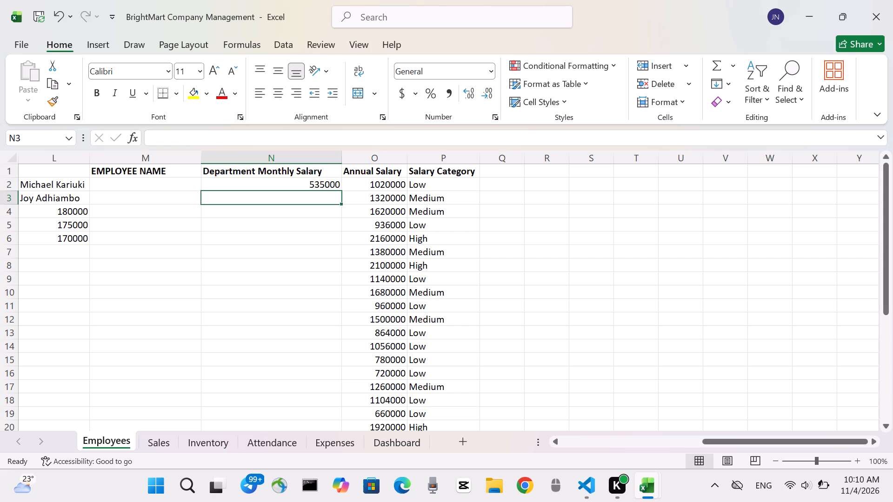
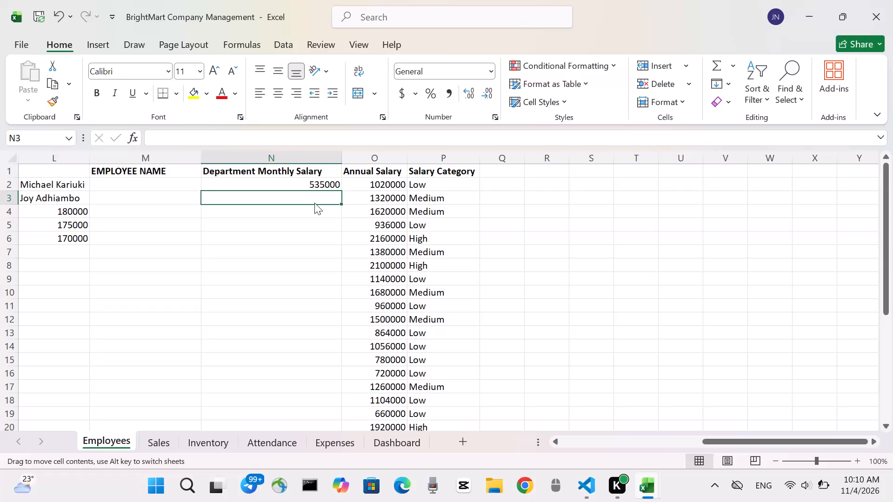
Enter =SUMIF(C2:C31,"Finance",F2:F31) in N3 to total the Finance department's monthly salaries.
key(minus)
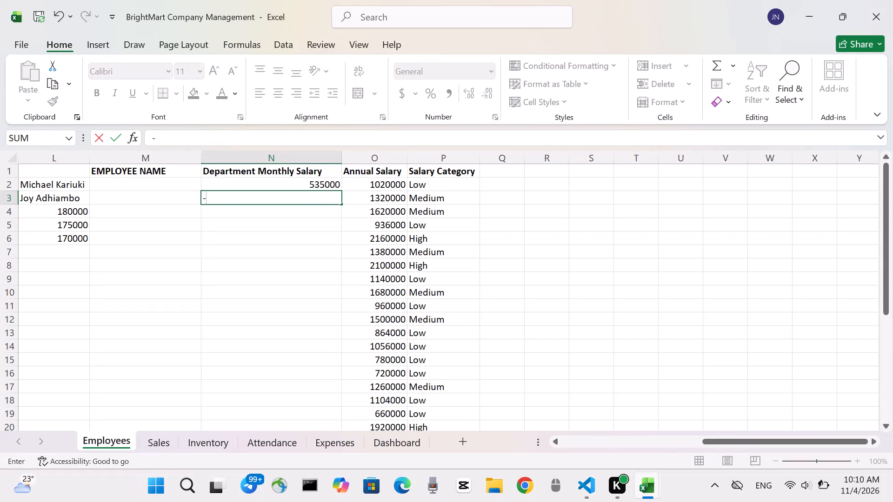
key(BackSpace)
key(equal)
text(SUMIF)
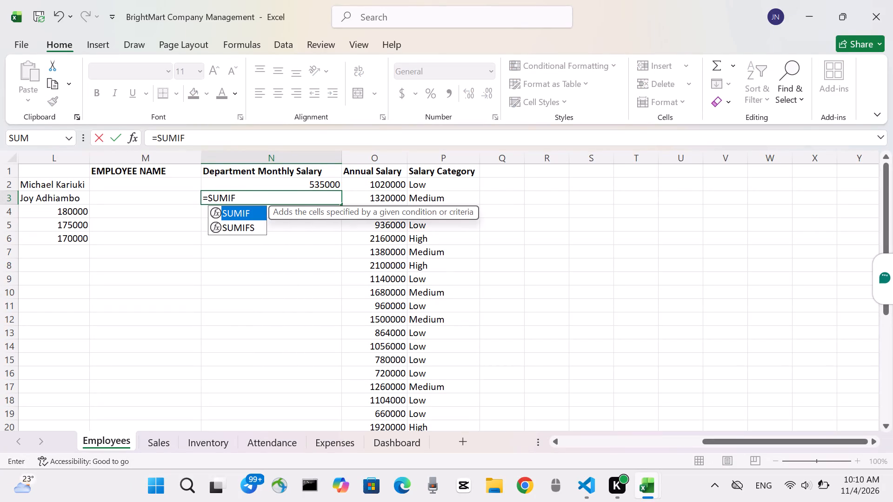
key(shift+parenleft)
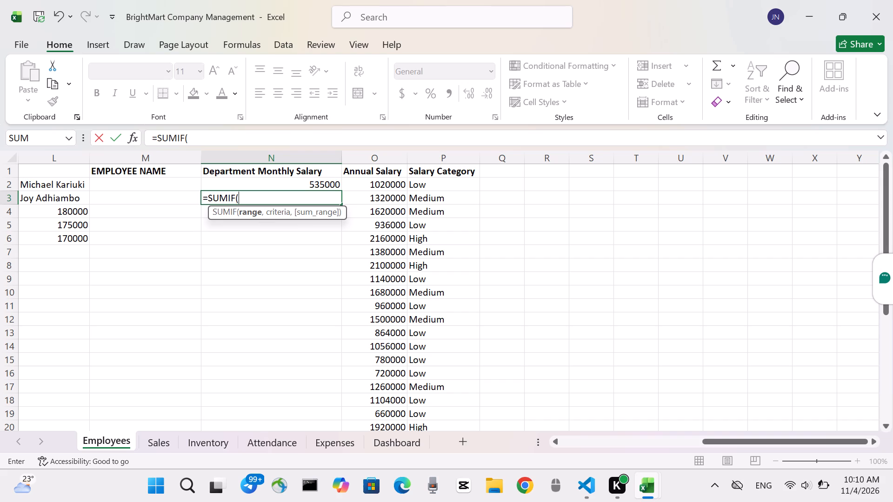
text(C2)
key(shift+Return)
key(shift+colon)
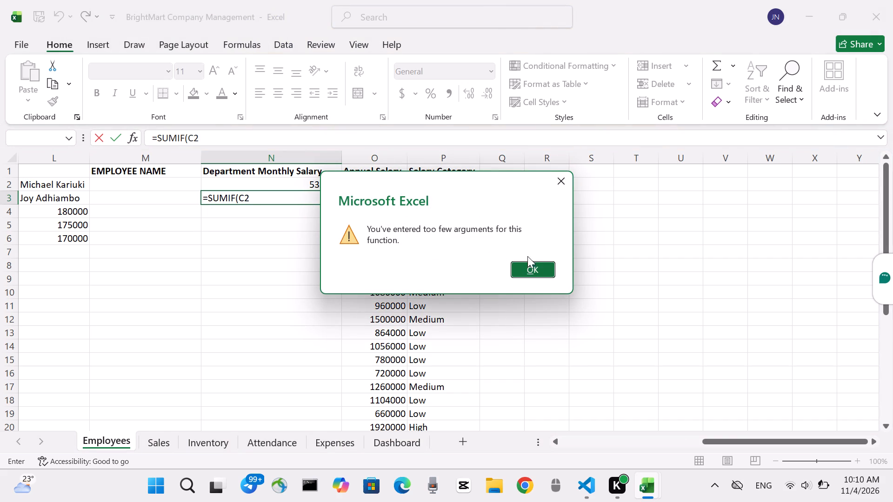
click(543, 265)
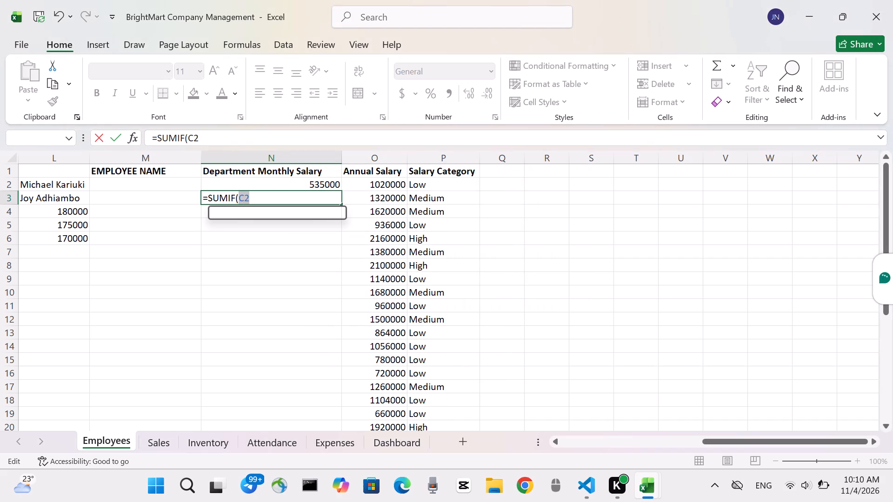
click(279, 199)
key(shift+quotedbl)
key(shift+BackSpace)
key(shift+colon)
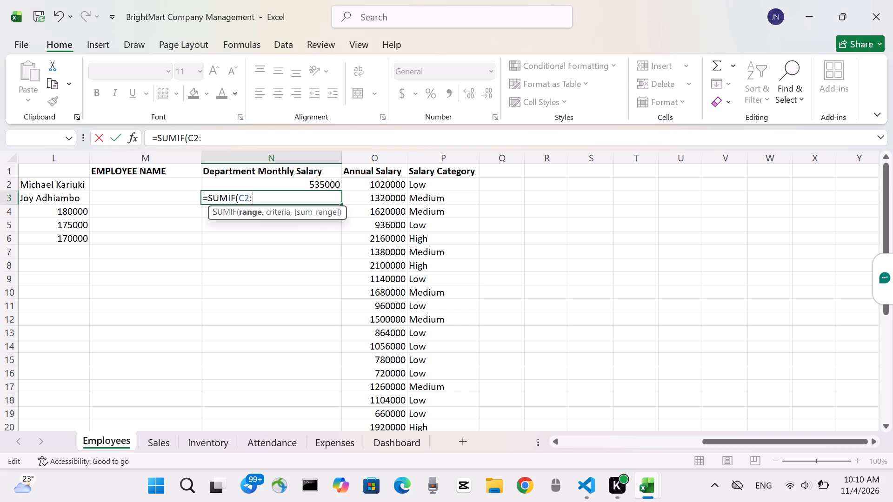
text(C31)
key(comma)
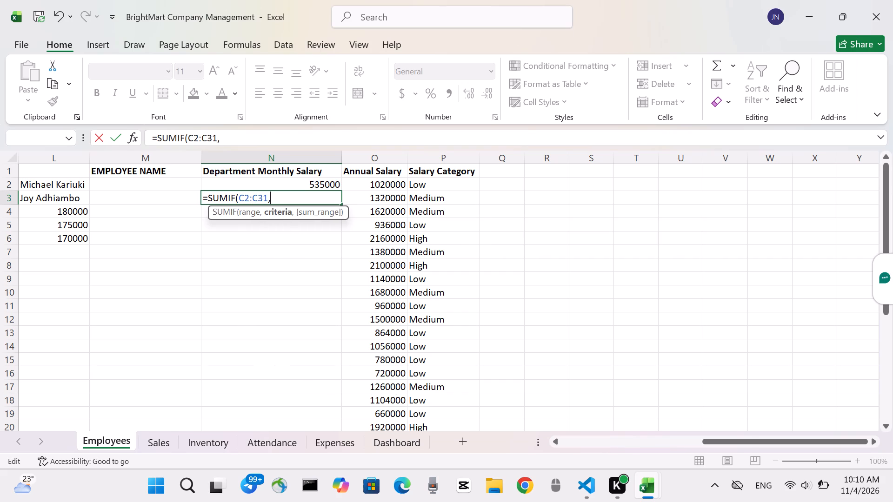
key(shift+quotedbl)
text(inance)
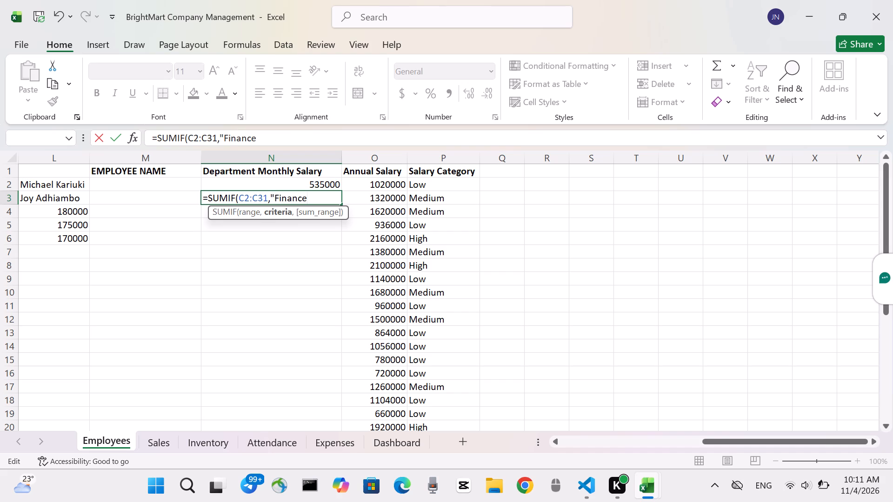
key(shift+quotedbl)
text(,)
key(space)
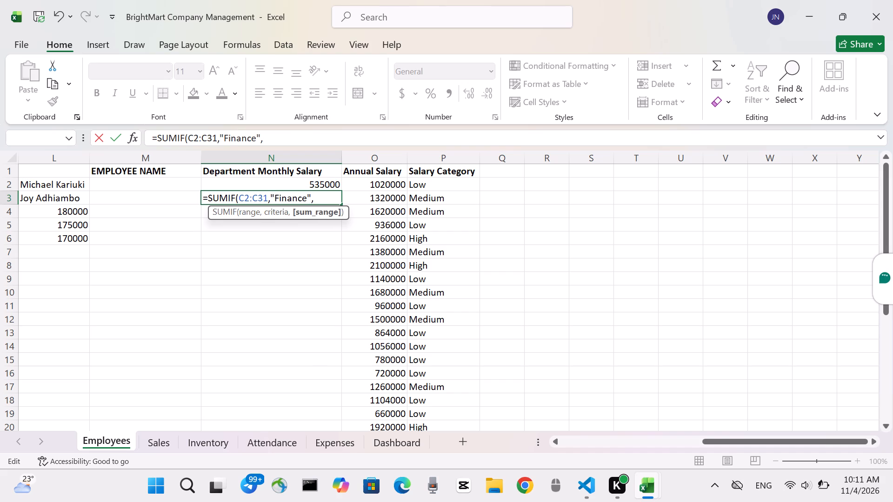
key(BackSpace)
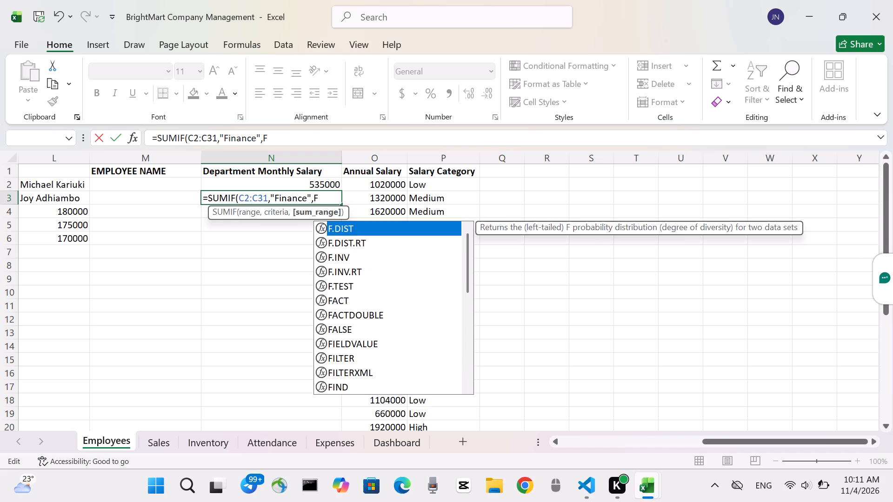
key(shift+colon)
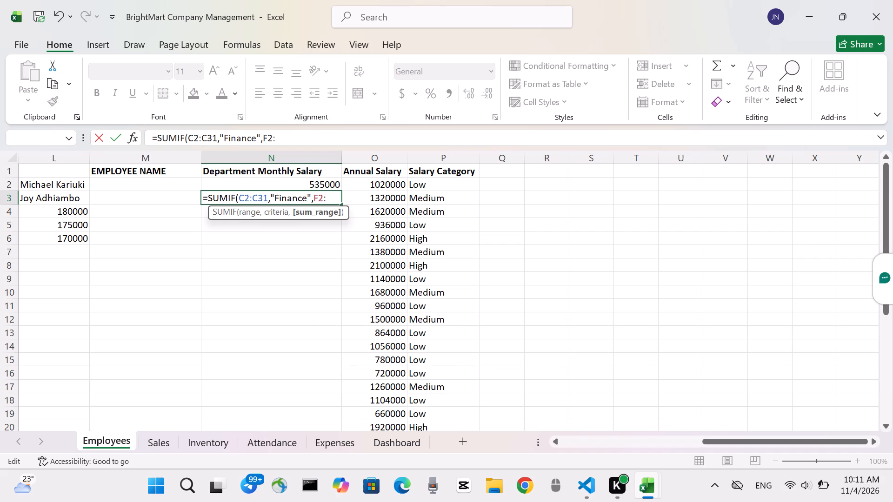
text(F31)
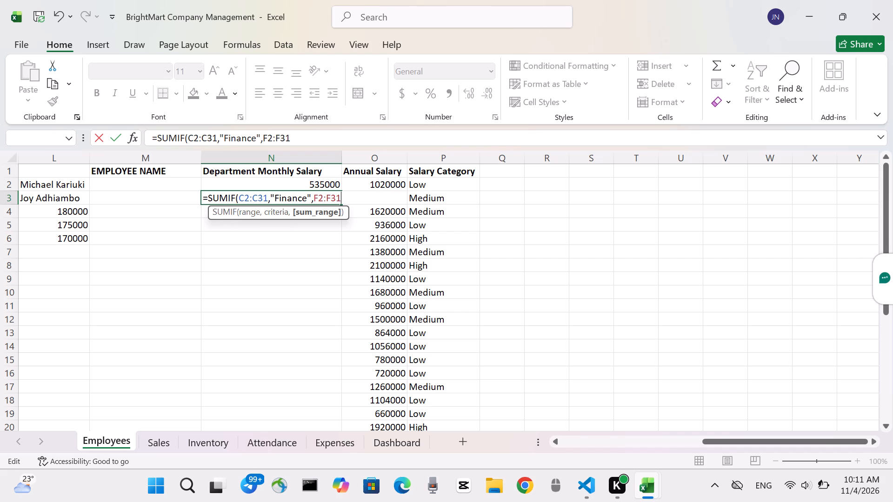
key(shift+parenright)
key(Return)
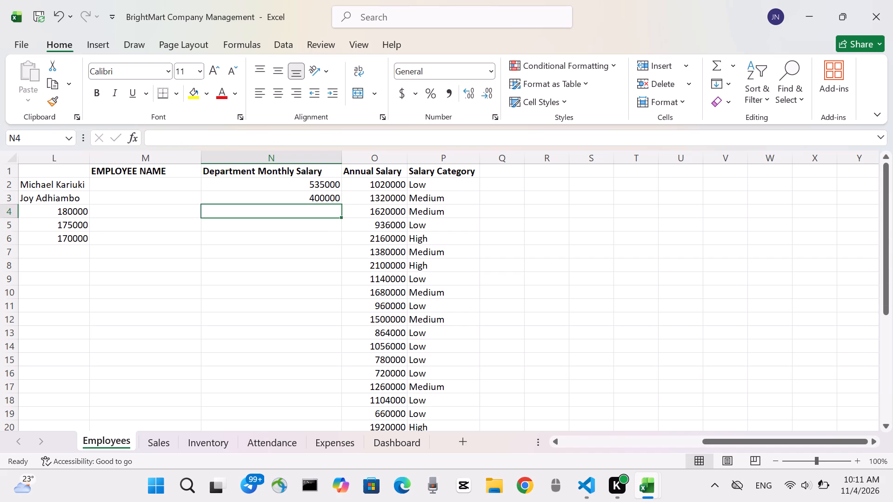
Enter =SUMIF(C2:C31,"IT",F2:F31) in N4 to total the IT department's monthly salaries.
click(298, 216)
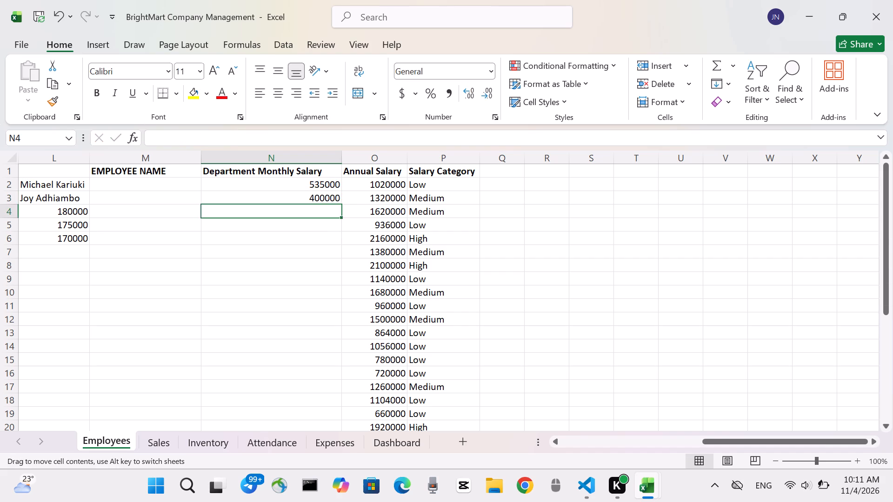
key(equal)
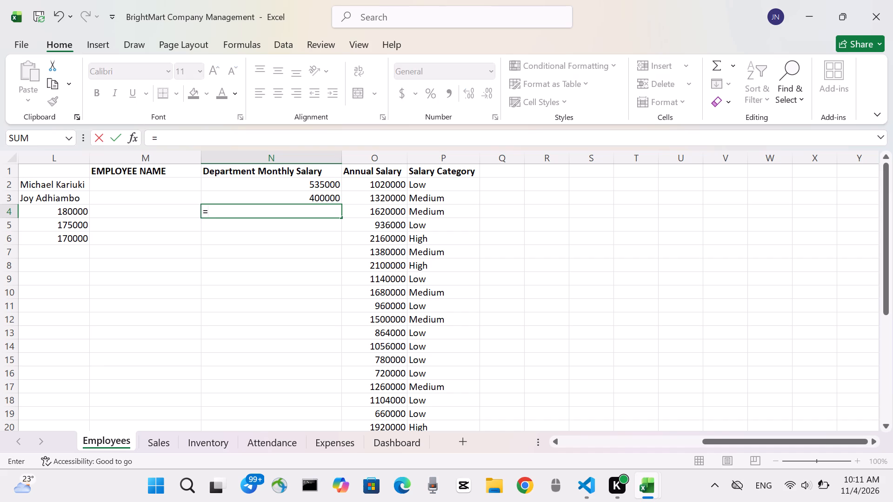
text(SUMIF)
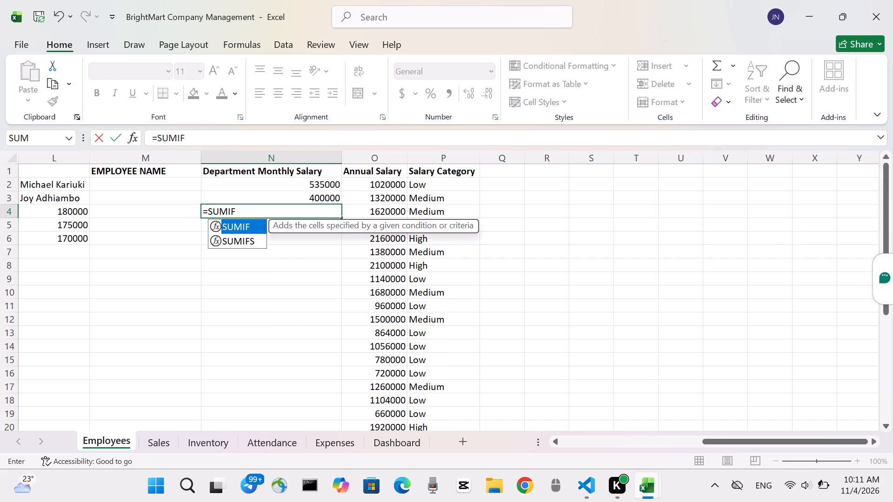
key(shift+parenleft)
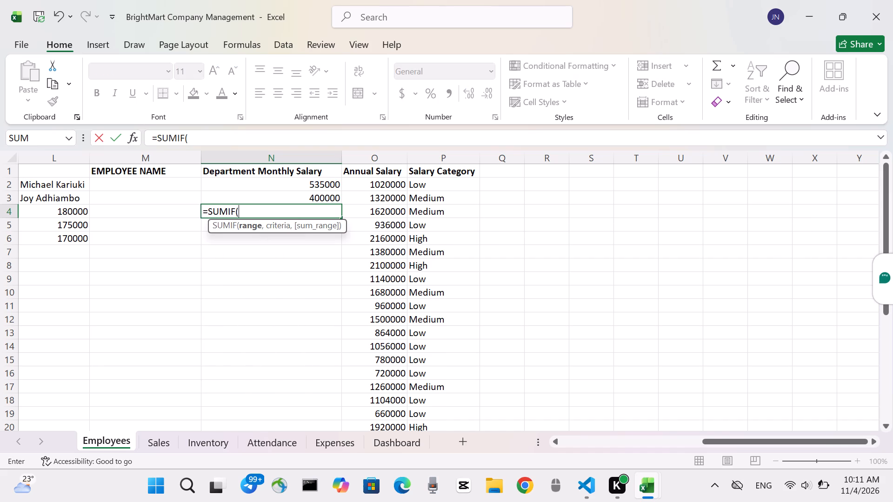
key(c)
key(2)
key(shift+colon)
key(c)
text(31)
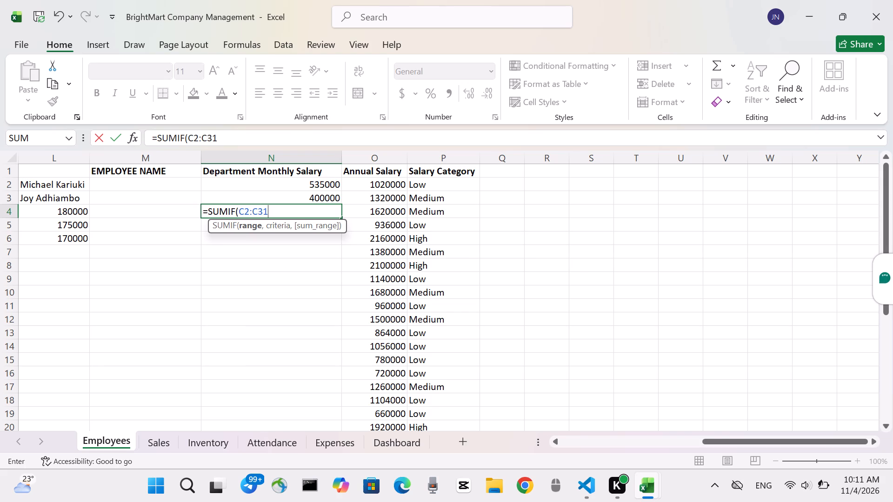
key(comma)
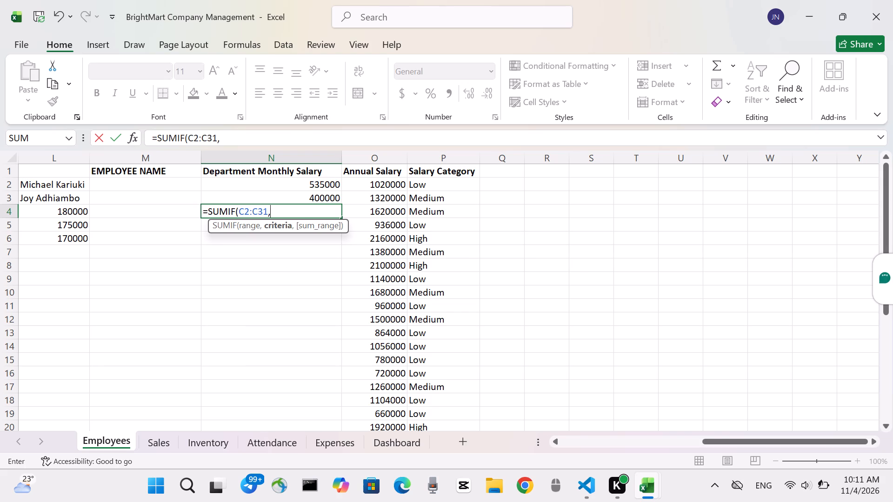
key(shift+quotedbl)
text(IT)
key(shift+quotedbl)
key(comma)
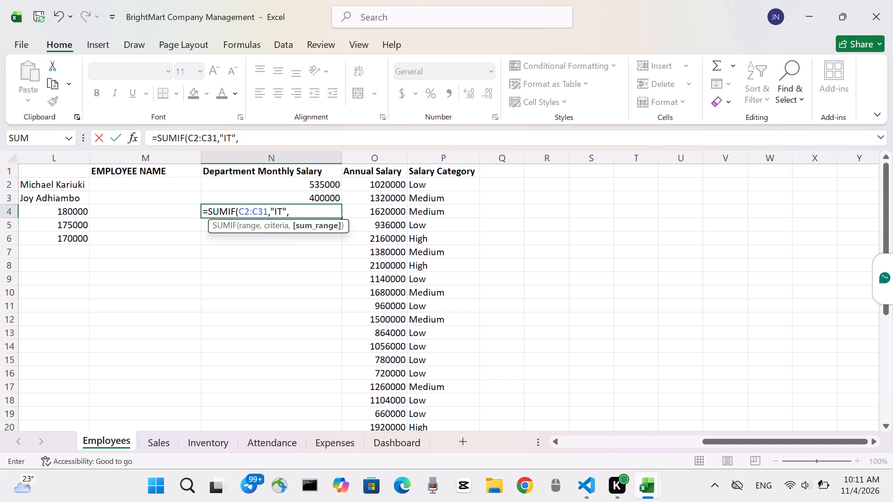
text(F2)
key(shift+colon)
text(F31)
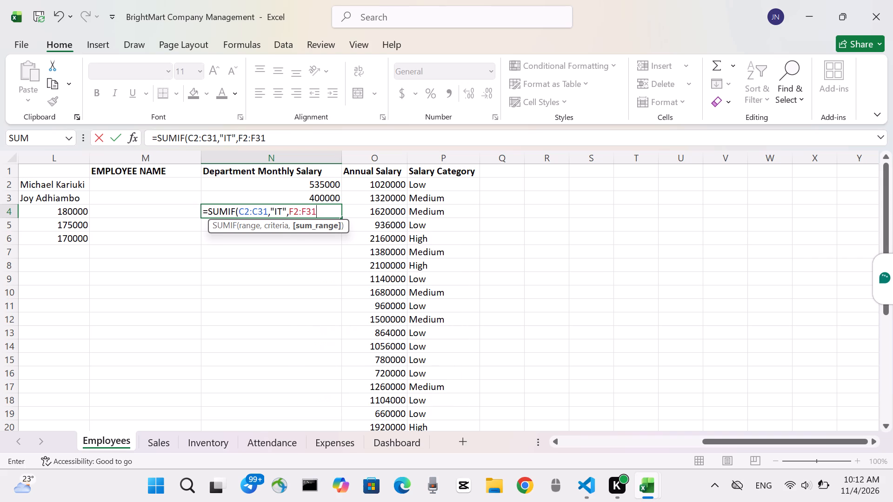
key(shift+parenright)
key(Return)
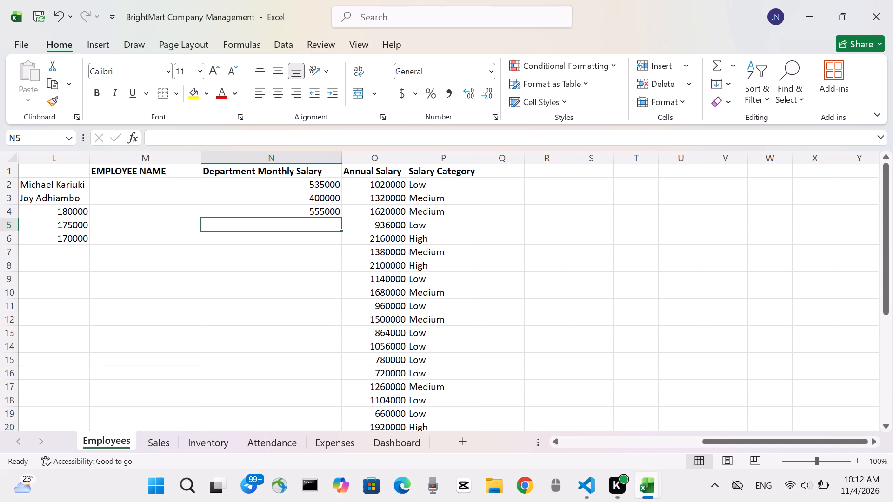
Enter =SUMIF(C2:C31,"HR",F2:F31) in N5 to total the HR department's monthly salaries.
text(=SUMIF)
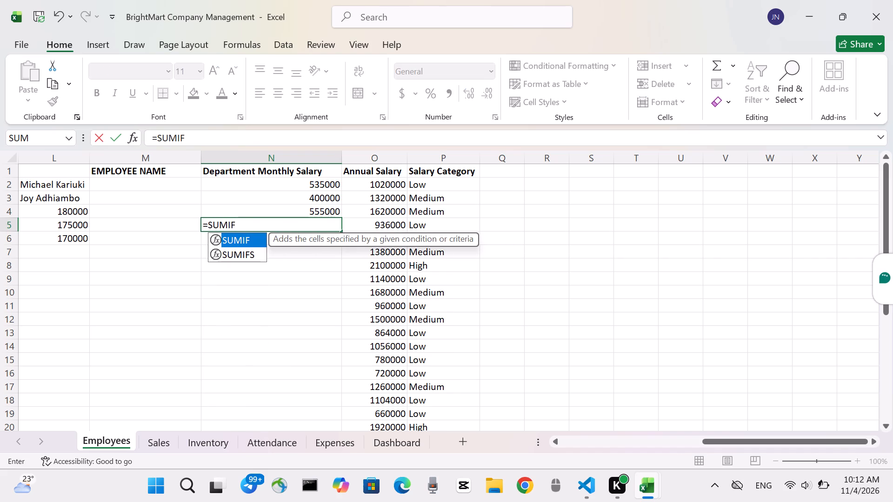
key(shift+parenleft)
text(C2)
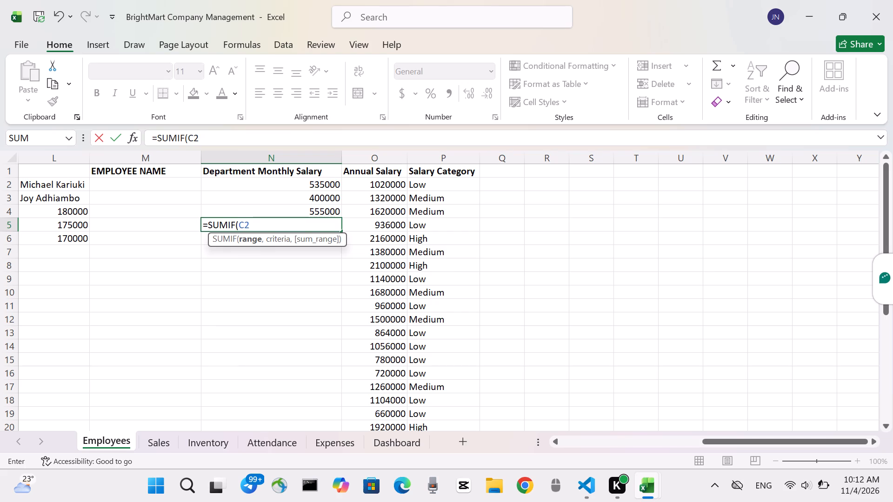
key(shift+colon)
text(C4)
key(BackSpace)
text(31)
key(comma)
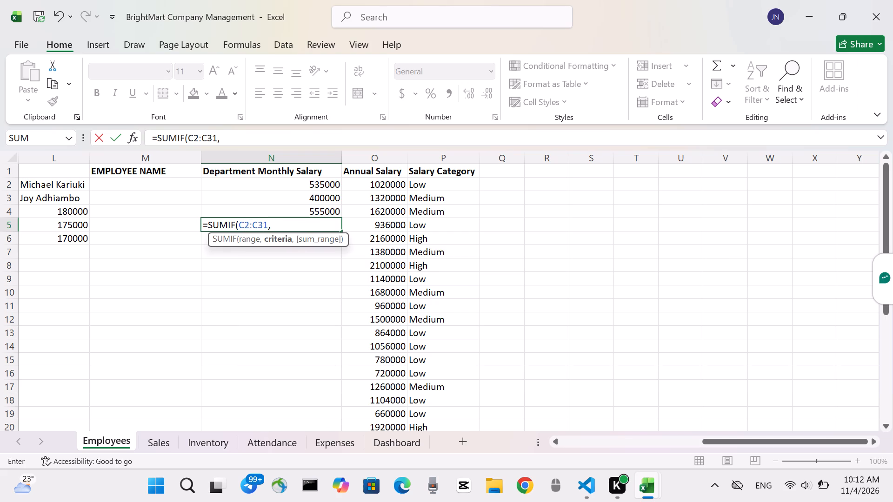
key(shift+quotedbl)
text(HR)
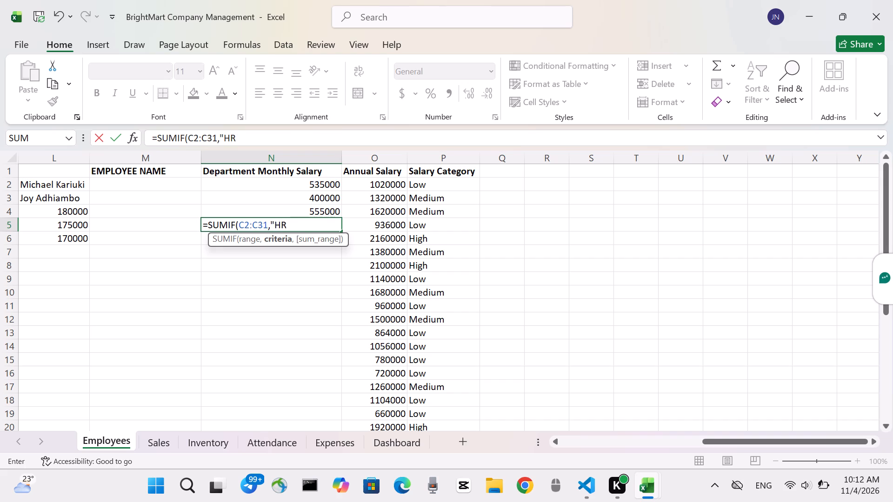
key(shift+quotedbl)
key(comma)
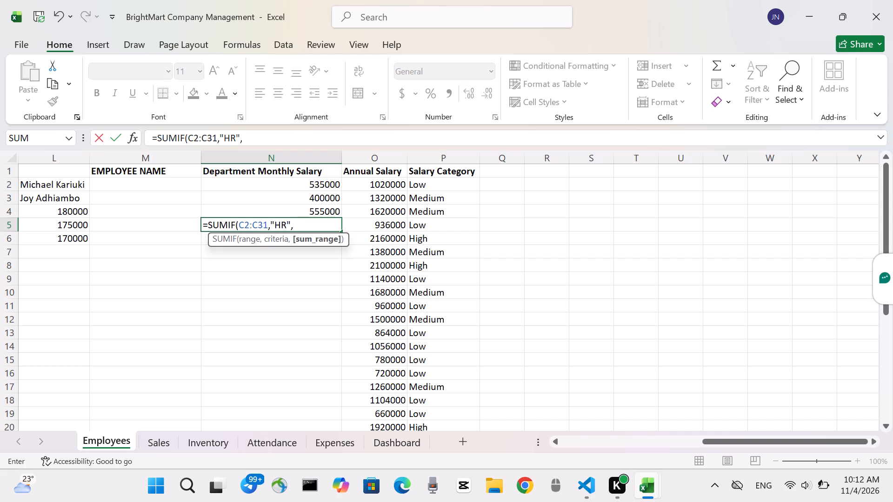
text(F2)
key(shift+colon)
text(F31)
key(shift+parenright)
key(Return)
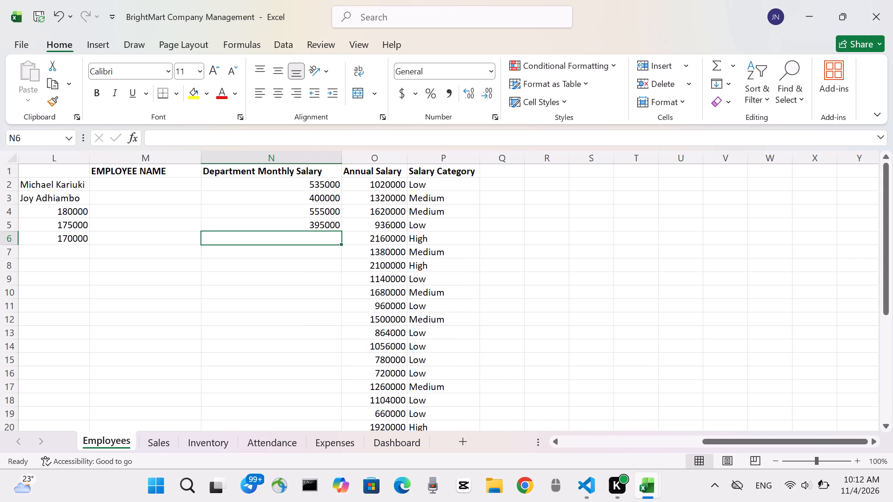
Enter =SUMIF(C2:C31,"Operations",F2:F31) in N6 to total the Operations department's monthly salaries.
key(minus)
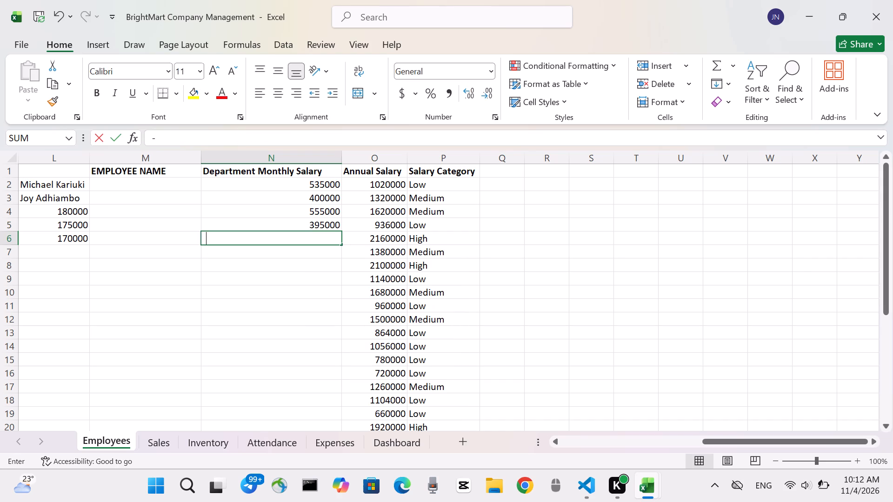
key(BackSpace)
key(equal)
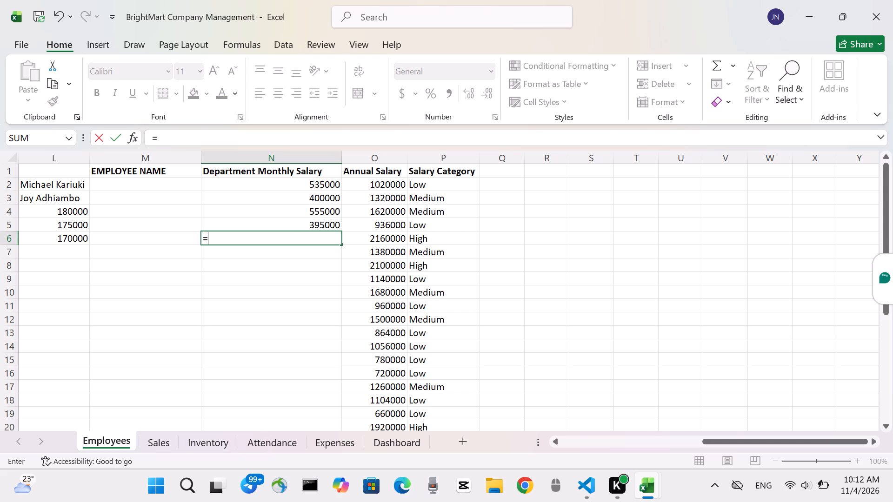
text(SI)
key(BackSpace)
text(UMIF)
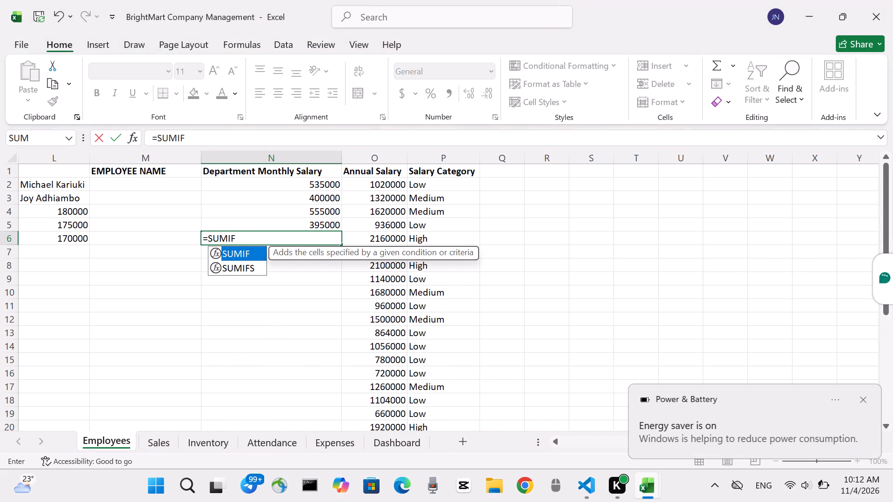
key(shift+asterisk)
key(shift+BackSpace)
key(shift+parenleft)
text(C2)
key(shift+colon)
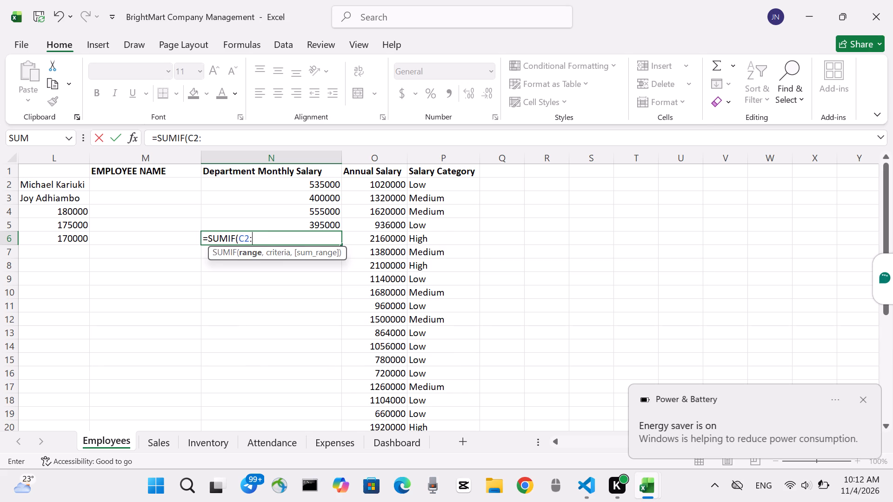
text(C31)
key(comma)
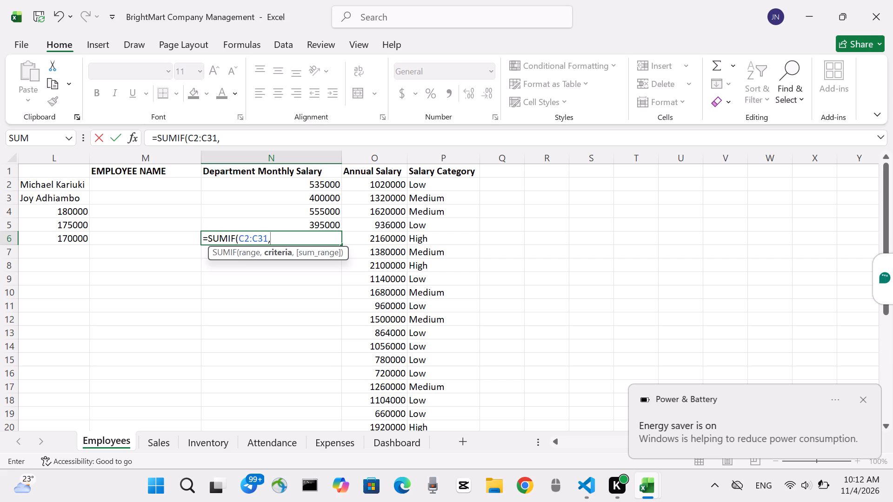
key(shift+quotedbl)
key(o)
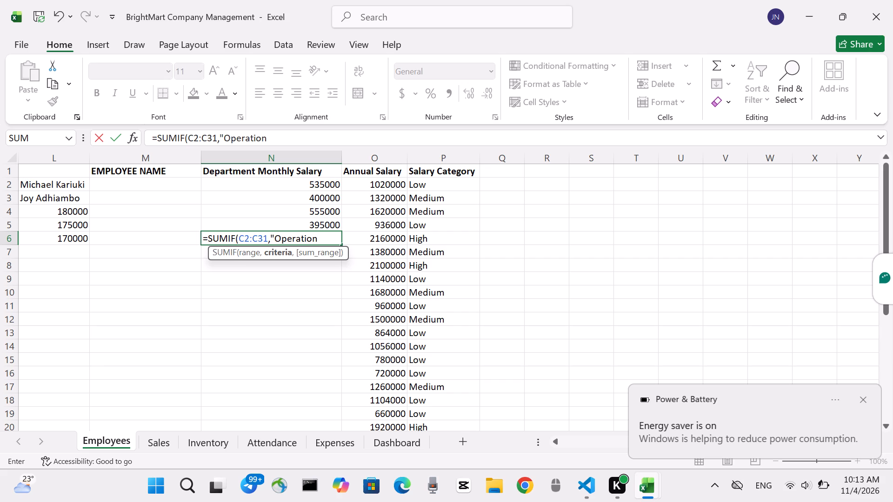
key(shift+quotedbl)
key(comma)
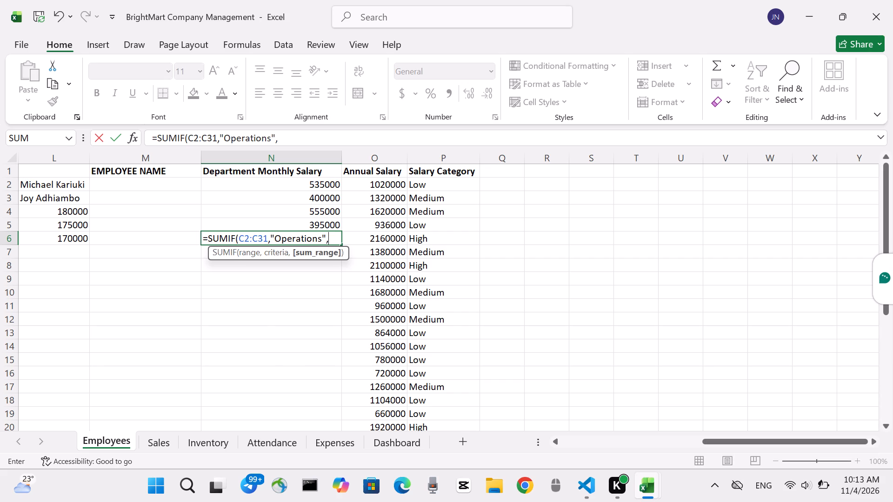
text(F2)
key(shift+colon)
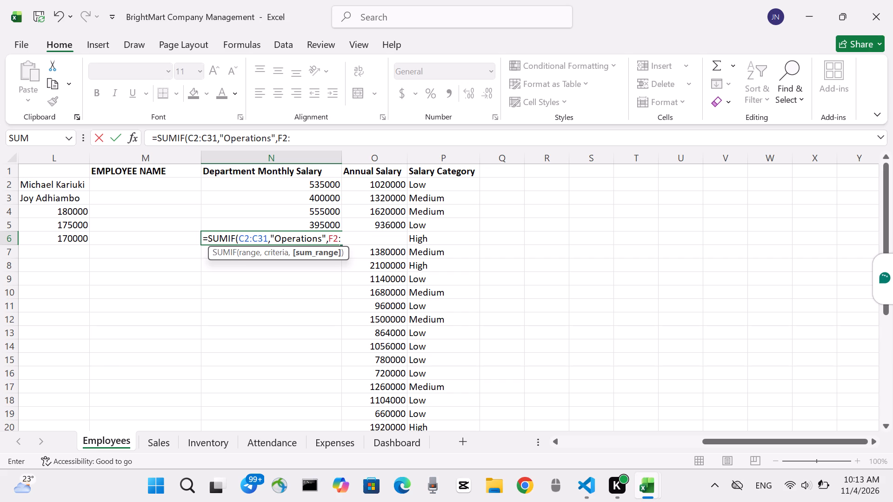
key(f)
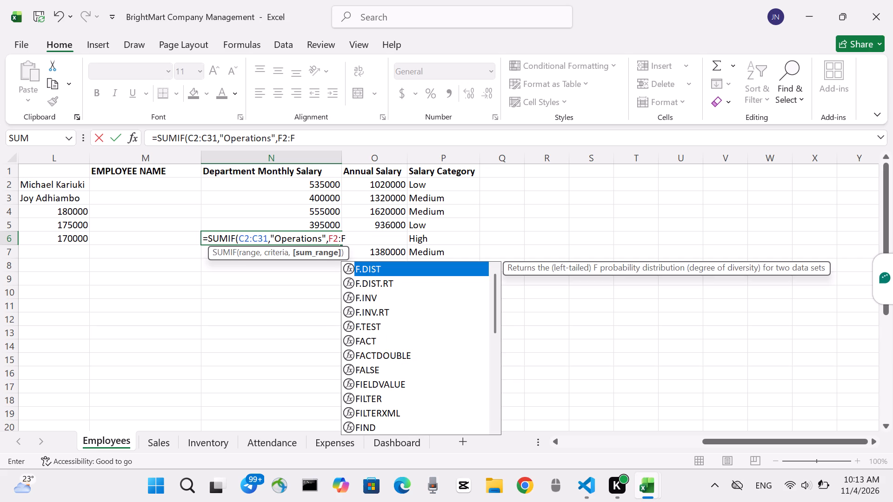
text(31)
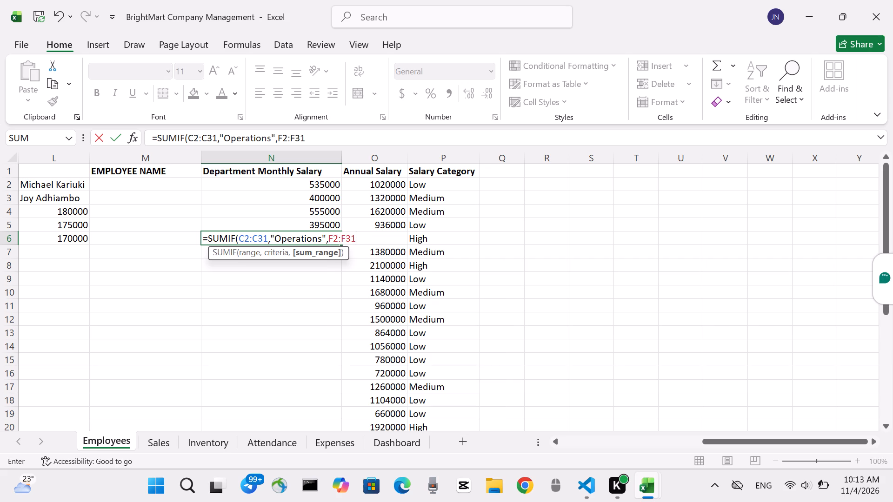
key(shift+parenright)
key(Return)
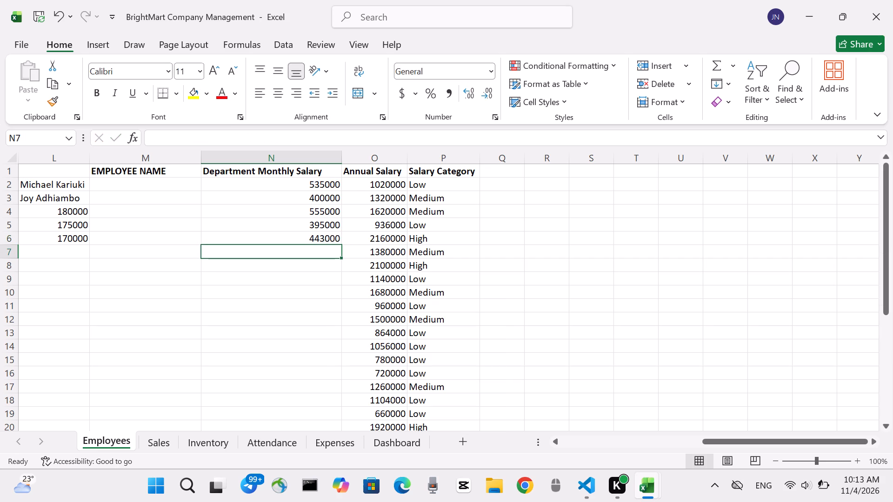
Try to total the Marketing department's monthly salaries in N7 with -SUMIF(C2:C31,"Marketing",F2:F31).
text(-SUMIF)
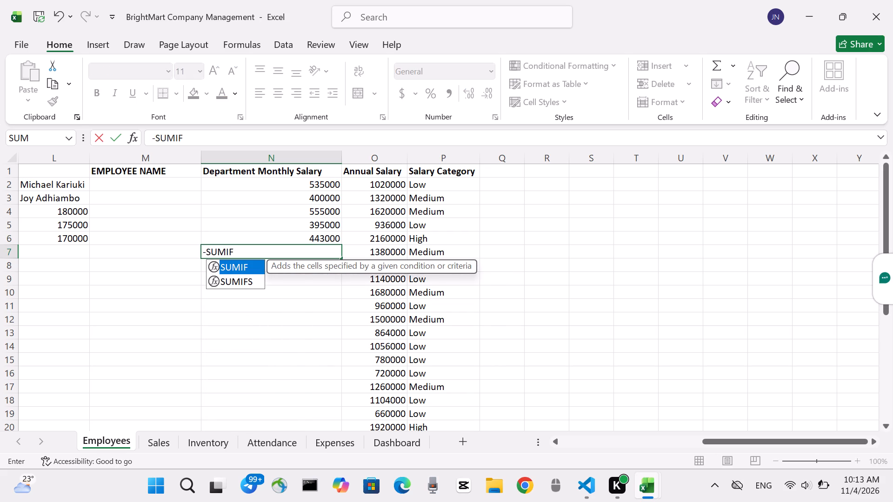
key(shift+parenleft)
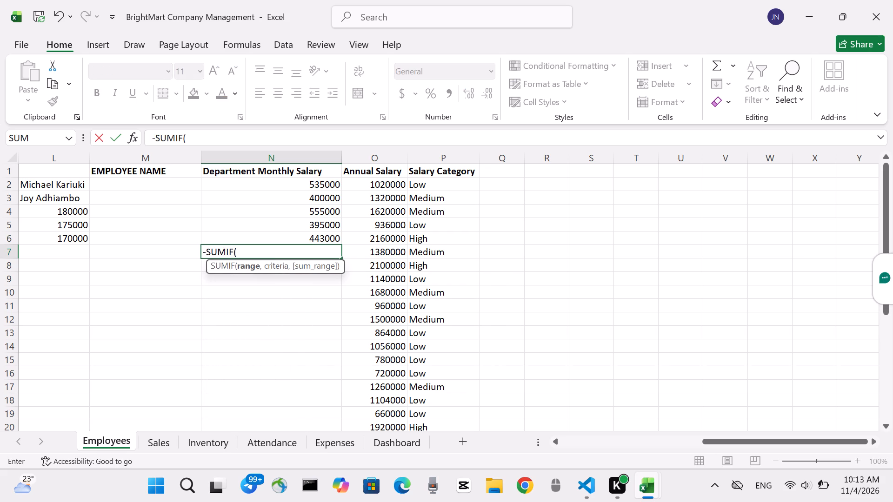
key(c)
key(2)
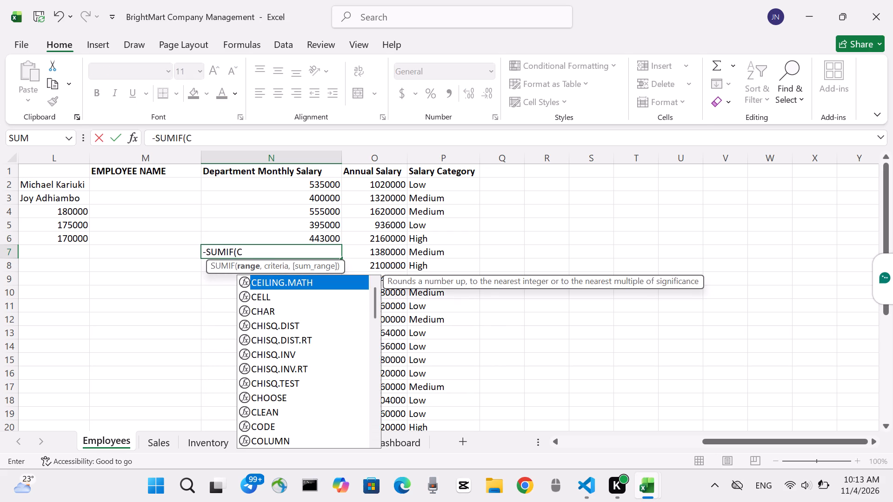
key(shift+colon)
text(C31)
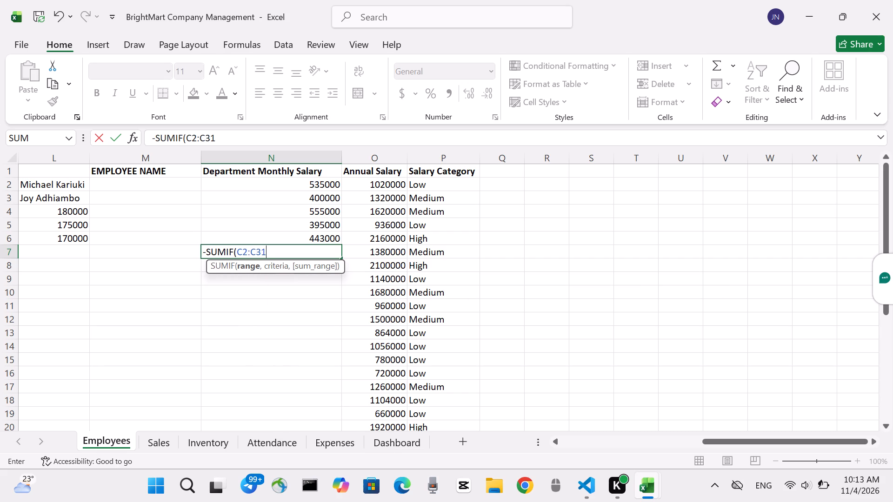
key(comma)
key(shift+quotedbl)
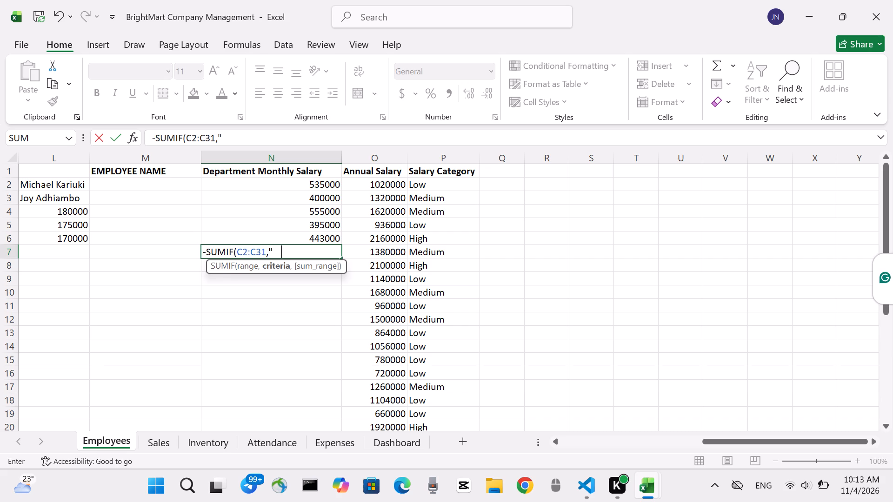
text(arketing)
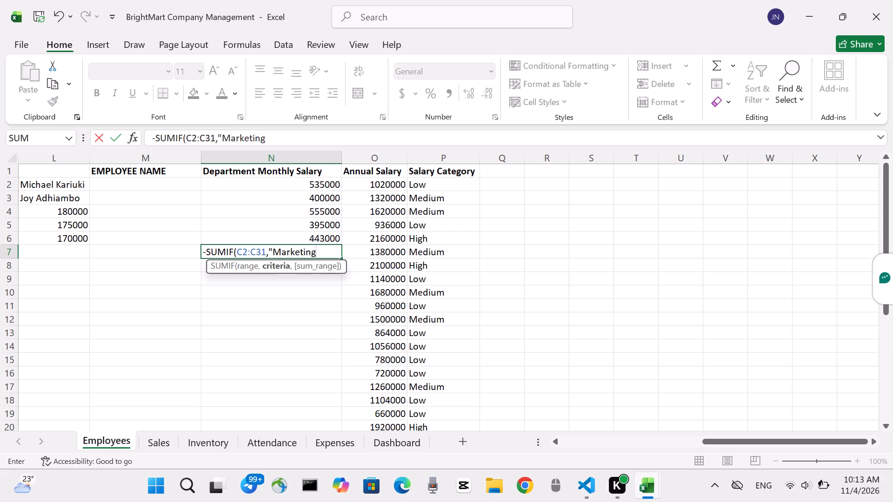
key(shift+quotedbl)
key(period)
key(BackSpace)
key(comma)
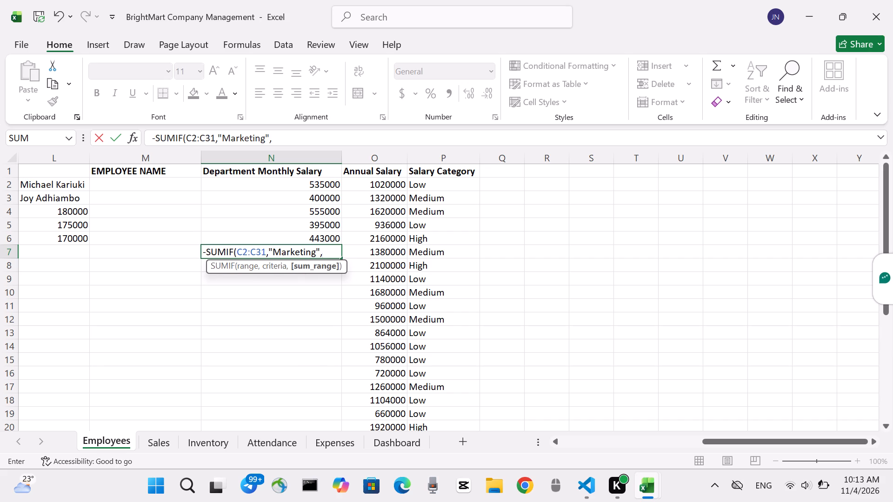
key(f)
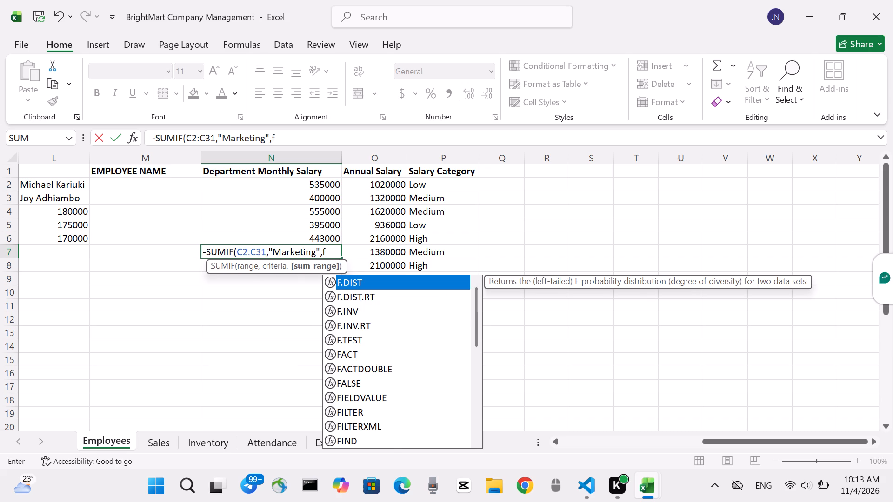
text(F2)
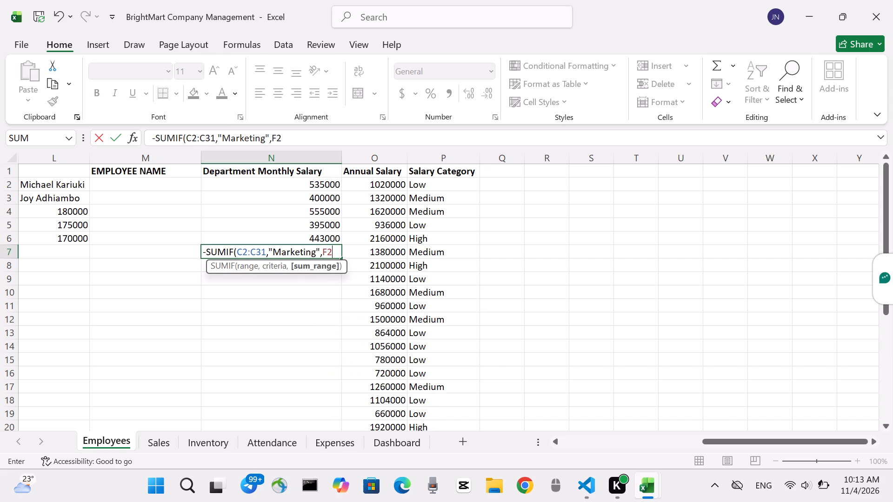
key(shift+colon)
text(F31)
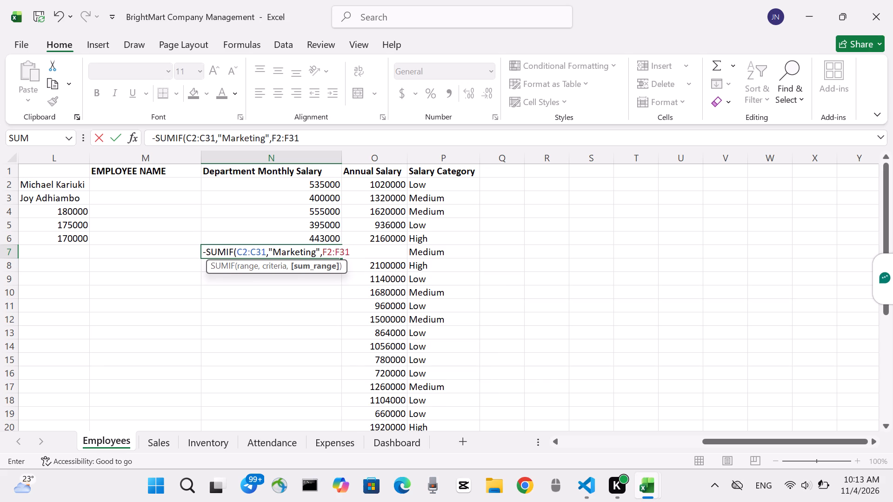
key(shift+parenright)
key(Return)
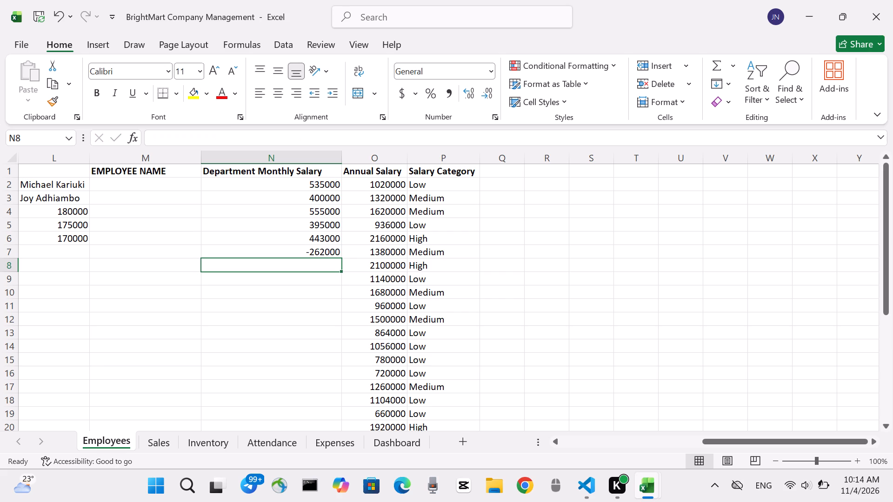
Replace the entry in N7 with =SUMIF(C2:C31,"Marketing",F2:F31) to total the Marketing department's monthly salaries.
key(Up)
key(BackSpace)
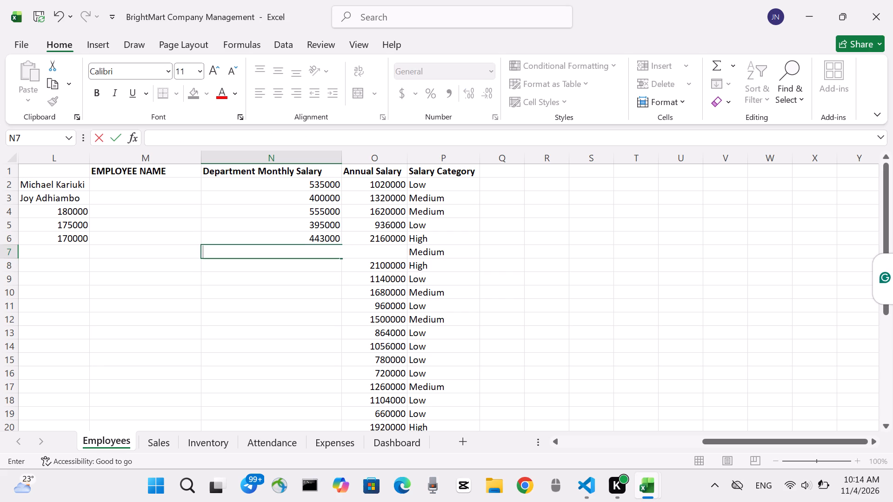
key(equal)
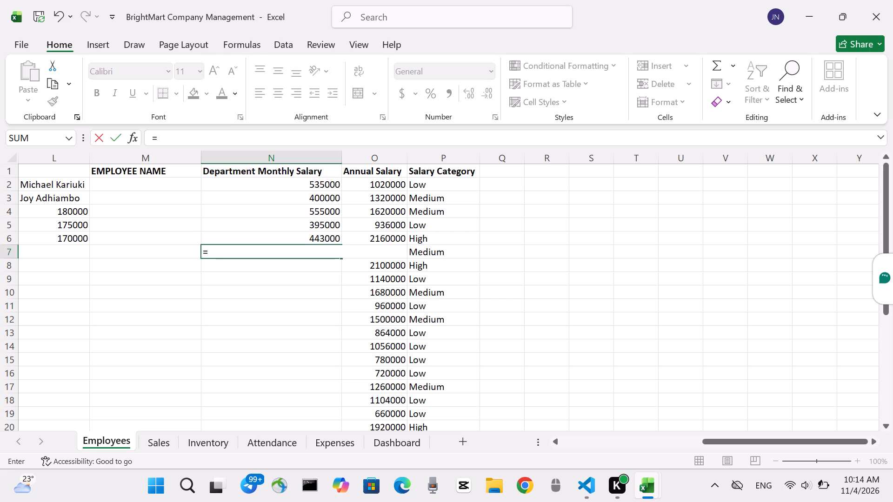
text(SUMIF)
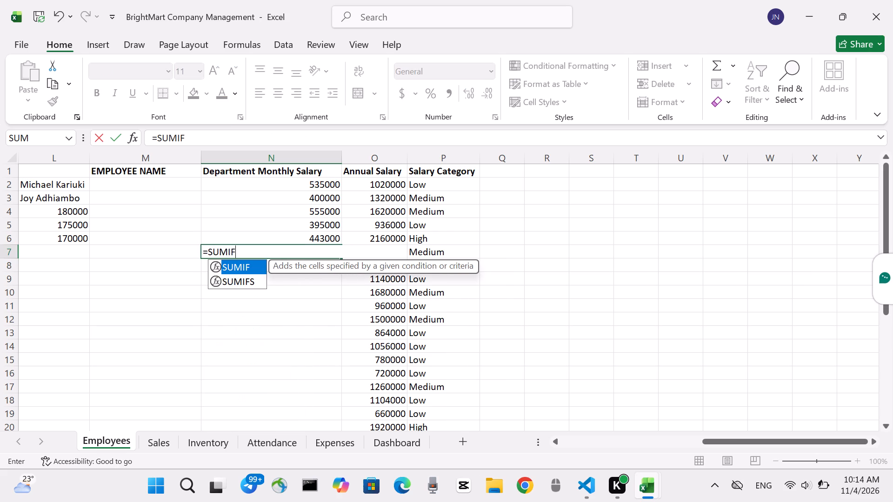
key(shift+parenleft)
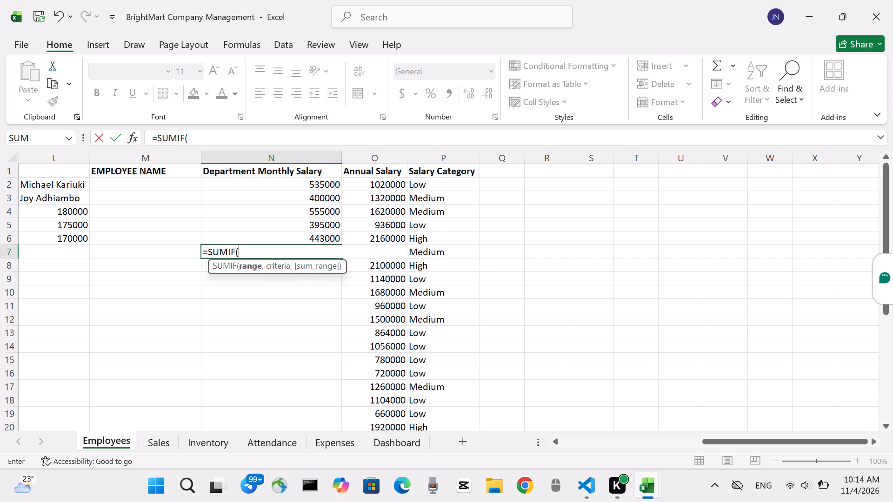
text(C2)
key(shift+colon)
text(C31)
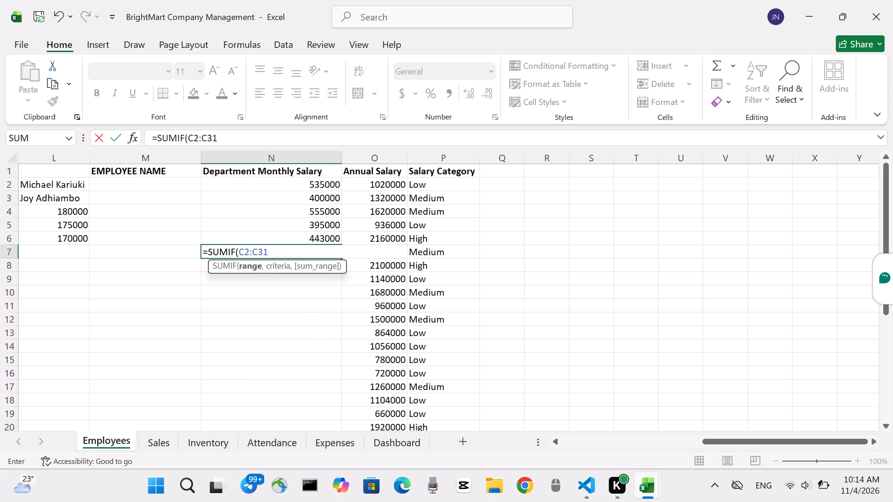
key(comma)
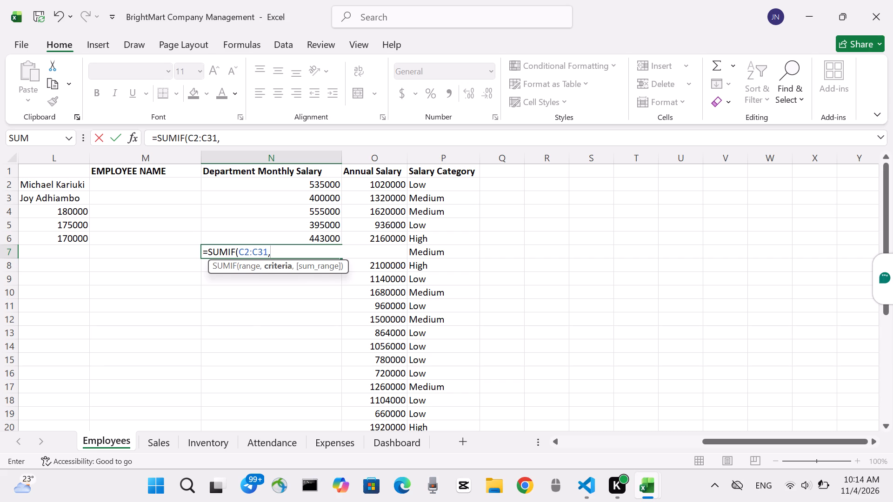
key(shift+quotedbl)
key(m)
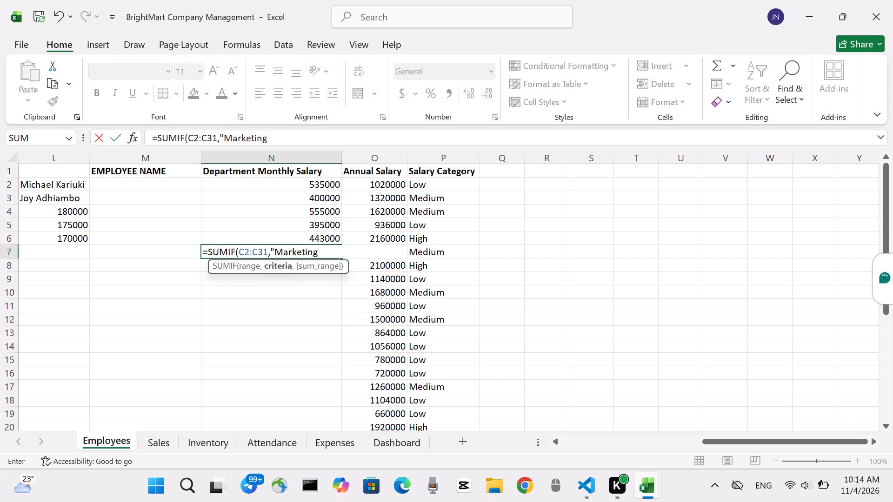
key(shift+quotedbl)
key(comma)
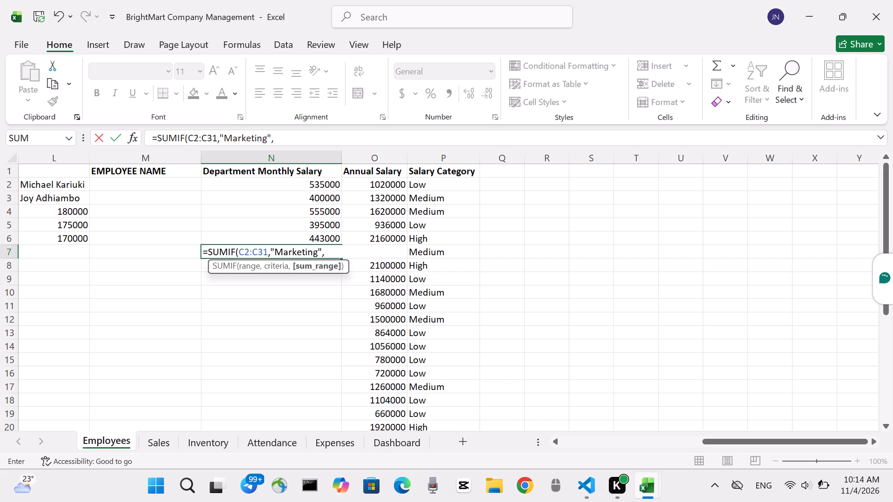
text(F2)
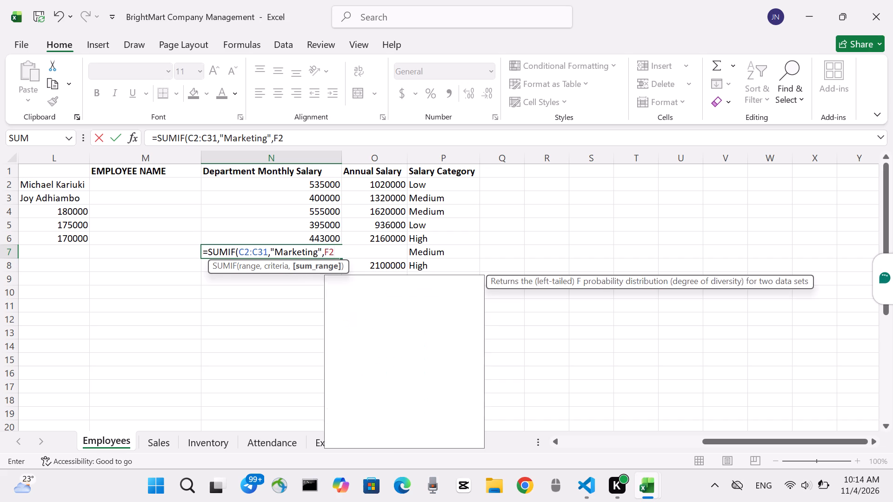
key(shift+colon)
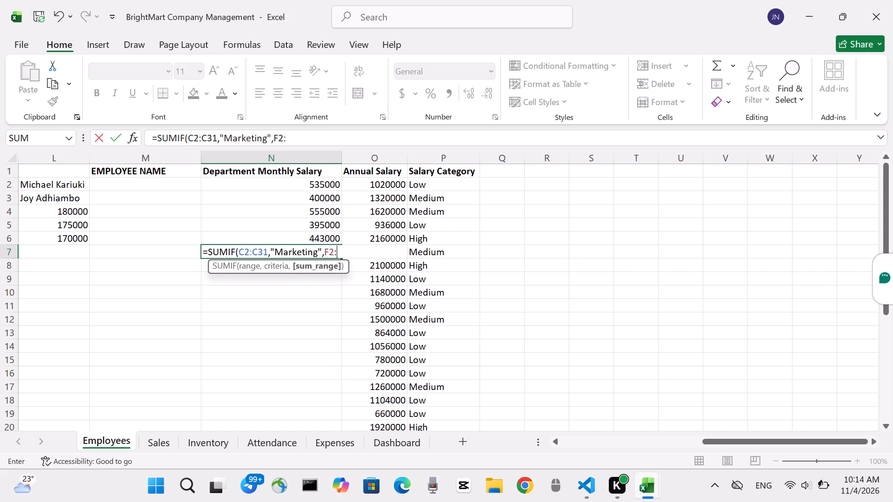
text(F31)
key(shift+parenright)
key(Return)
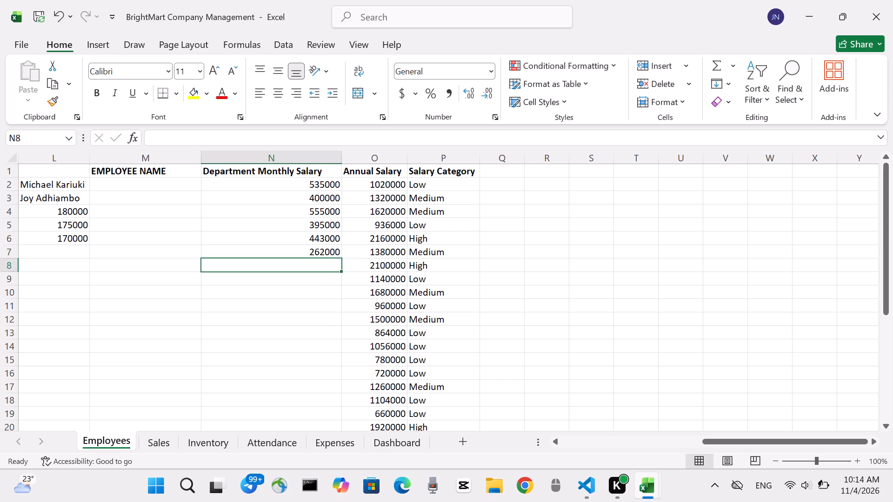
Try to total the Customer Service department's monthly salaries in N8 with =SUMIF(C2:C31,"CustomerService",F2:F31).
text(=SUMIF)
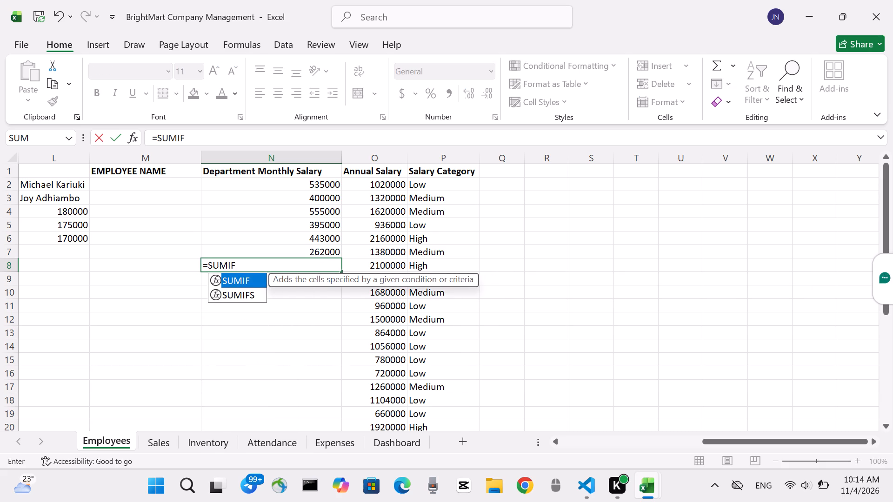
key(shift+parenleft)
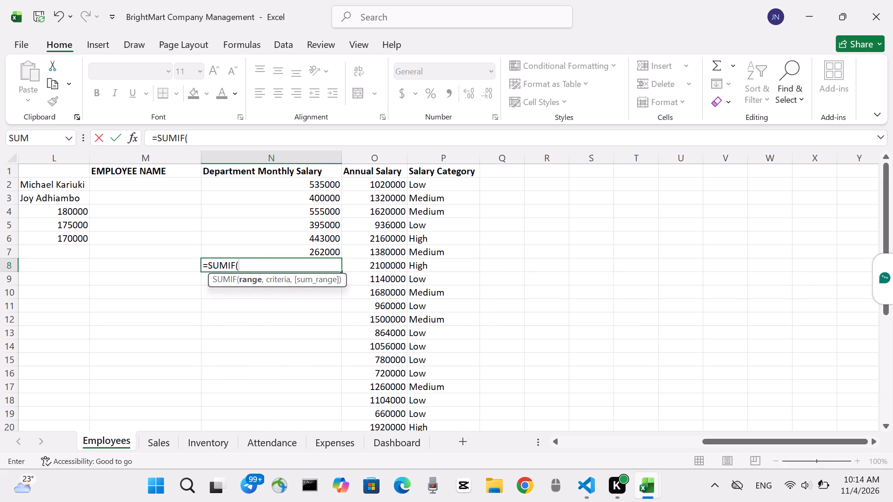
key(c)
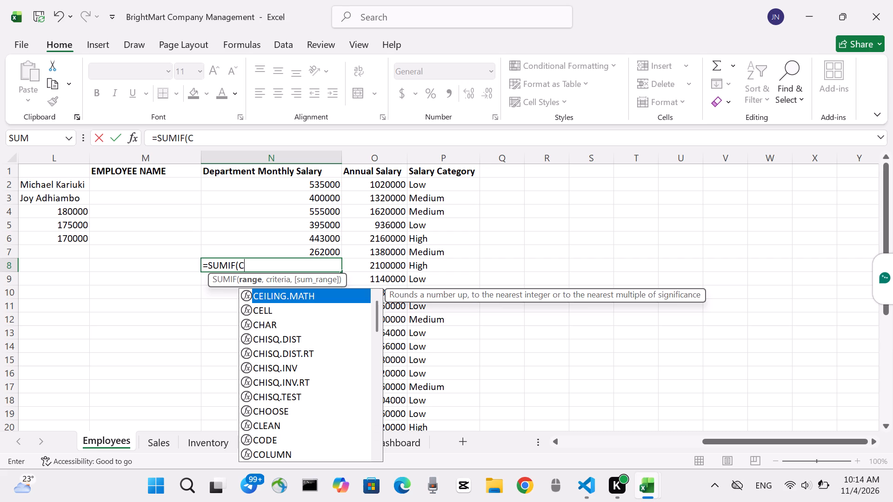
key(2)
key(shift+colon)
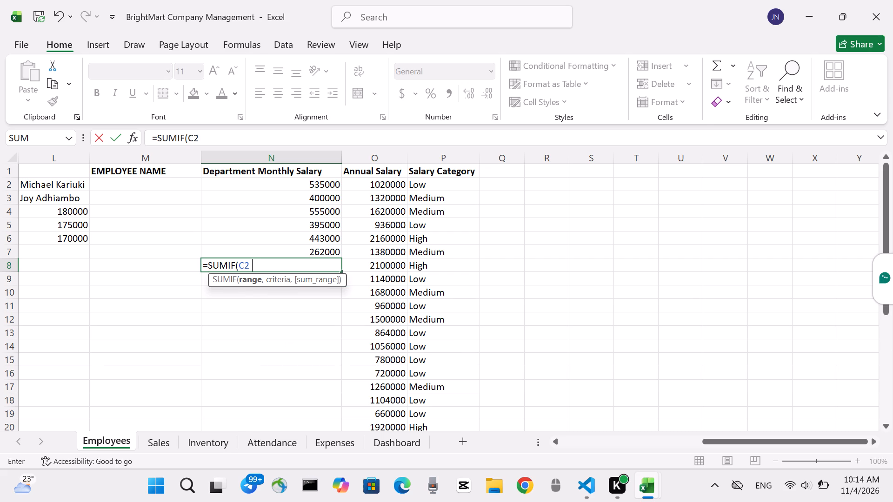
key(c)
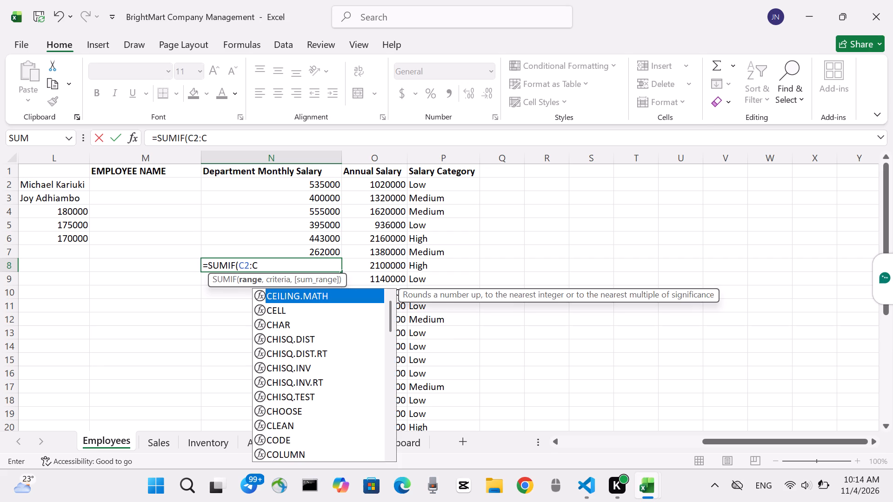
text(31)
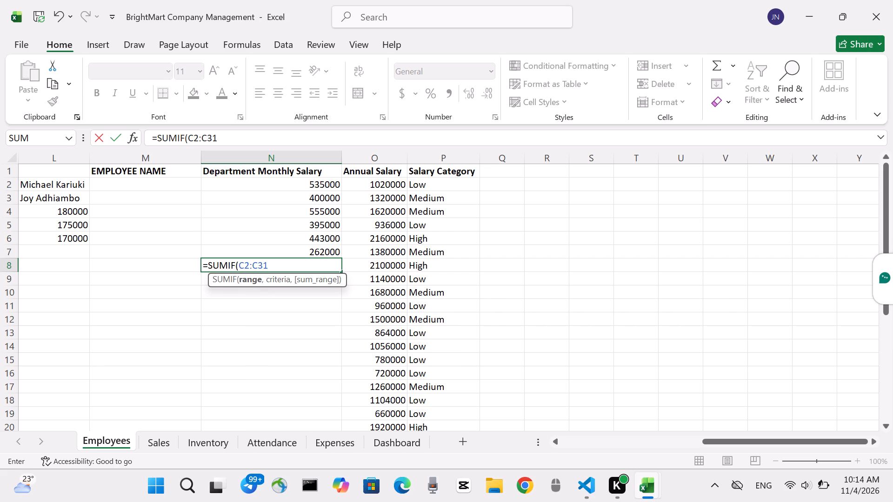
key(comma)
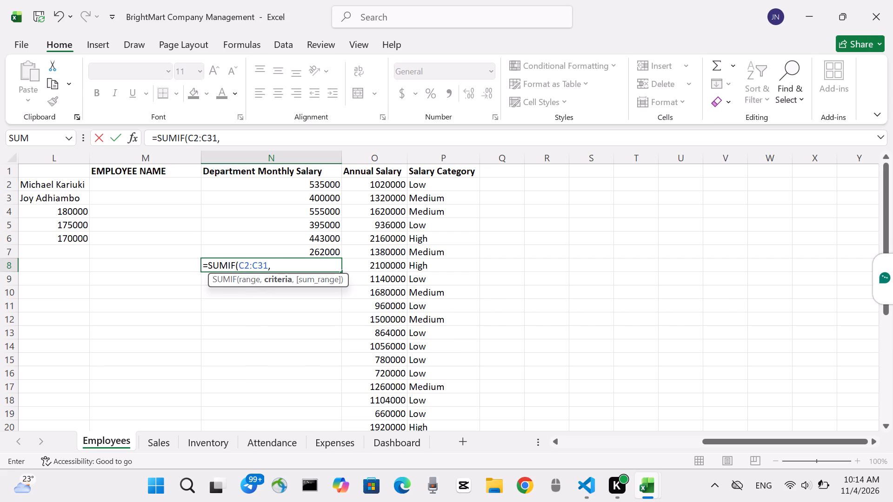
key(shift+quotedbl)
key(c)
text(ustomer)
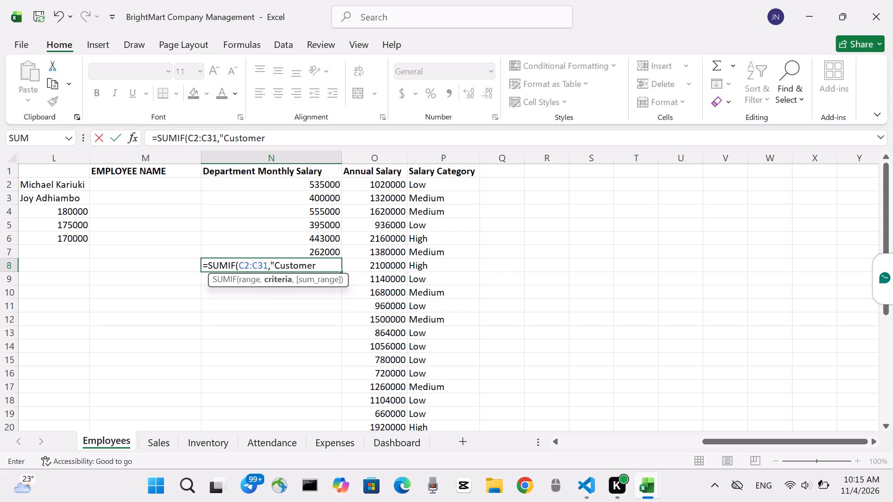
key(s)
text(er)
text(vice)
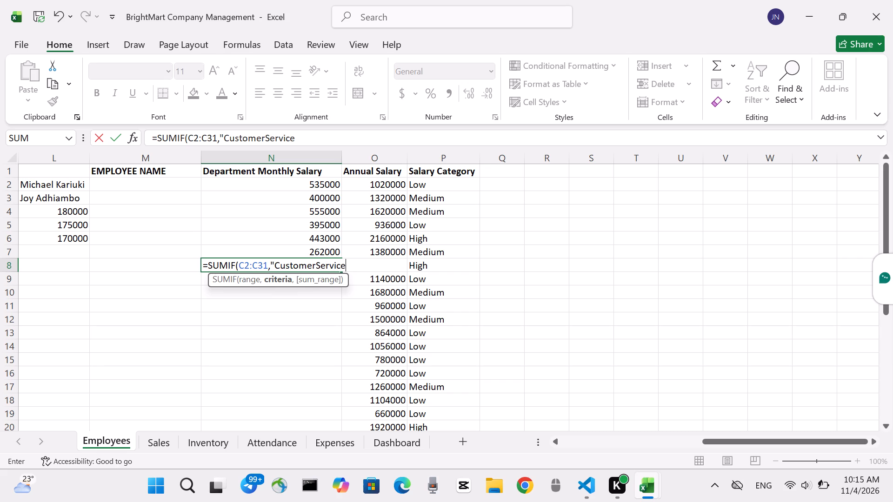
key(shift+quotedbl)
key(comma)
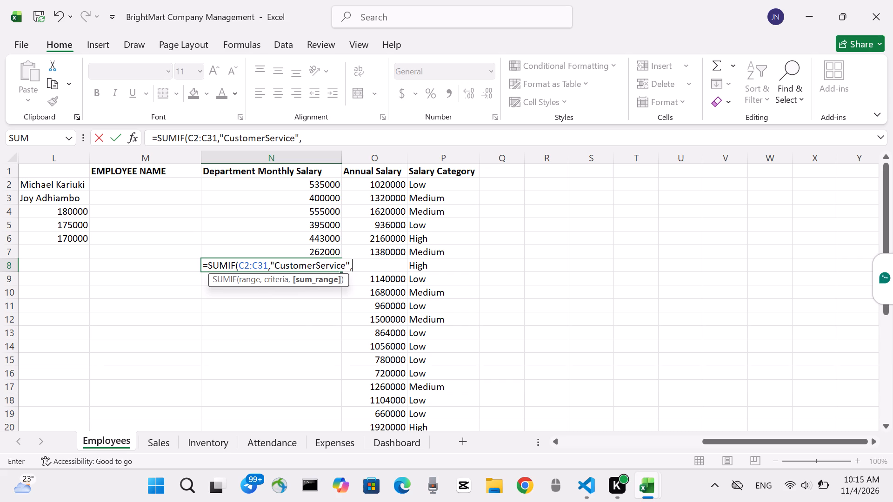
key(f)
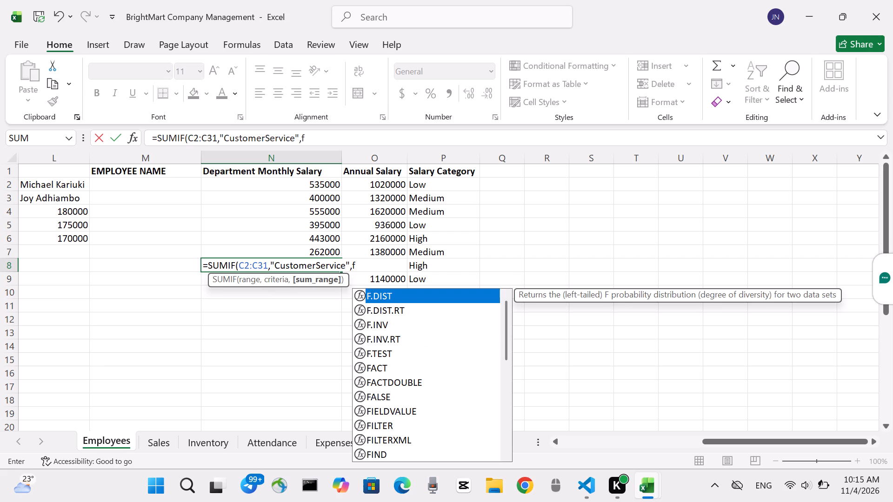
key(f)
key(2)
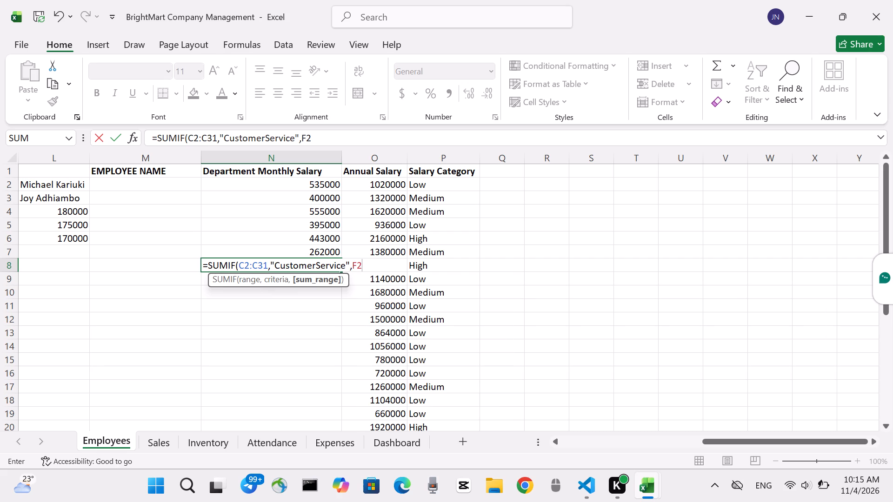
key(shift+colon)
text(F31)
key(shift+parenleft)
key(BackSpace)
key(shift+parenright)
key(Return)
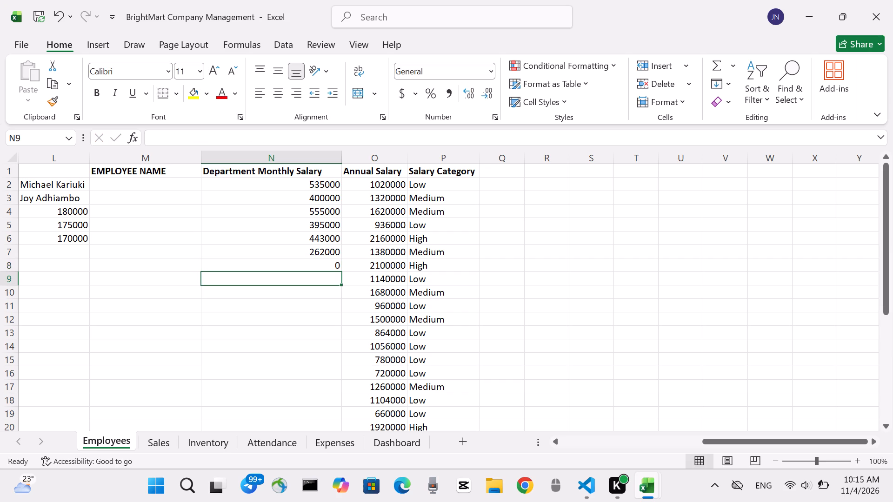
Check the employee table's Department column for how the customer service department's name is written.
scroll(180, 244, right, 2)
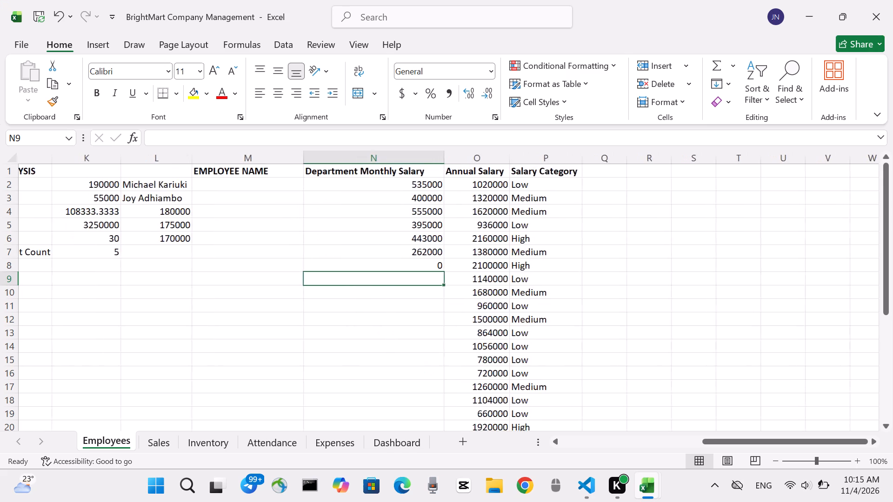
scroll(180, 244, right, 6)
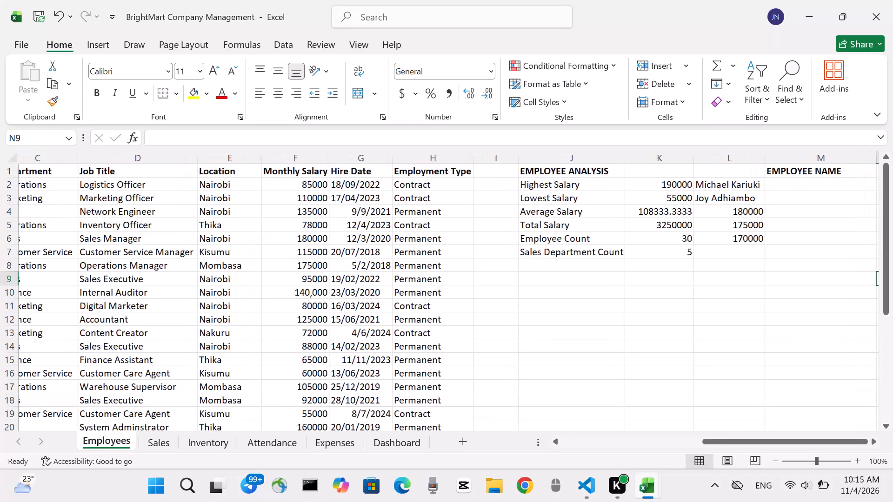
scroll(180, 244, right, 2)
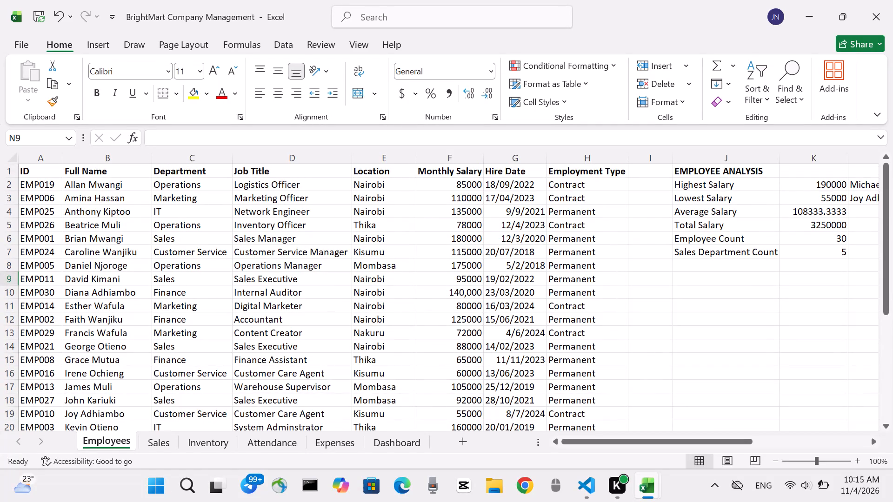
scroll(180, 244, down, 1)
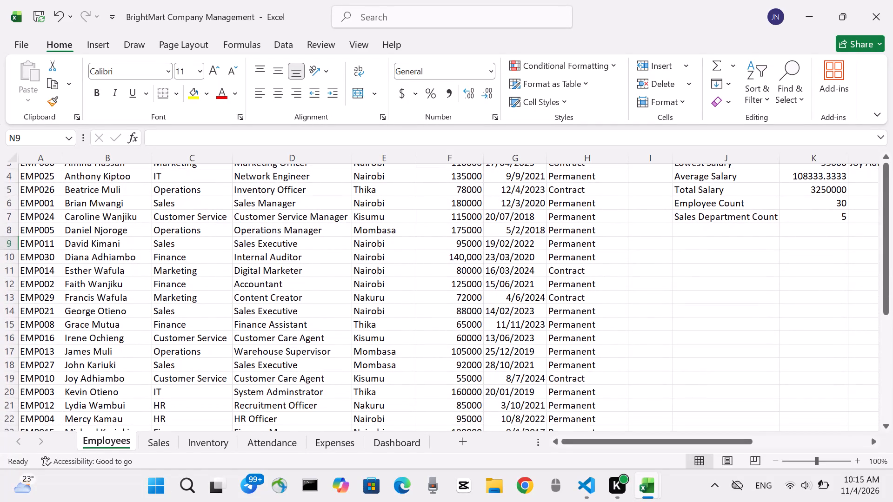
scroll(180, 244, down, 2)
scroll(180, 244, up, 1)
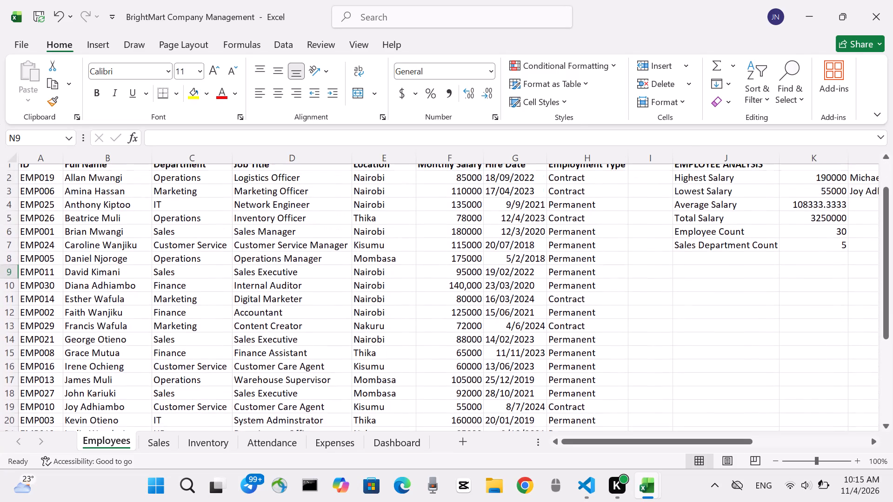
scroll(180, 244, up, 1)
scroll(180, 244, down, 2)
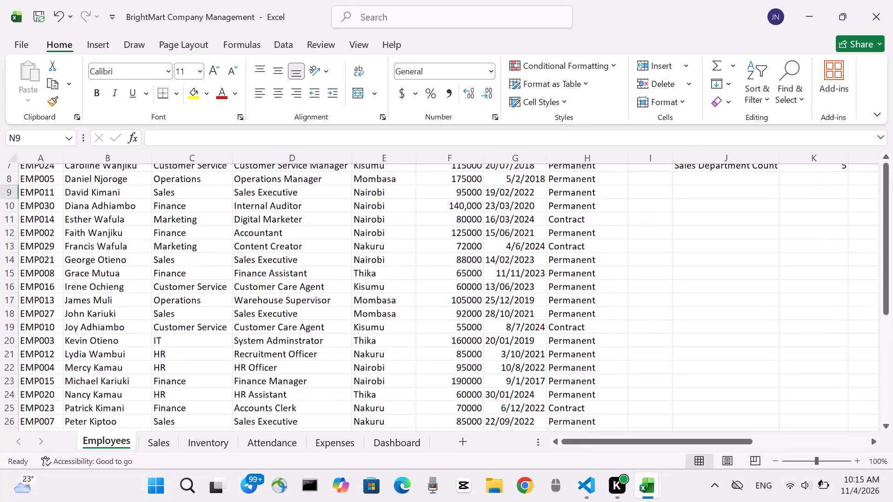
scroll(180, 244, left, 8)
scroll(180, 244, up, 1)
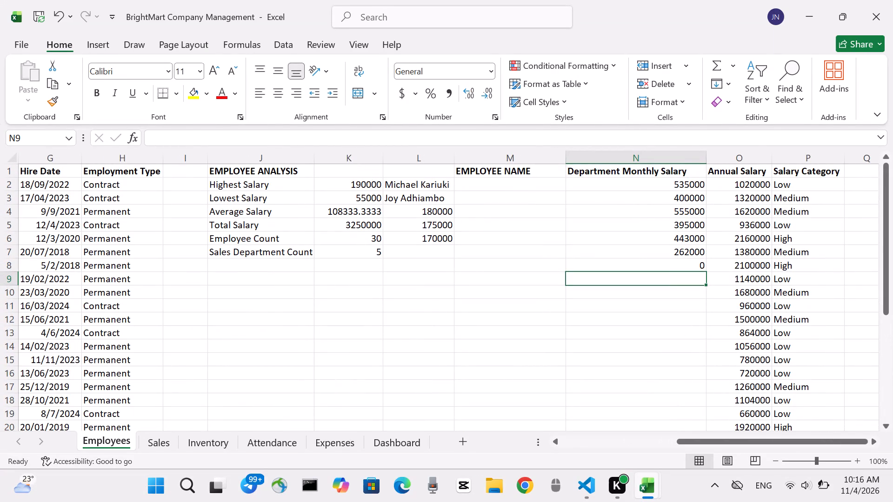
scroll(432, 251, up, 1)
scroll(432, 251, left, 3)
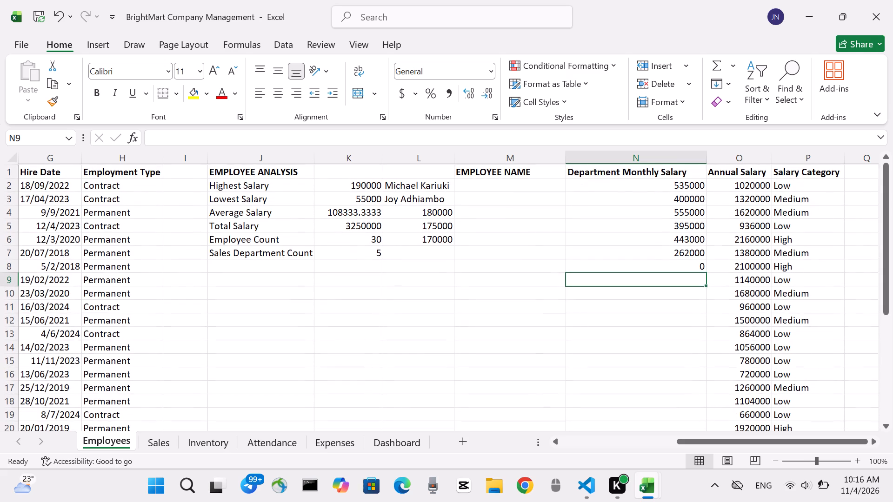
scroll(432, 251, left, 1)
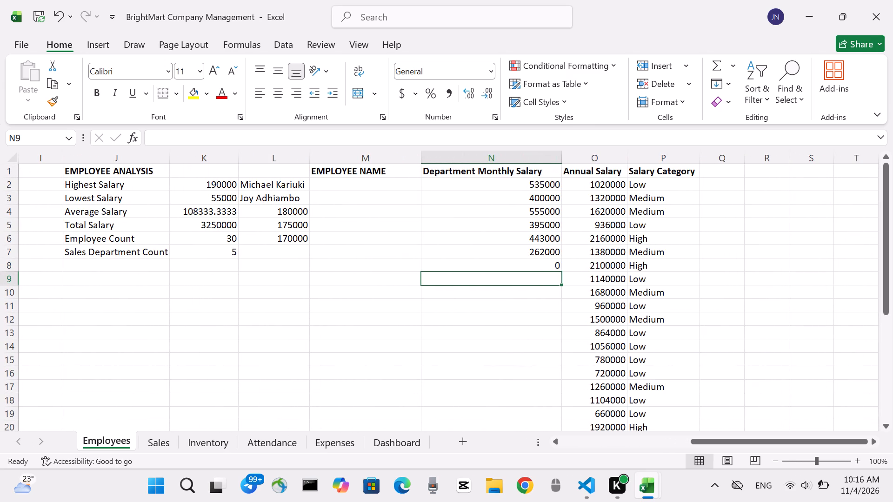
Replace the entry in N8 with =SUMIF(C2:C31,"Customer Service",F2:F31) to total the Customer Service department's monthly salaries.
click(533, 261)
key(BackSpace)
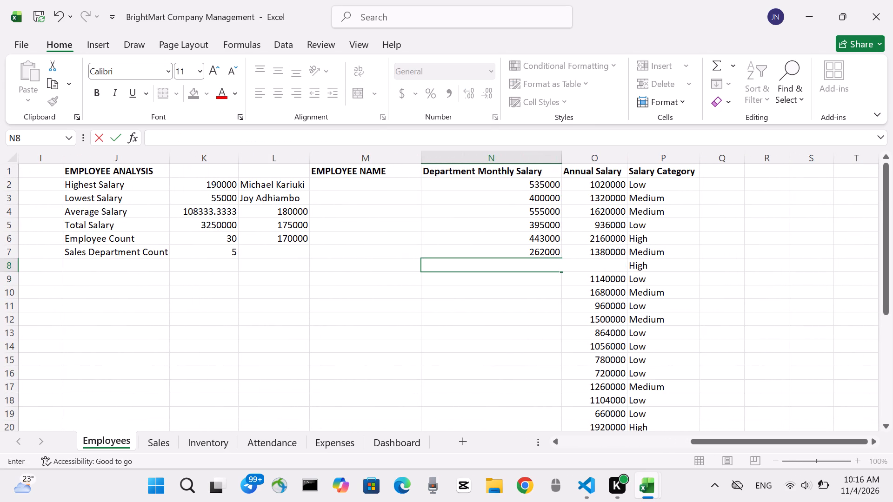
key(equal)
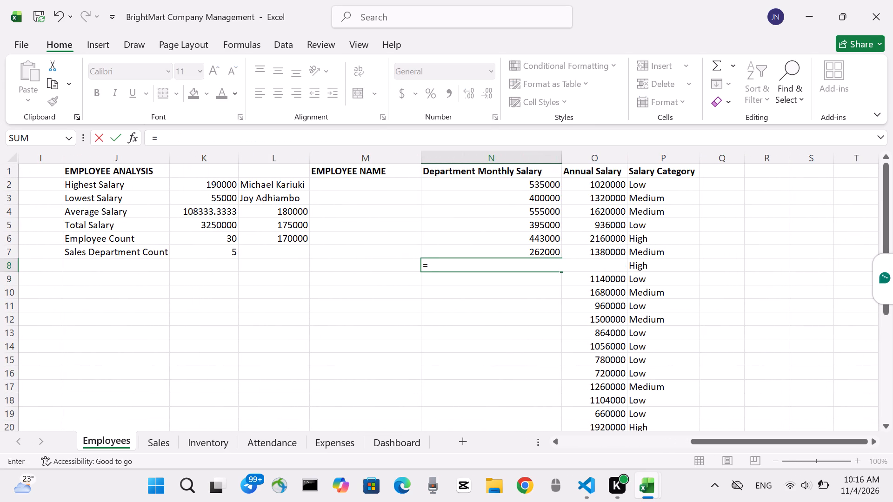
text(SUMIF)
key(shift+parenleft)
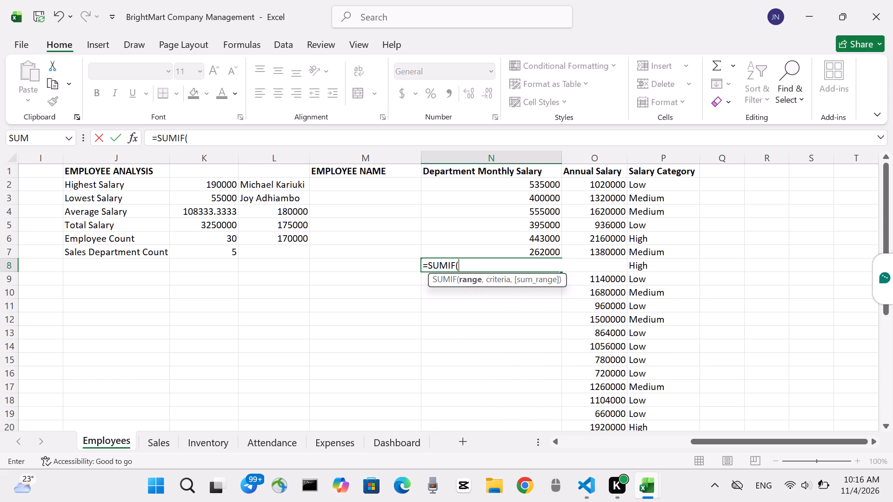
text(C2)
key(shift+colon)
text(C31)
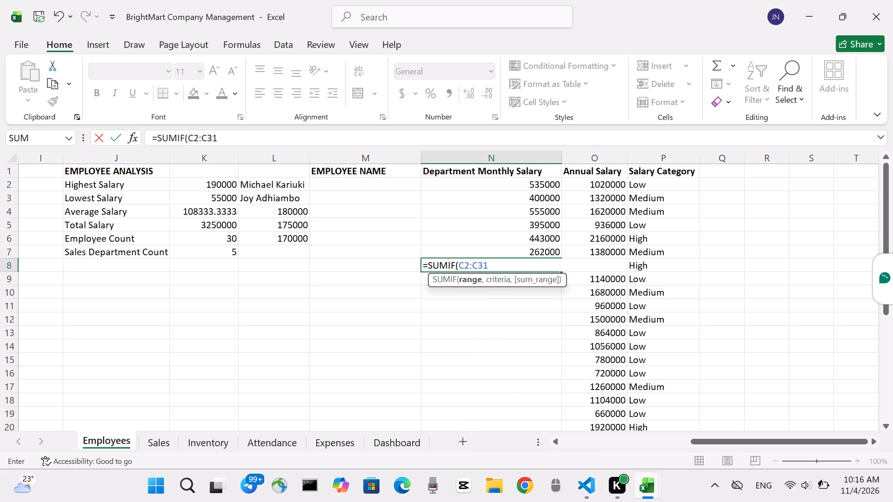
key(comma)
key(shift+quotedbl)
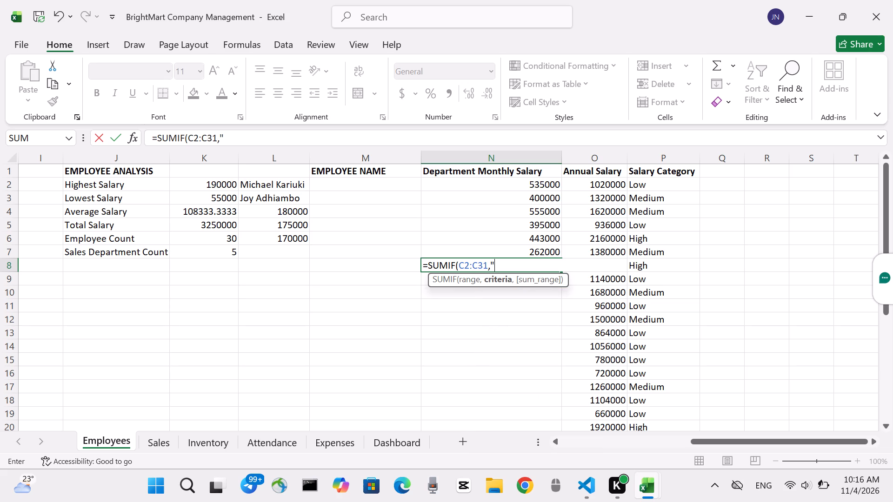
key(c)
text(ustomer)
key(space)
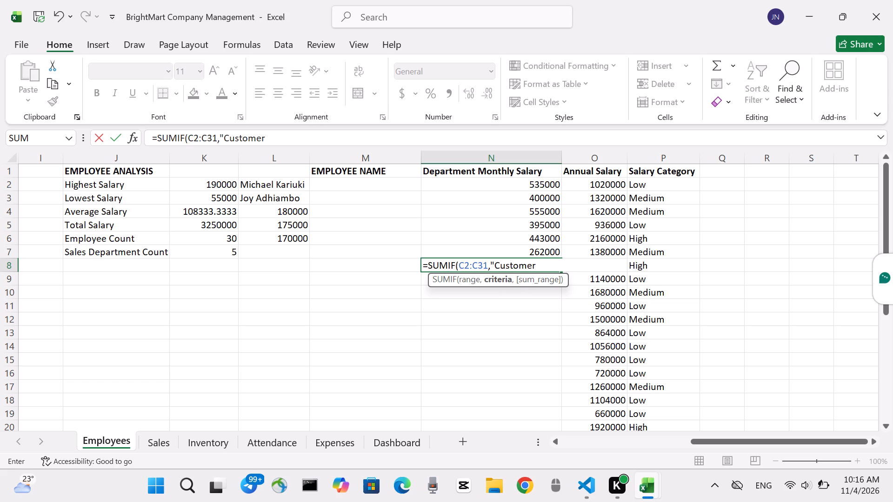
key(s)
text(ervice)
key(shift+quotedbl)
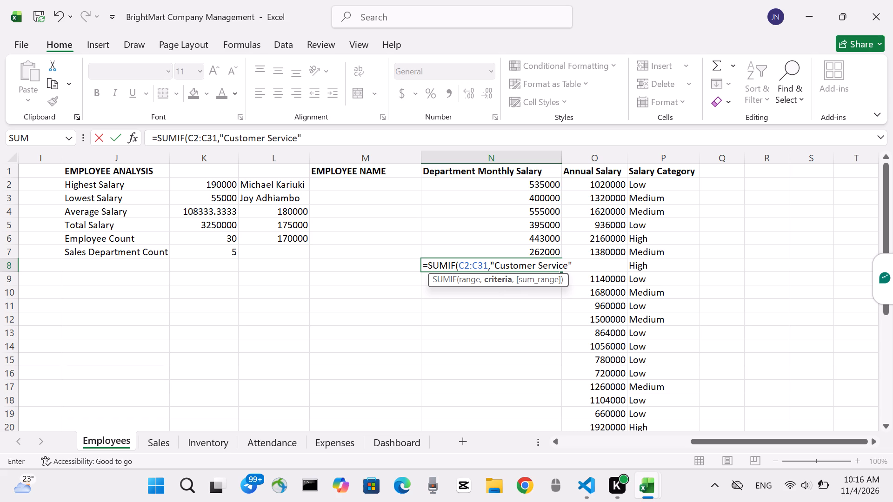
key(comma)
text(F2)
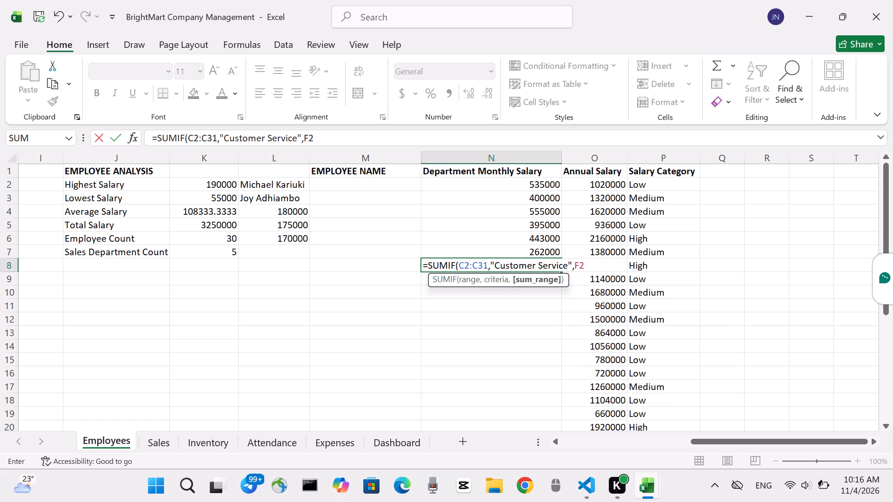
key(shift+colon)
text(F32)
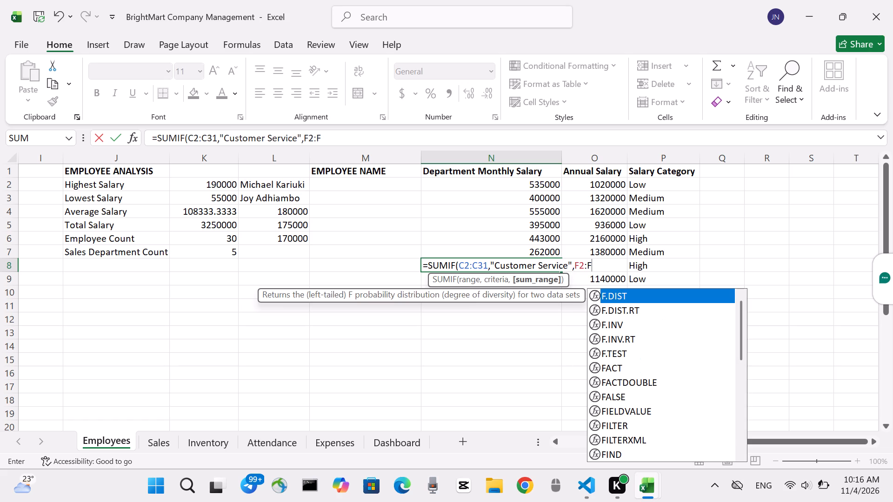
key(BackSpace)
key(1)
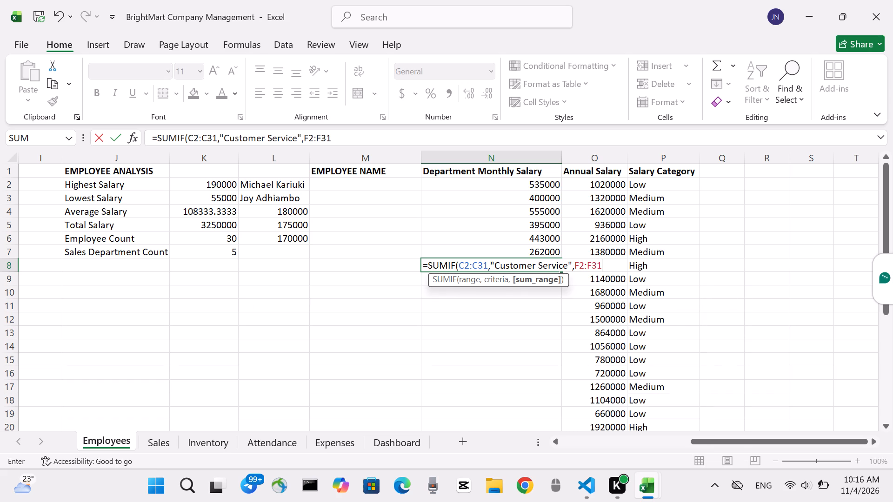
key(shift+parenright)
key(Return)
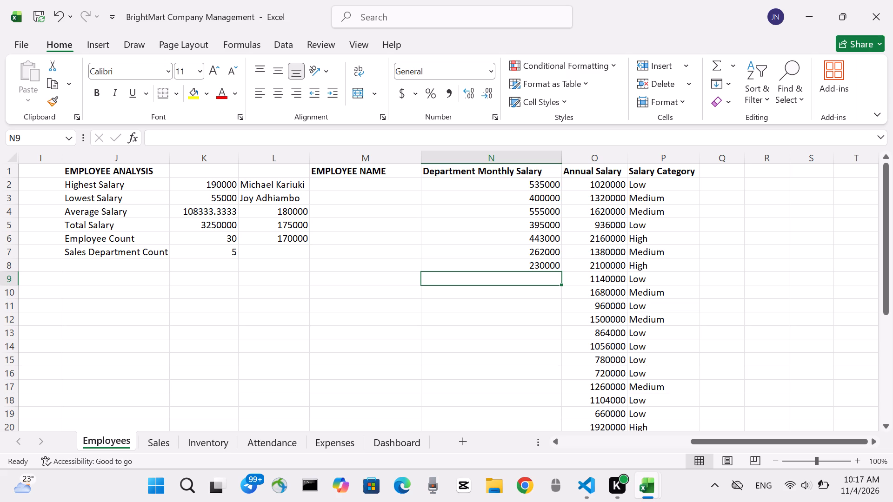
Review the department monthly salary formulas in column N and the Annual Salary and Salary Category columns down to the last employee row.
click(482, 259)
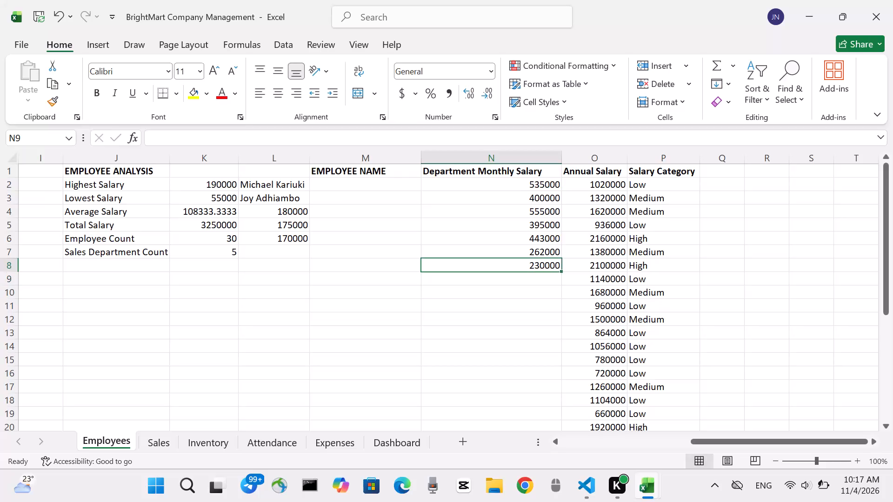
click(514, 229)
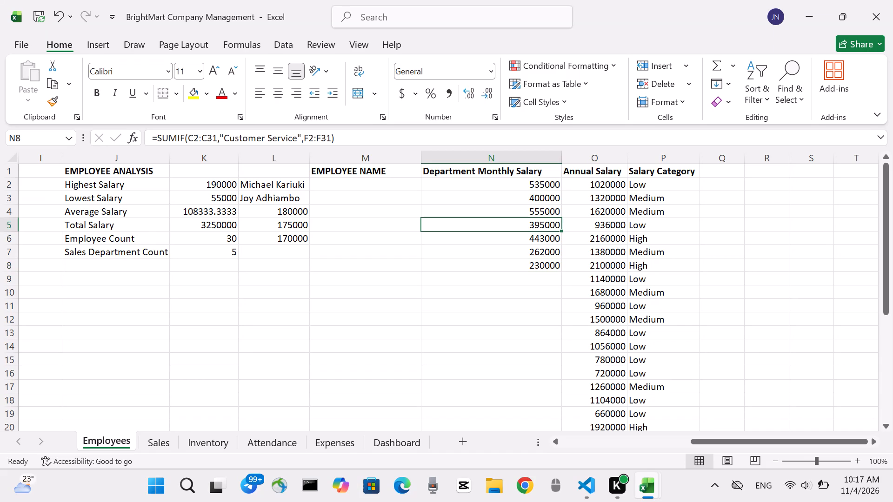
key(Down)
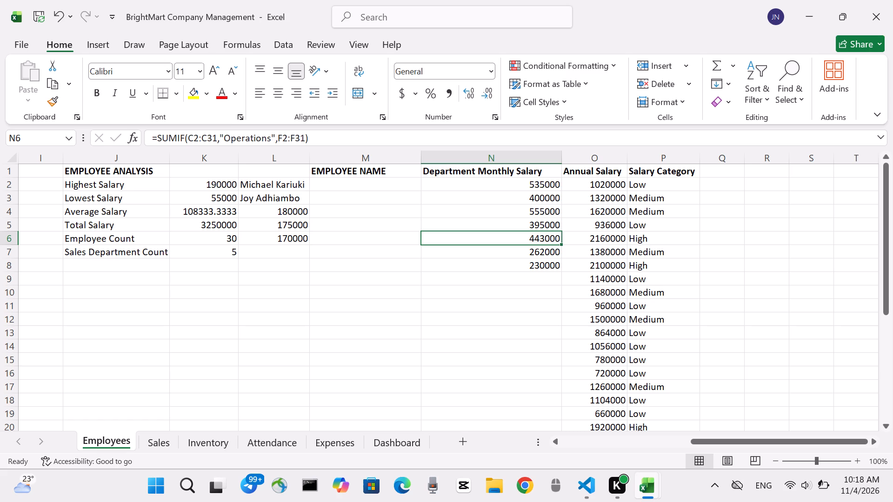
key(Down)
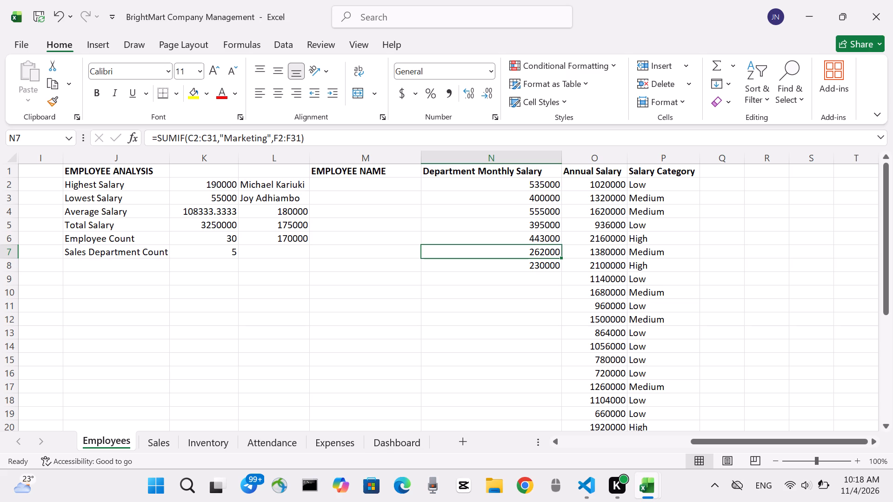
scroll(575, 333, down, 1)
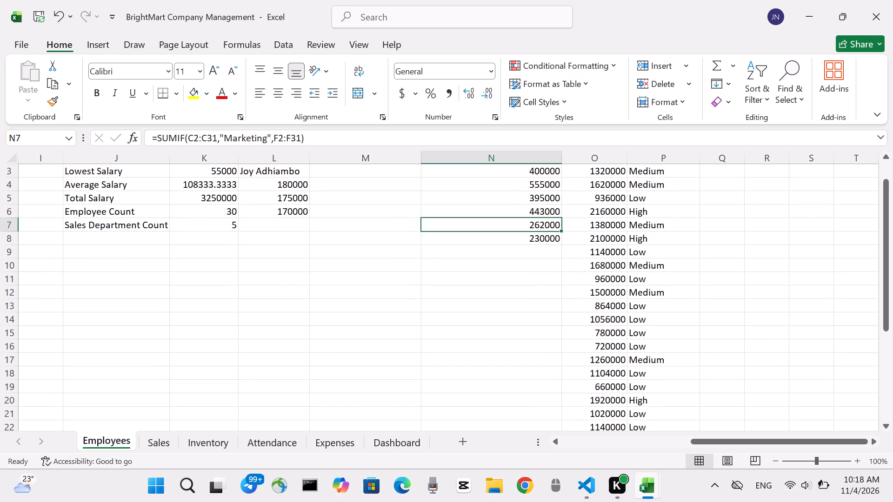
scroll(575, 333, down, 1)
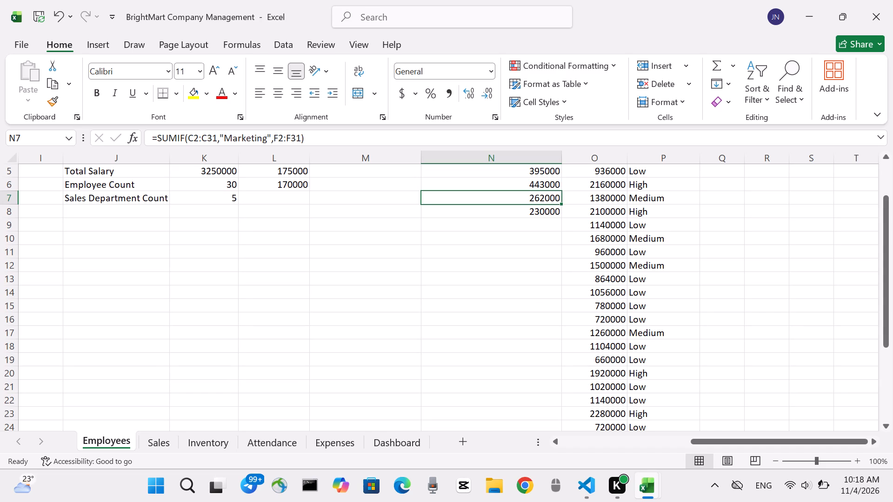
scroll(441, 364, up, 1)
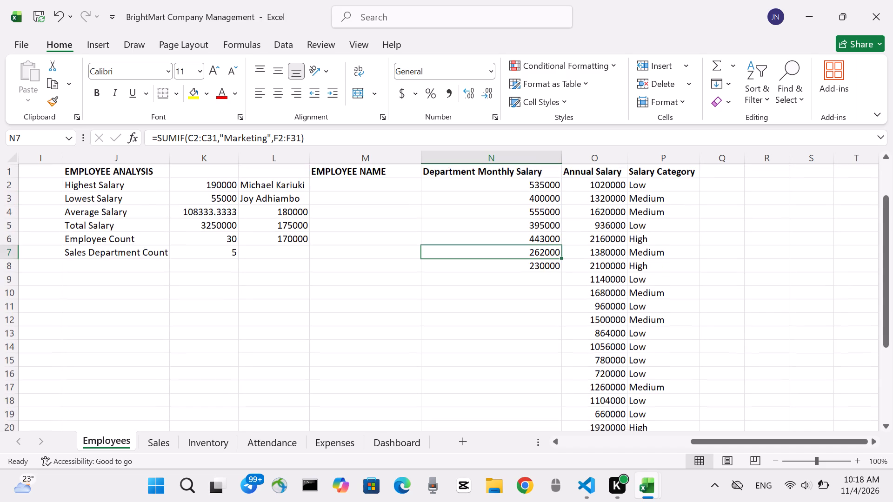
scroll(441, 364, up, 1)
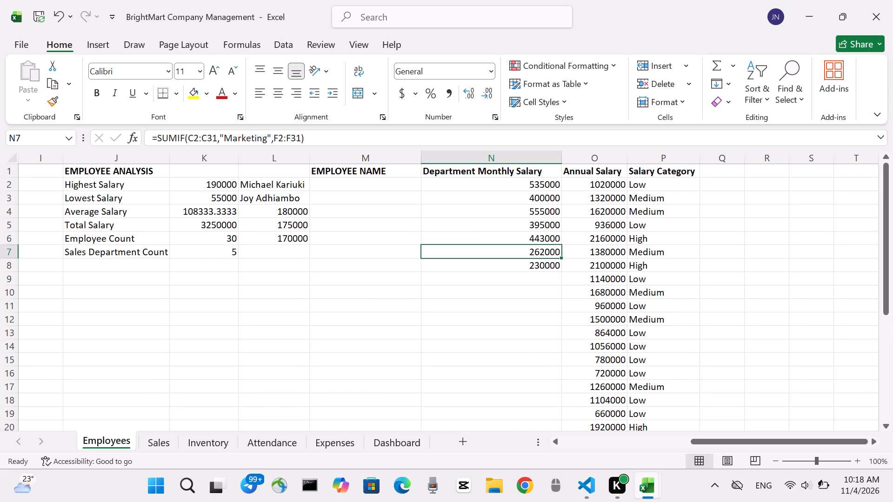
scroll(441, 364, down, 1)
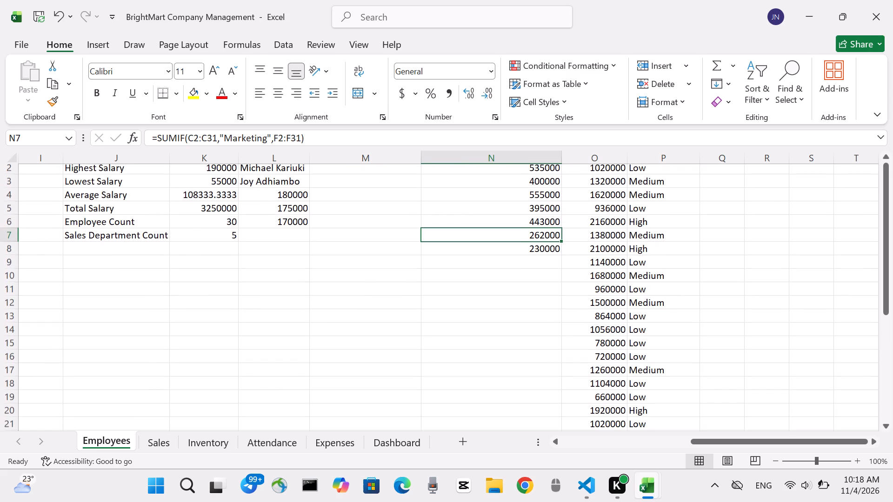
scroll(441, 364, down, 2)
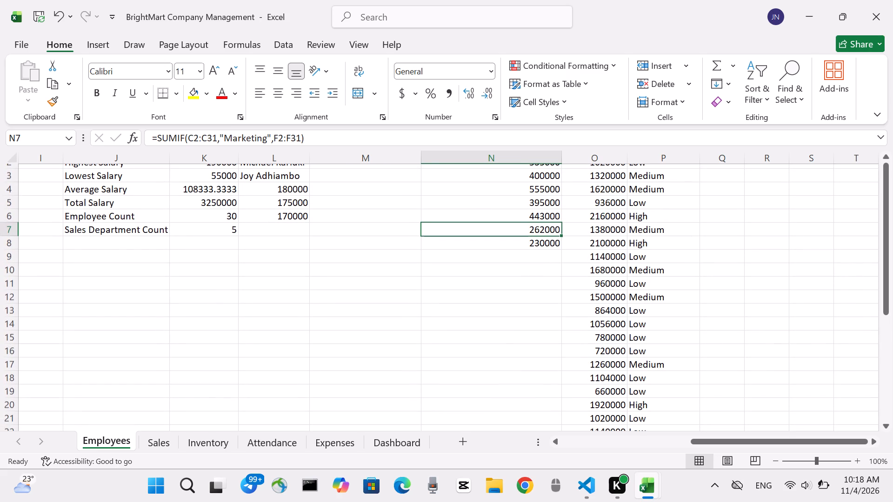
scroll(441, 364, down, 3)
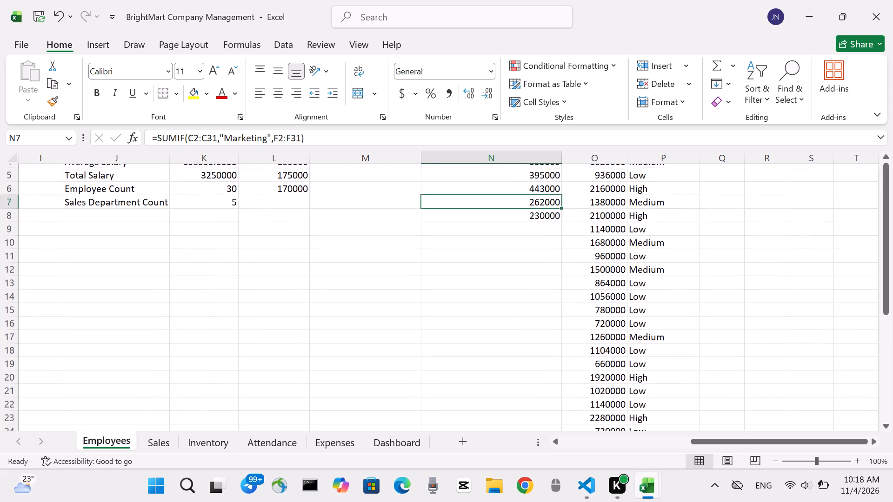
scroll(441, 364, down, 3)
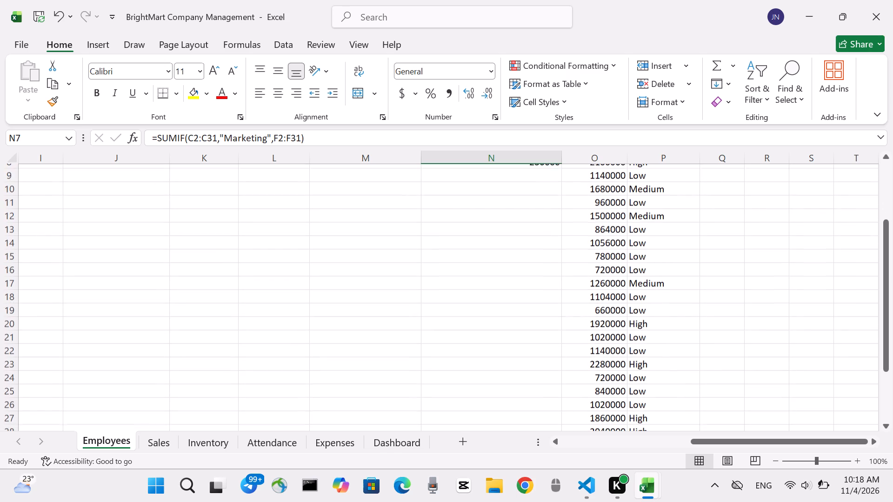
scroll(441, 364, down, 2)
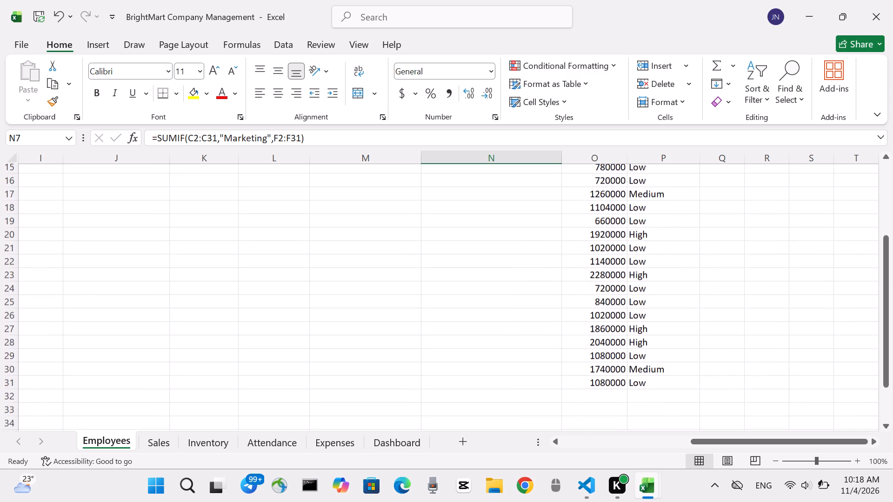
scroll(441, 364, down, 2)
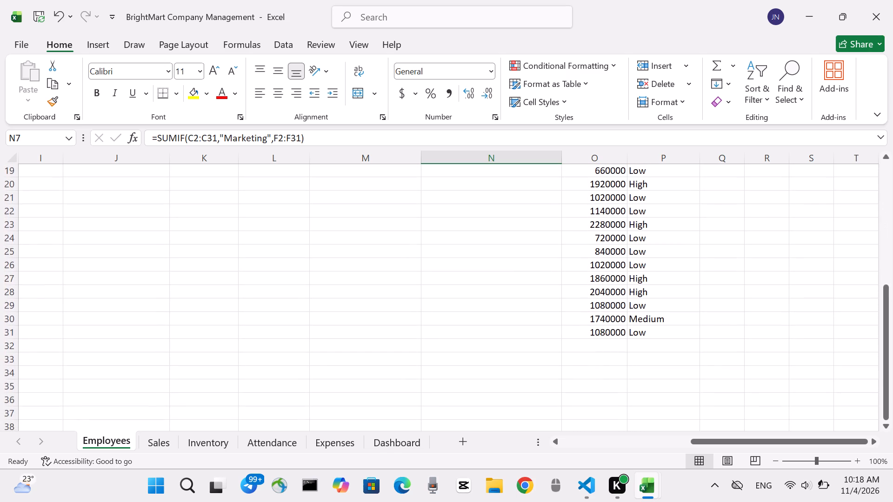
scroll(441, 364, down, 1)
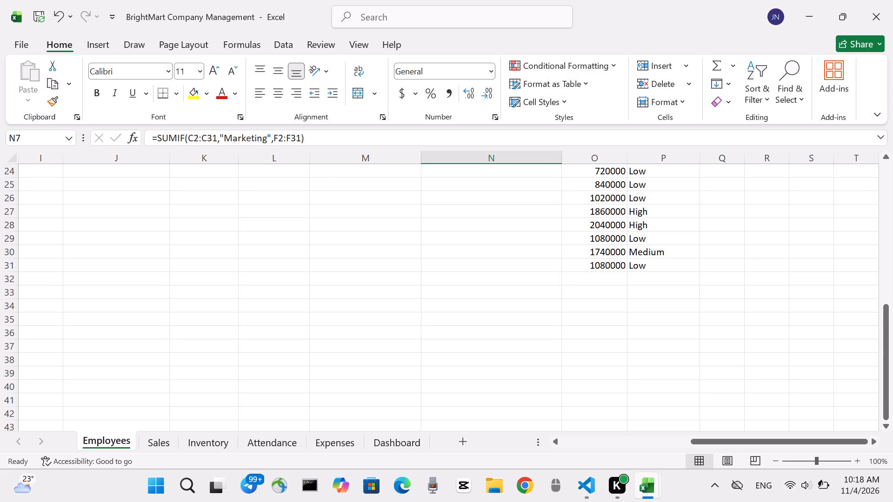
scroll(441, 364, up, 2)
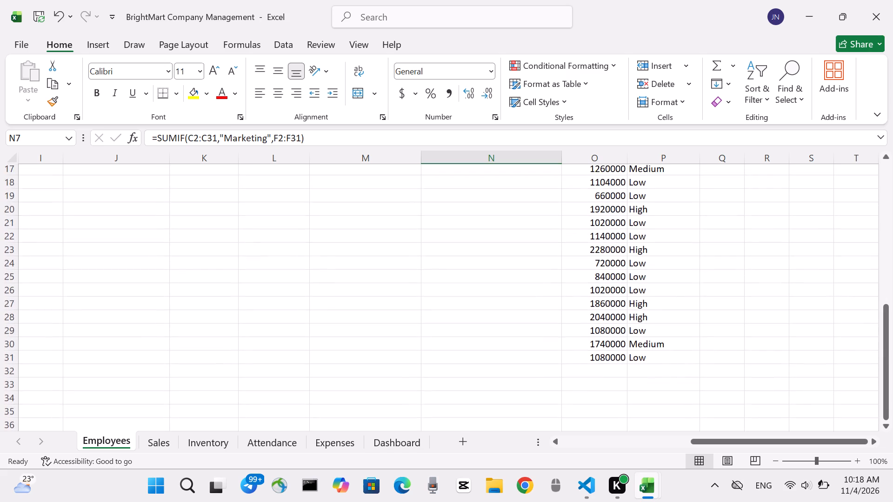
scroll(441, 364, down, 2)
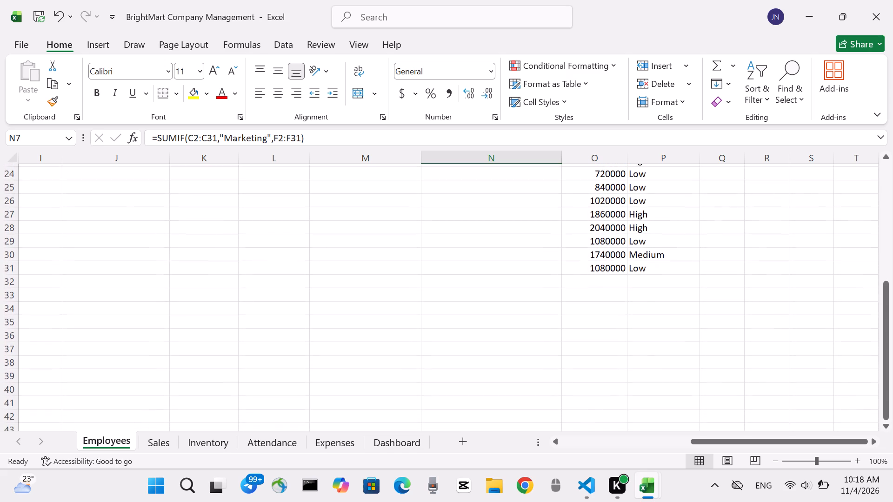
Try to total Nairobi employees' monthly salaries above 100000 in N9 with =SUMIFS(F2:F31,E2:31,"Nairobi",F2:F31,">100000").
scroll(503, 307, up, 3)
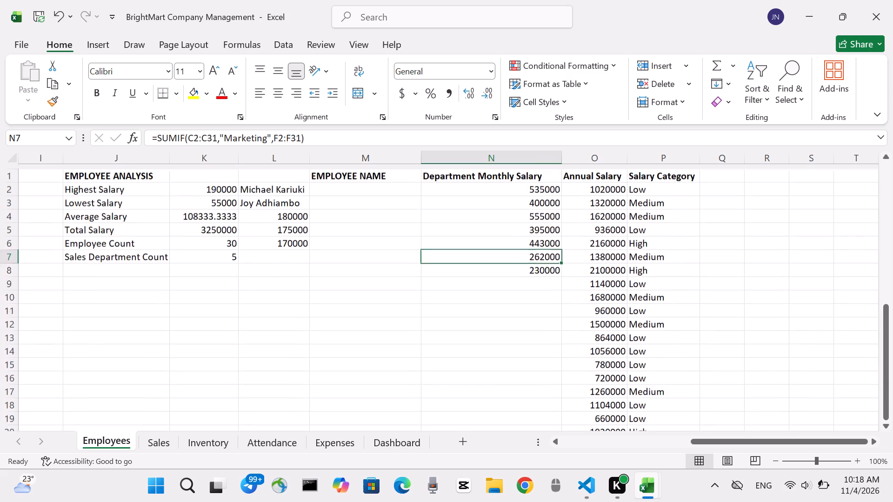
scroll(503, 307, up, 1)
click(473, 282)
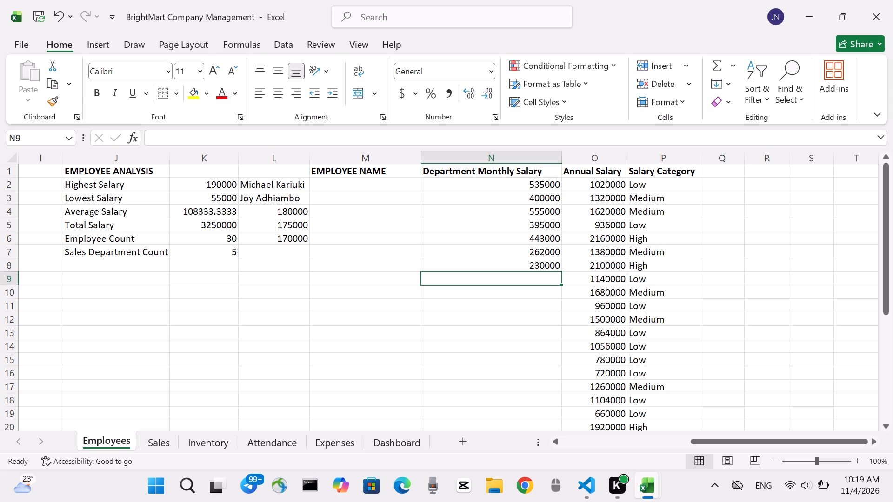
key(equal)
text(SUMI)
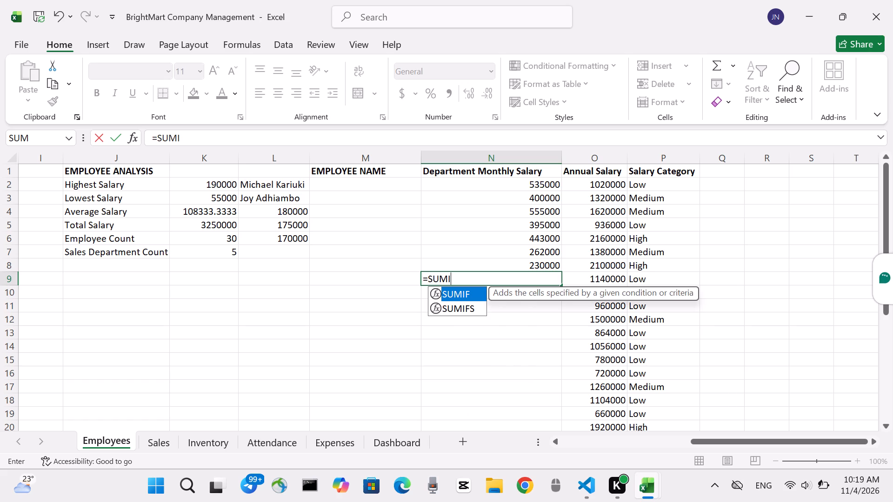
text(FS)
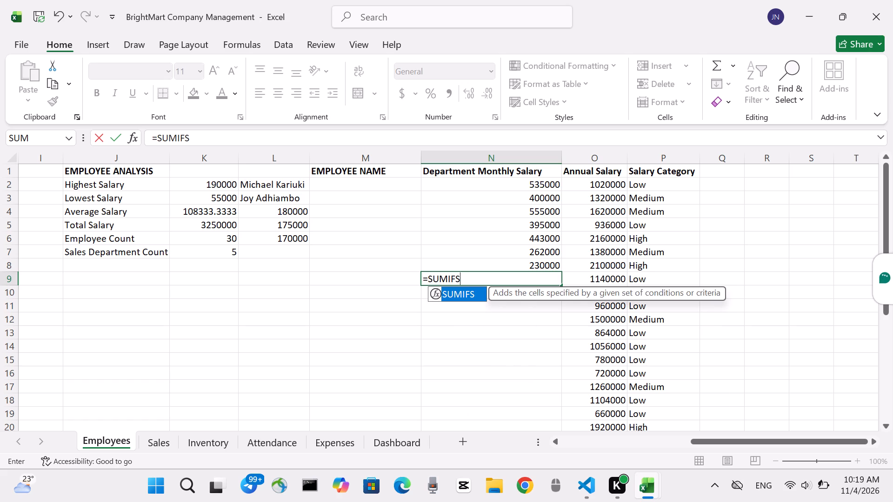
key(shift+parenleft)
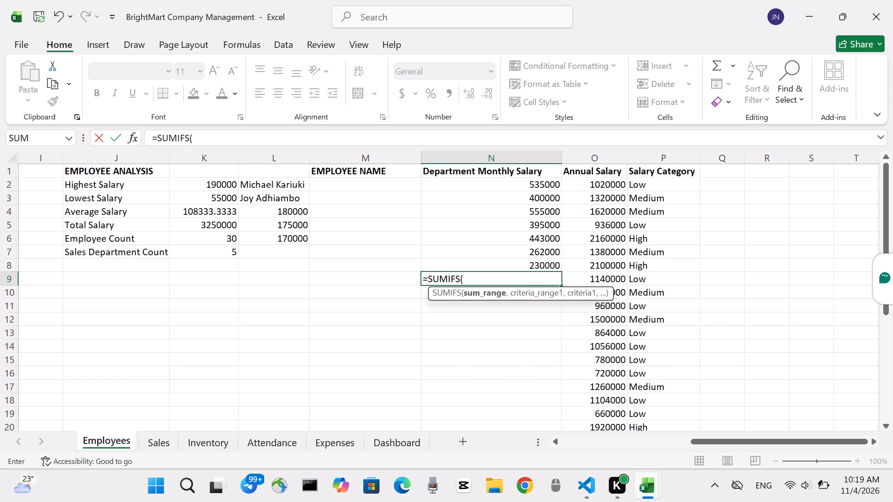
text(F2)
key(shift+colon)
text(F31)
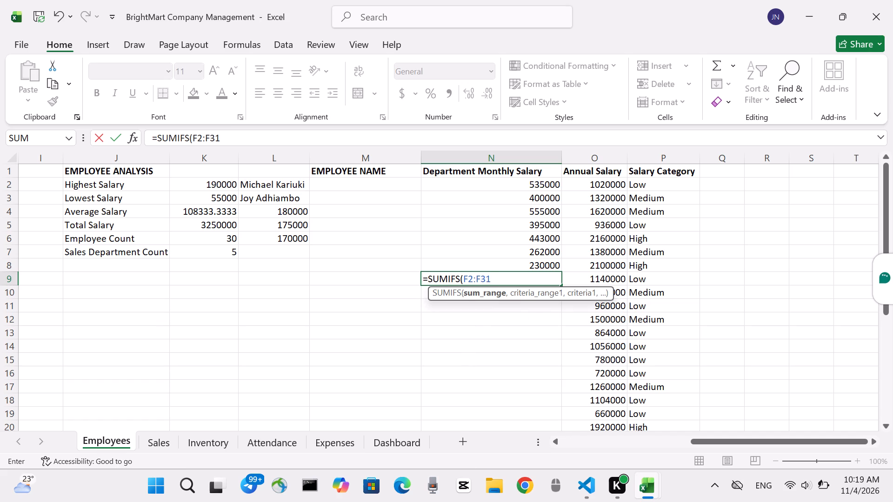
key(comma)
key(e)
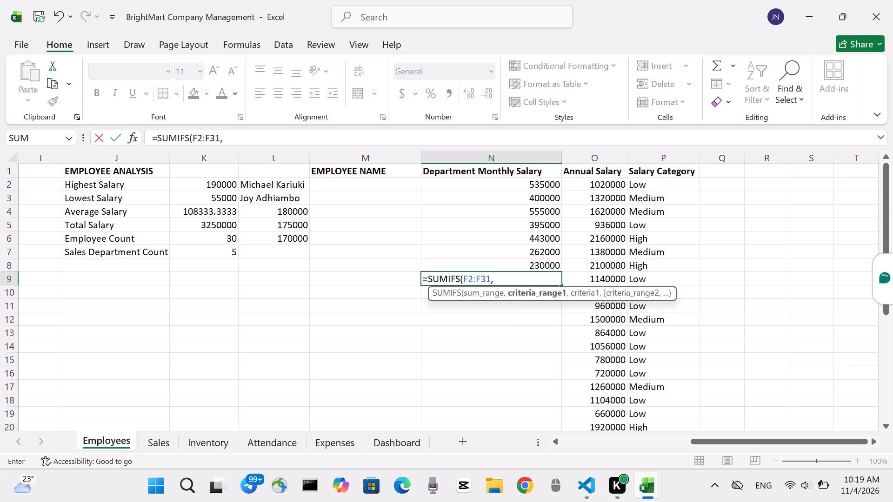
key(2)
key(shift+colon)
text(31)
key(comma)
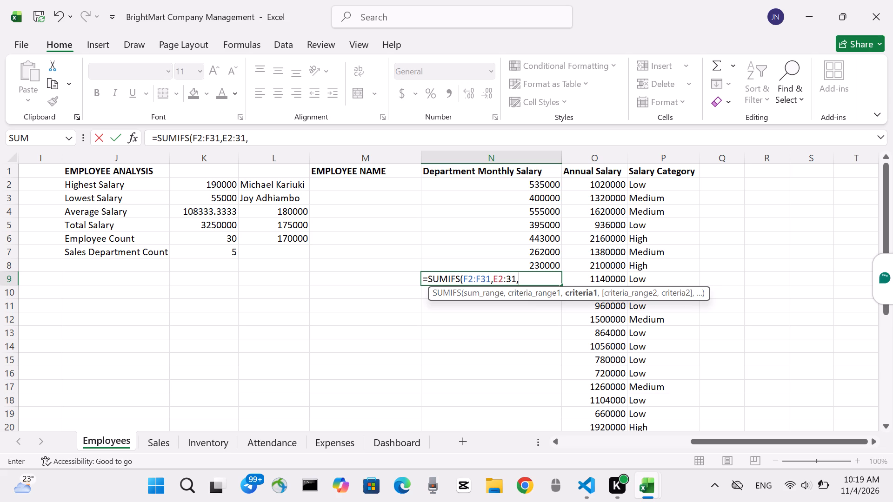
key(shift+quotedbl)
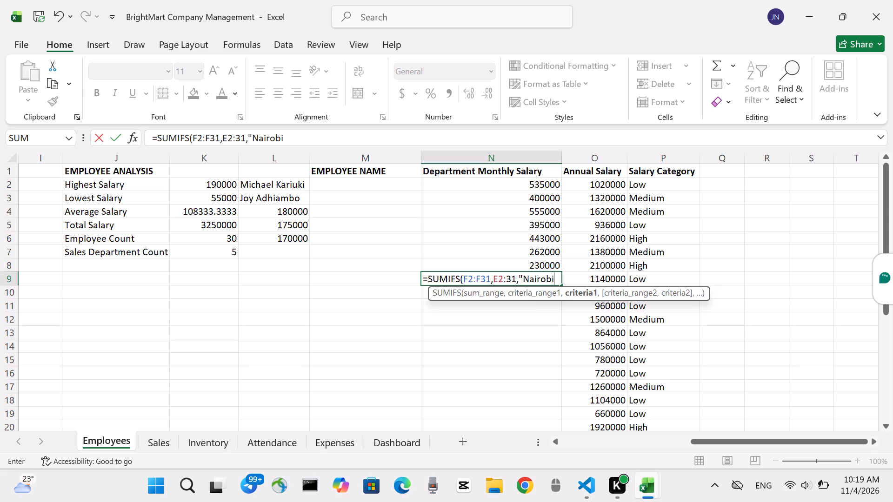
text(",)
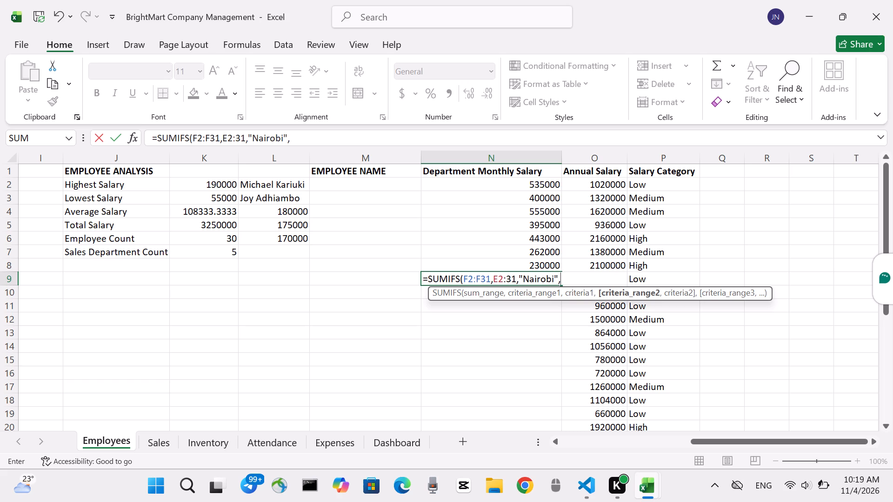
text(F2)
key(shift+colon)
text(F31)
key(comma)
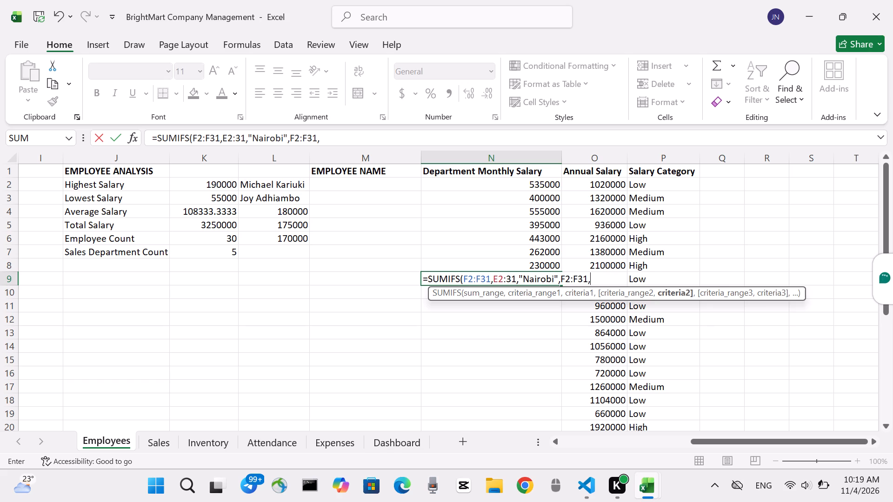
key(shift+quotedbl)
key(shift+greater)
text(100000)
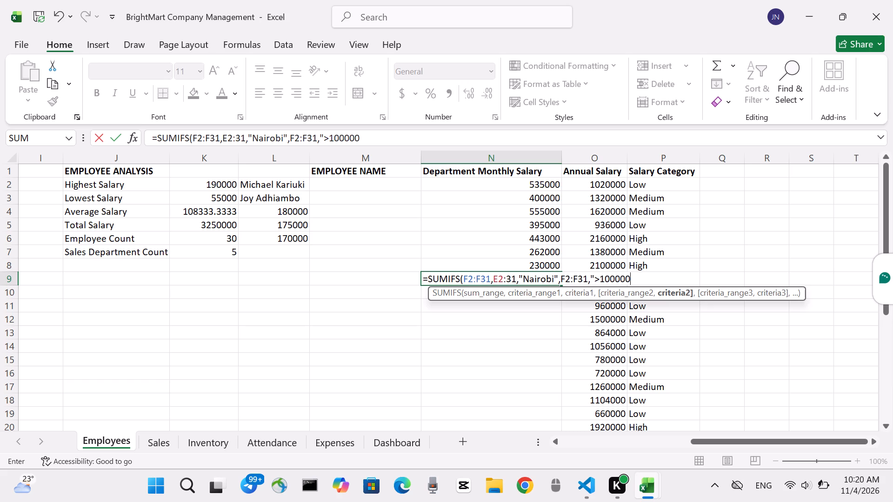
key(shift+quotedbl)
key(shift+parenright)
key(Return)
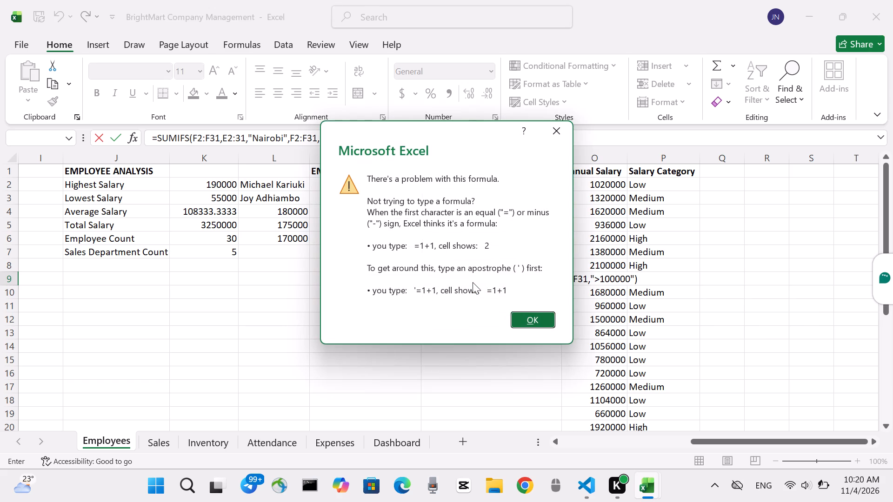
click(529, 310)
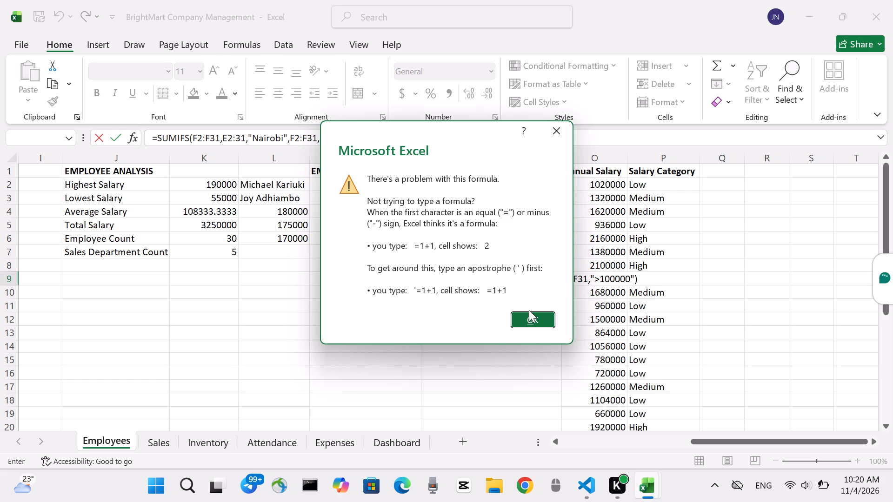
click(532, 321)
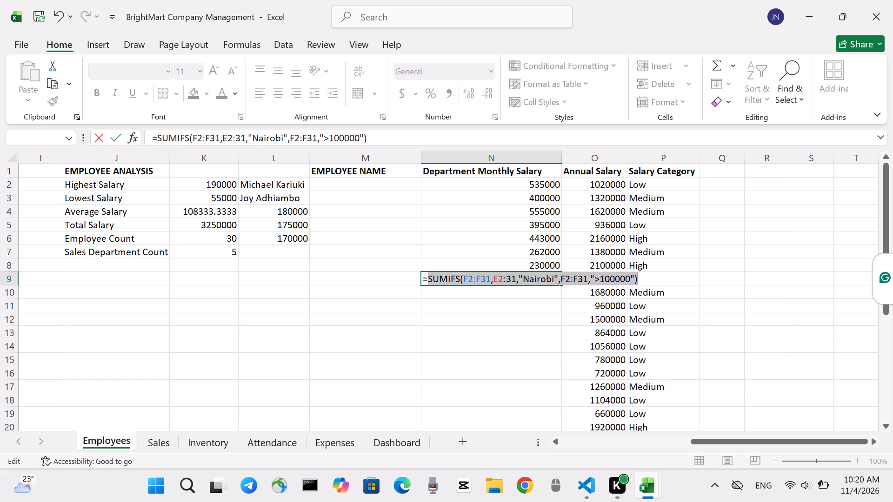
key(Return)
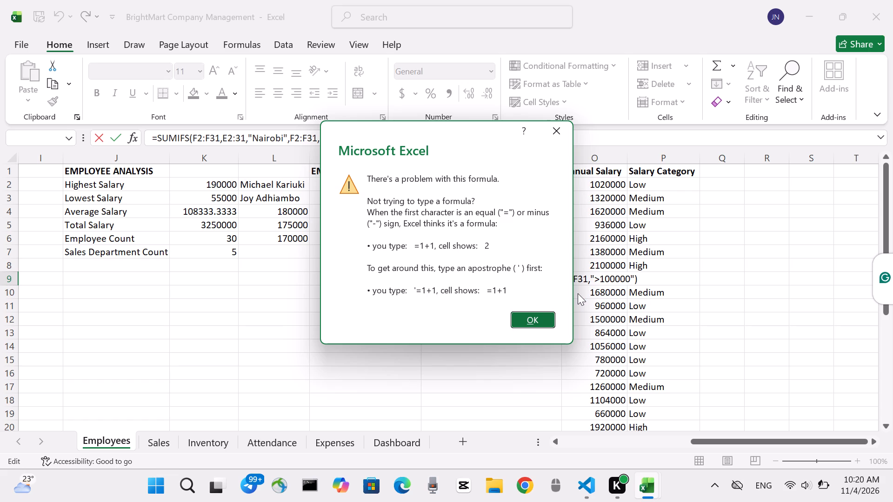
click(529, 319)
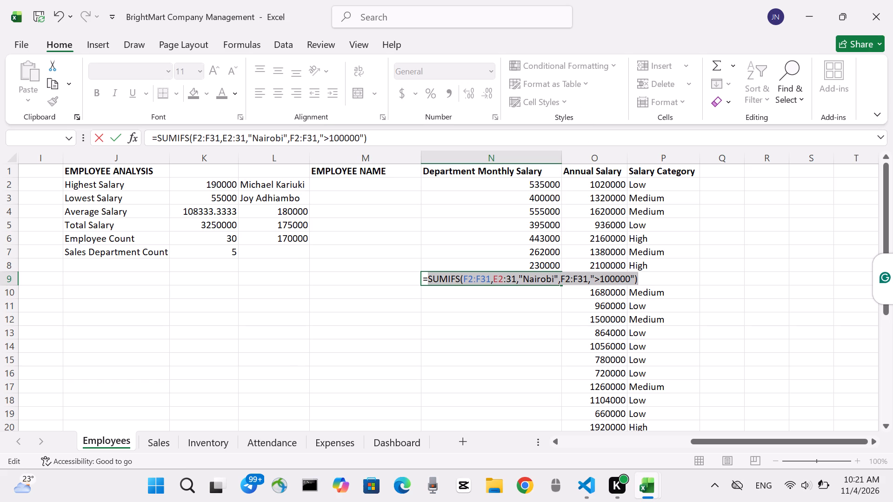
Correct the first criteria range in N9's SUMIFS formula to E2:E31 and enter the formula.
click(492, 282)
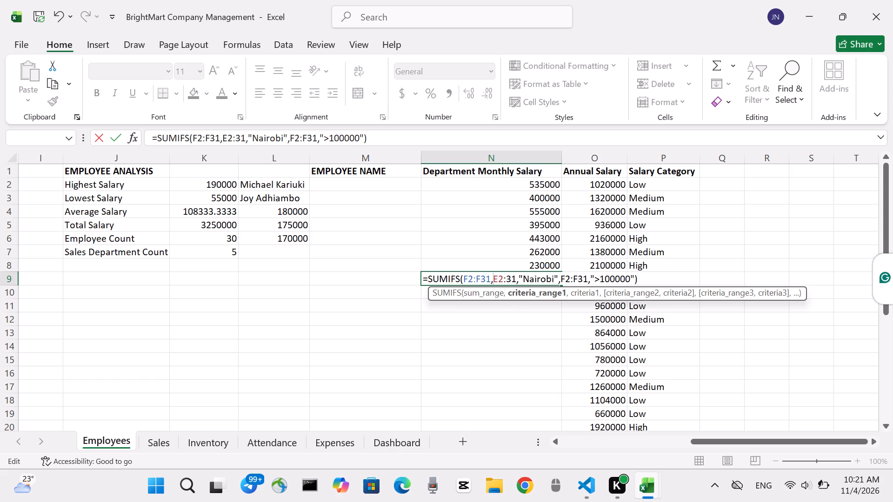
click(519, 282)
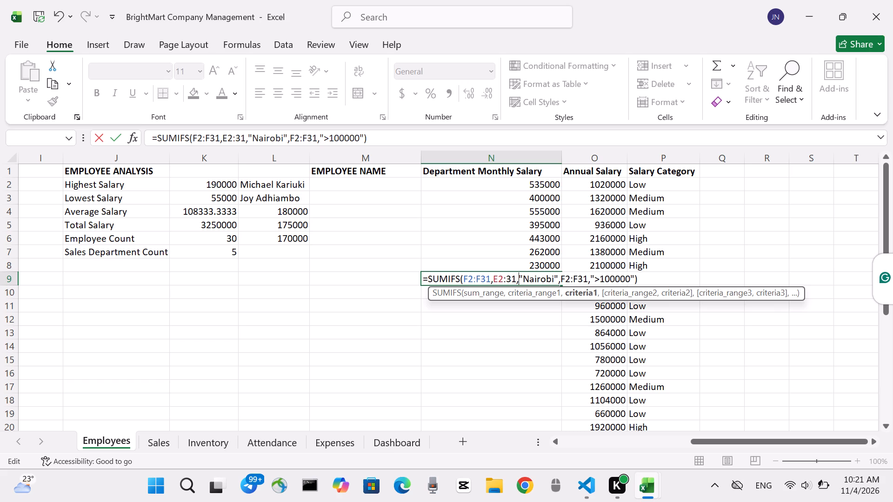
click(506, 275)
key(e)
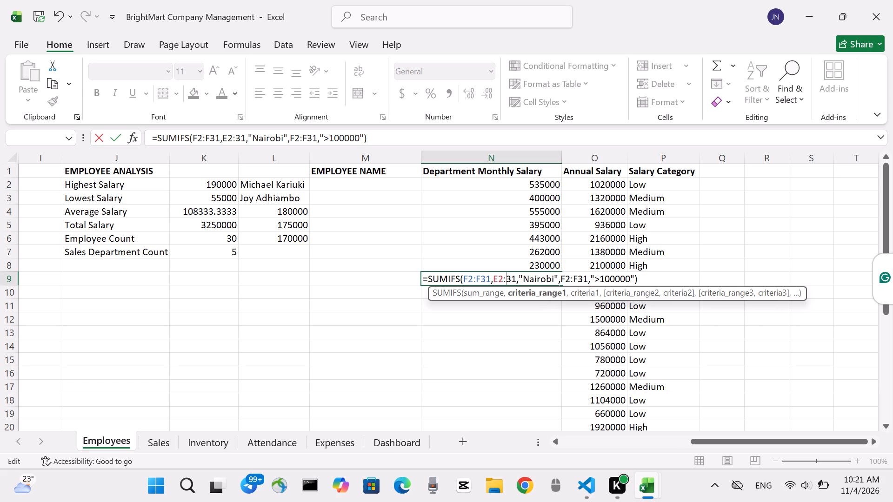
key(Return)
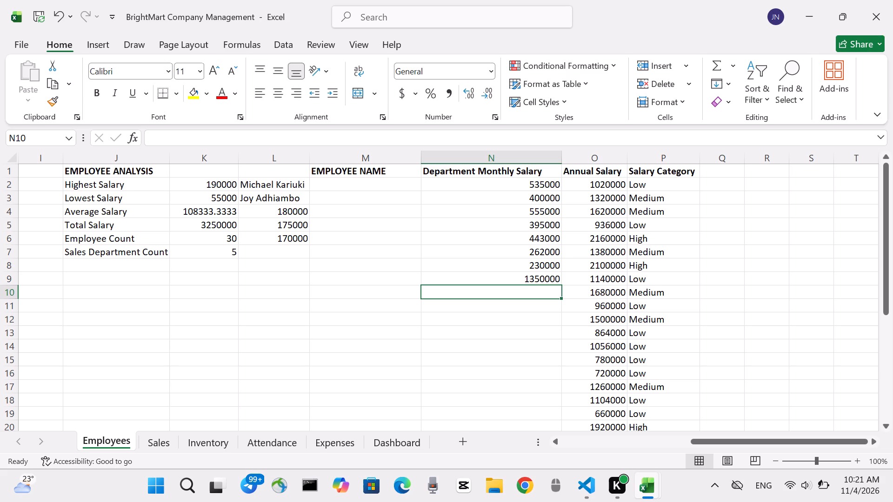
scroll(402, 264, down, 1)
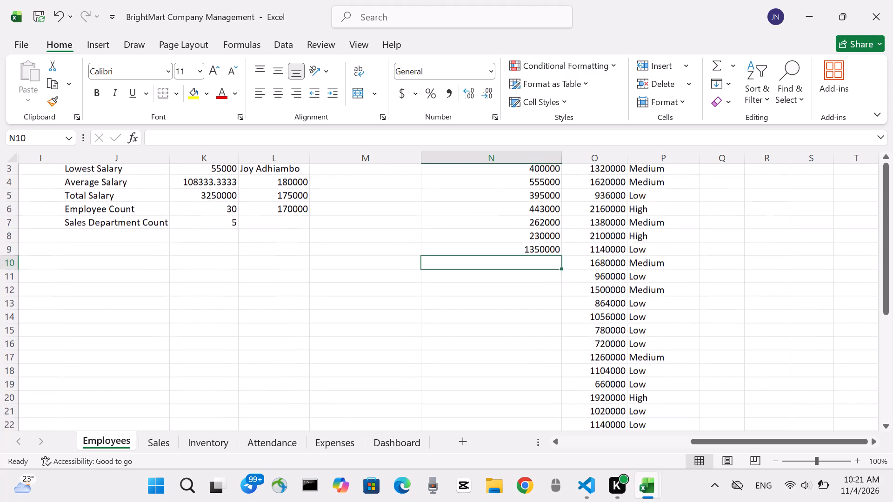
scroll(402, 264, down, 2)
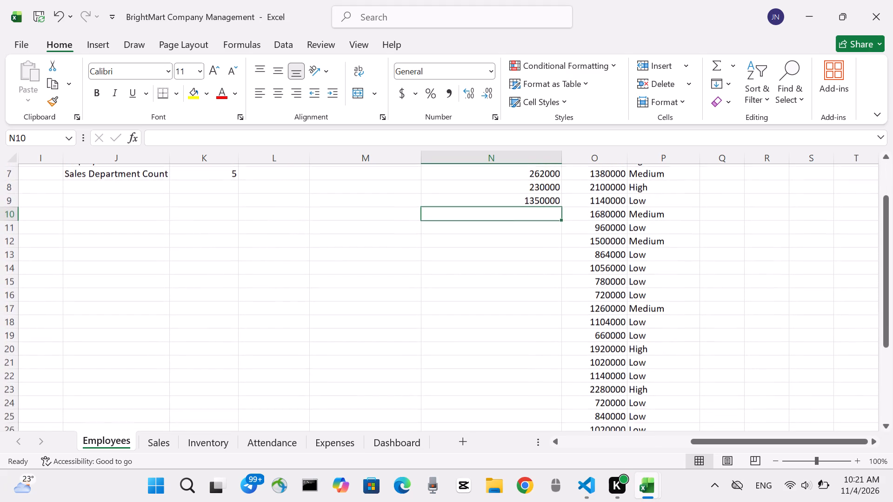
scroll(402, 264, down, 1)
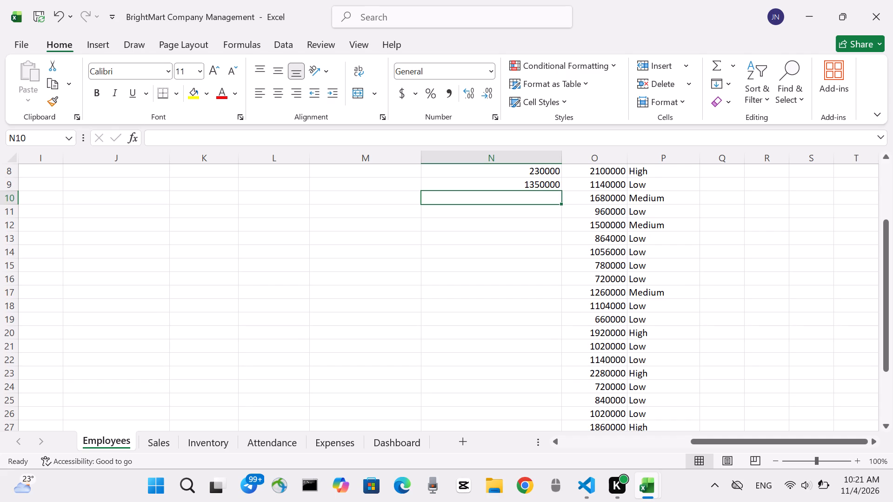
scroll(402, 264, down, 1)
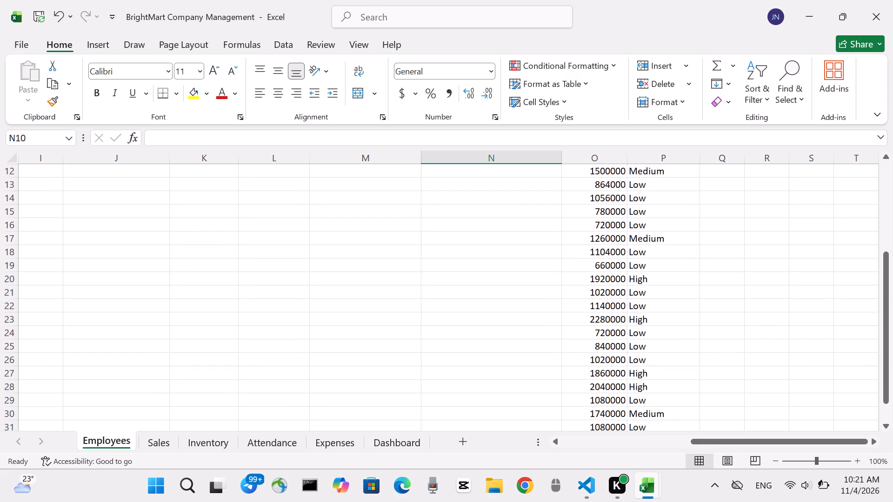
Review the Employees sheet's calculated salary columns J to P down to the last employee row, and the employee records in columns A to H.
scroll(402, 264, down, 1)
scroll(402, 264, up, 1)
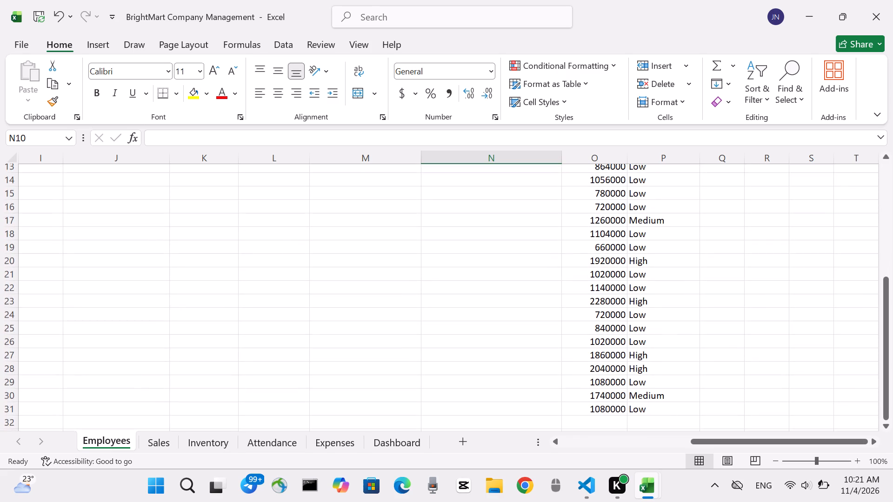
scroll(402, 264, up, 4)
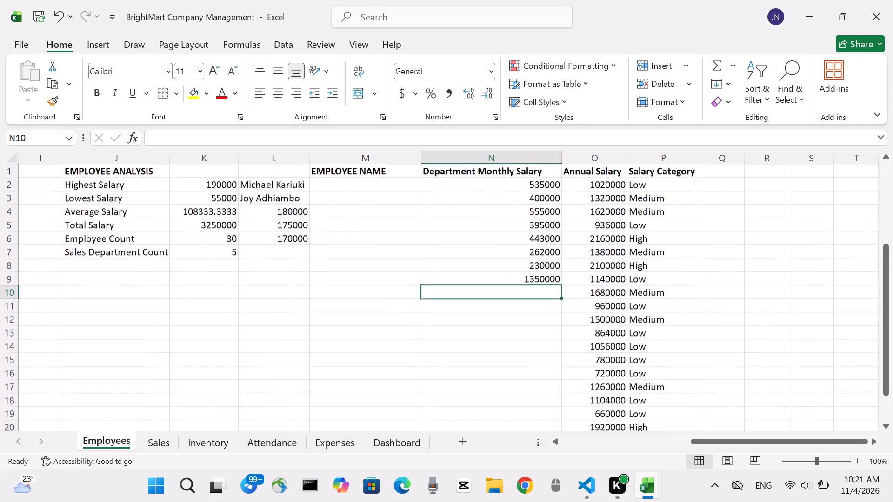
scroll(402, 264, up, 2)
scroll(402, 264, down, 2)
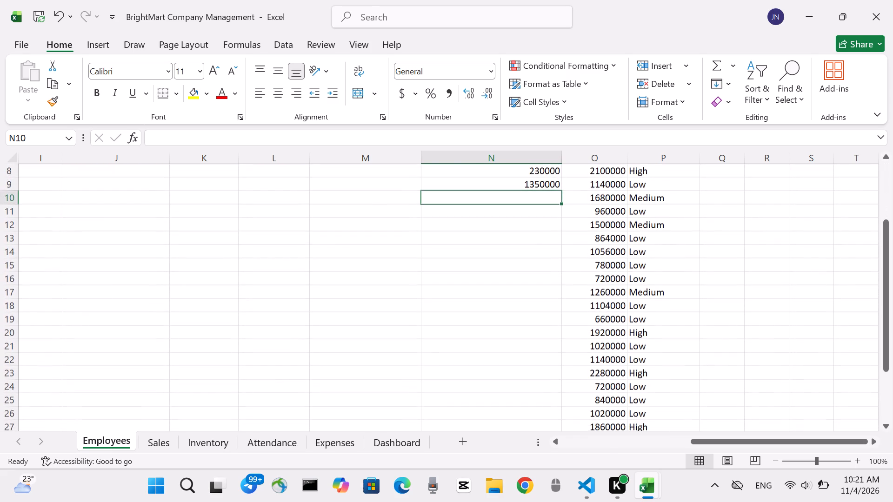
scroll(402, 264, down, 1)
scroll(402, 264, up, 2)
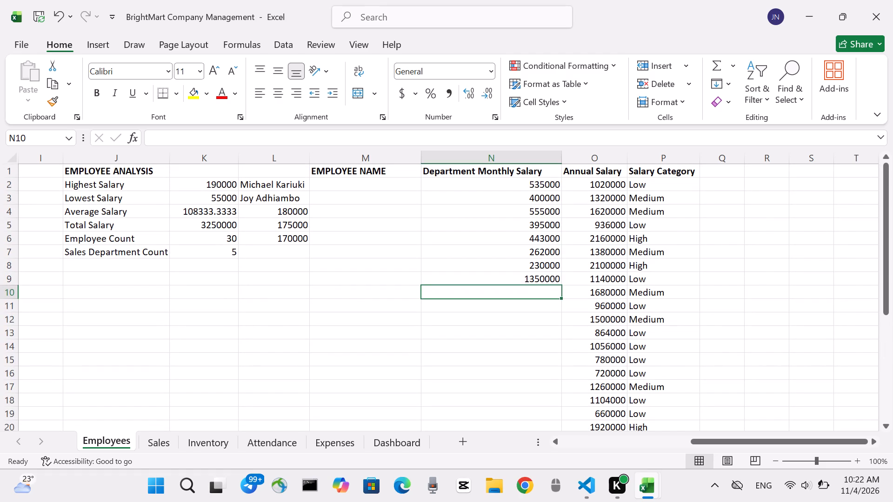
scroll(495, 286, down, 1)
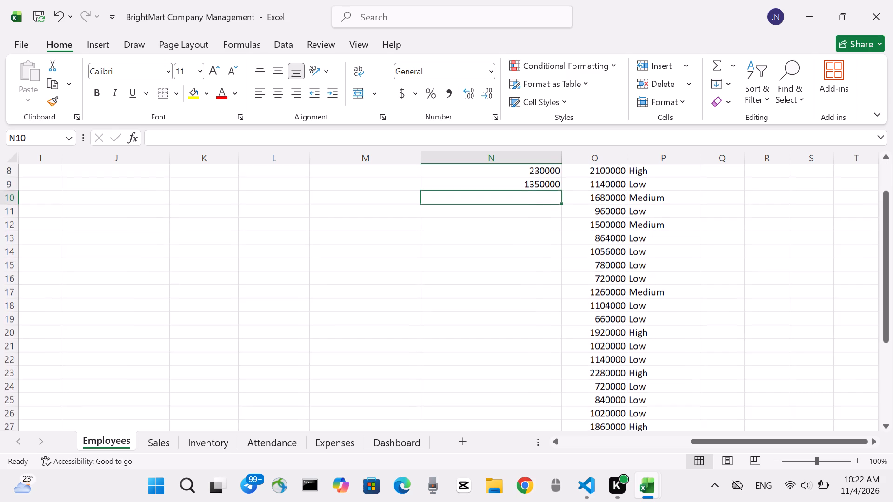
scroll(495, 286, down, 1)
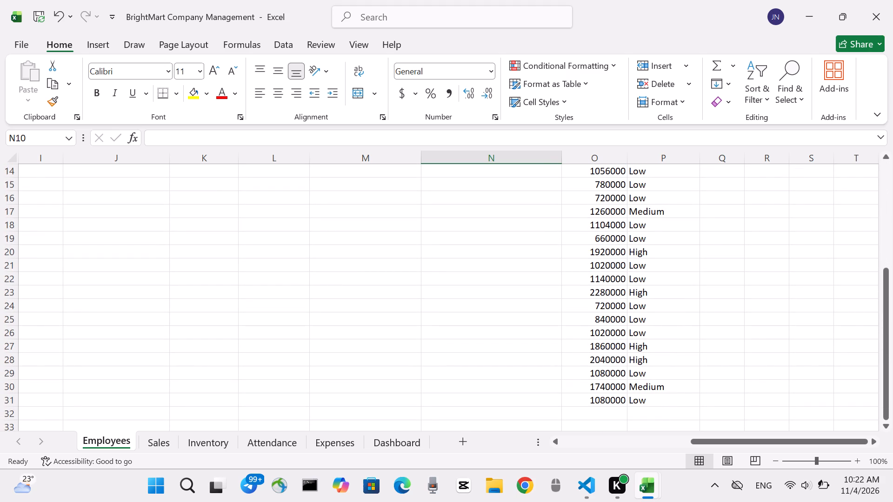
scroll(410, 292, right, 1)
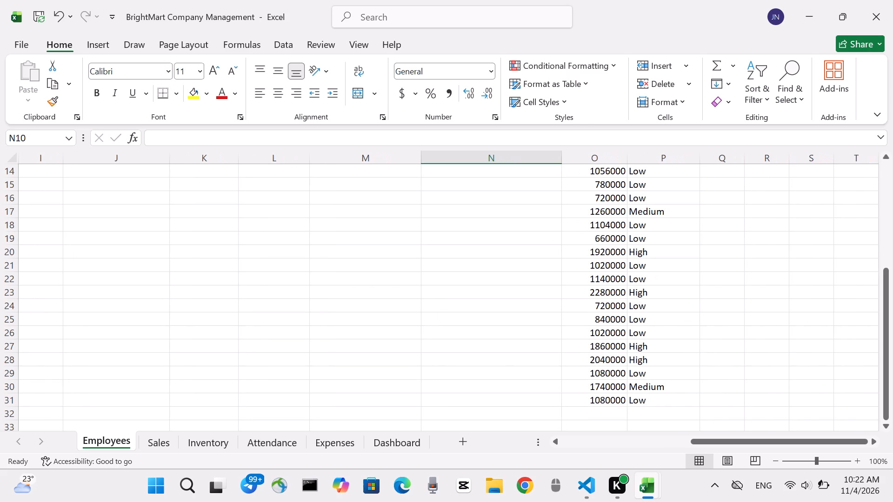
scroll(410, 292, right, 6)
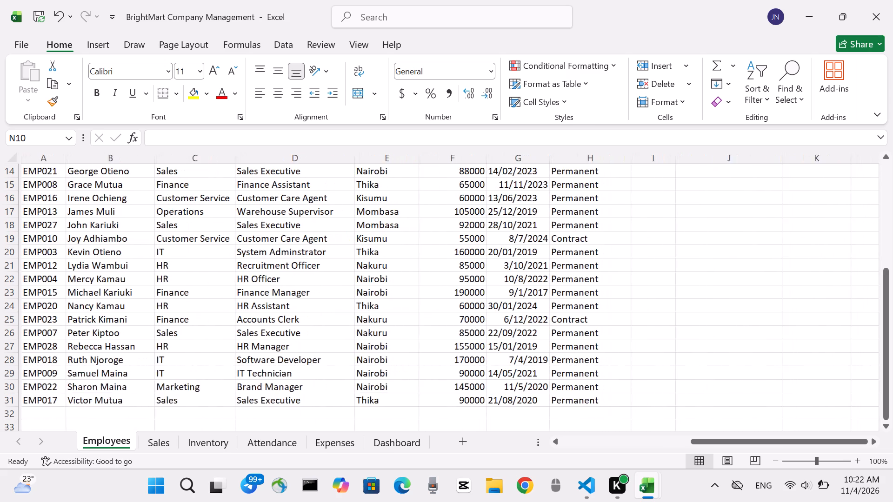
scroll(410, 292, right, 2)
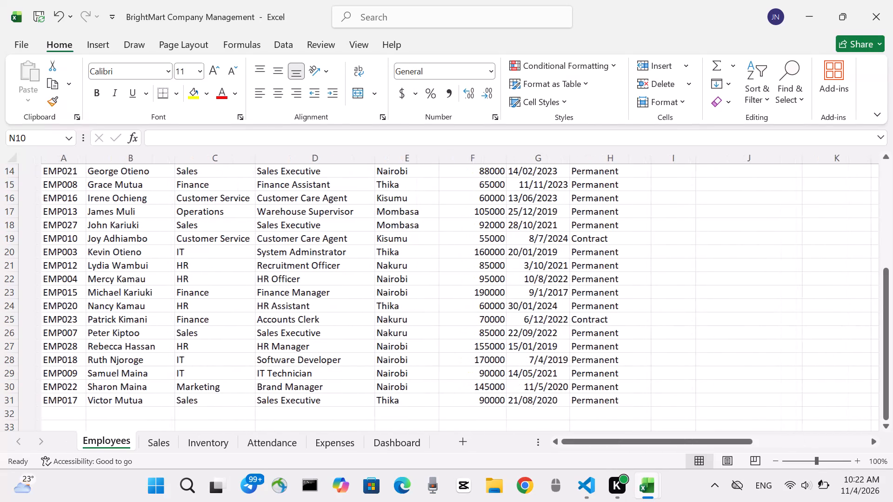
scroll(410, 292, right, 1)
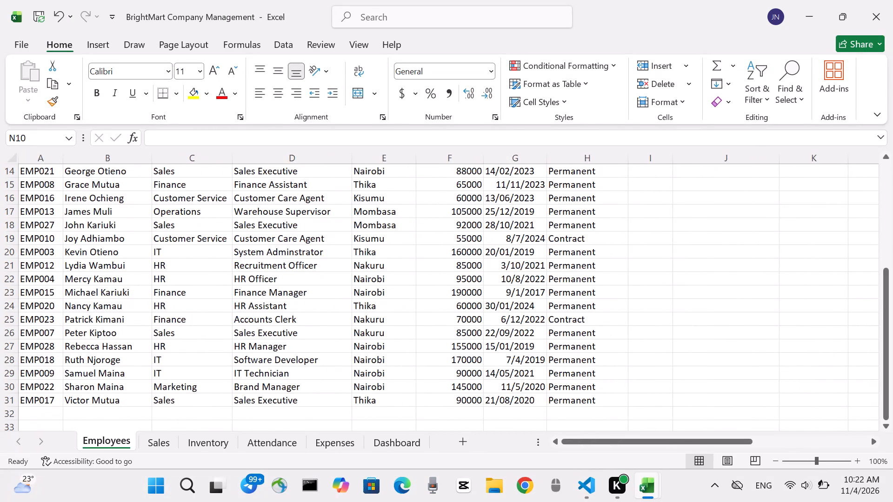